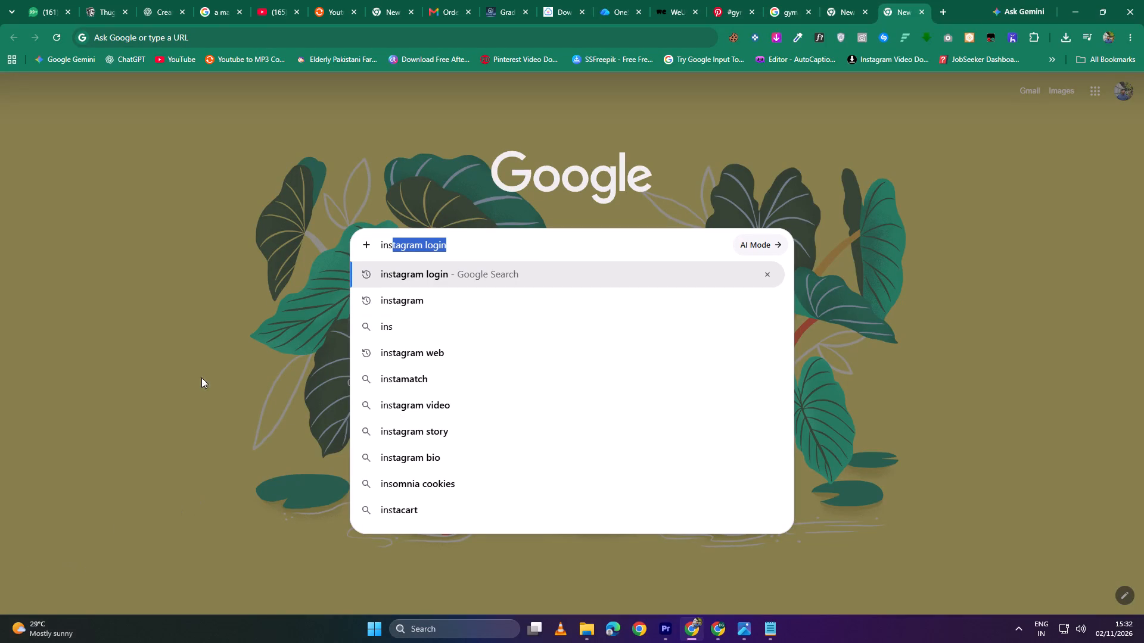
Switch to Adobe Premiere and review the opening title animation of Nested Sequence 15 by playing it from the start.
click(663, 628)
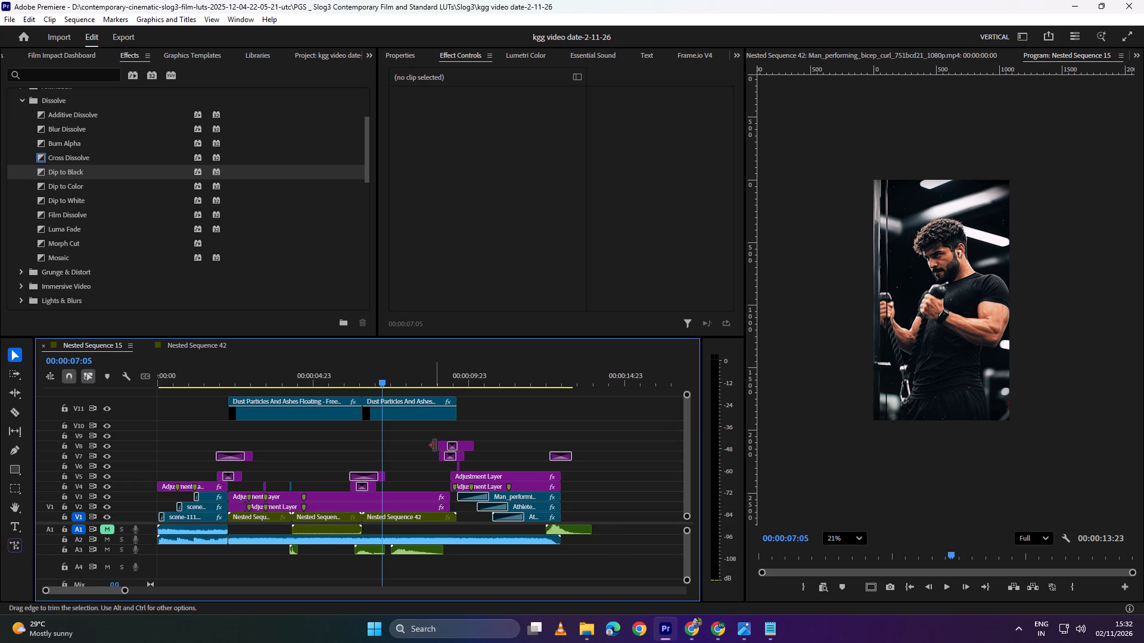
drag(397, 379, 197, 371)
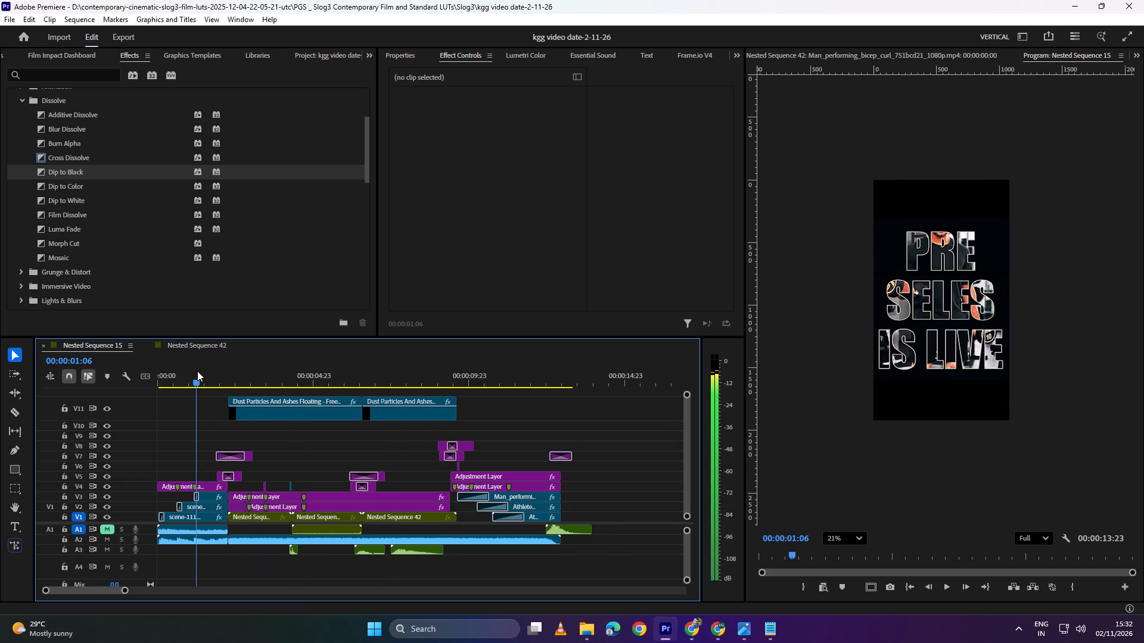
drag(197, 371, 147, 372)
drag(212, 372, 142, 376)
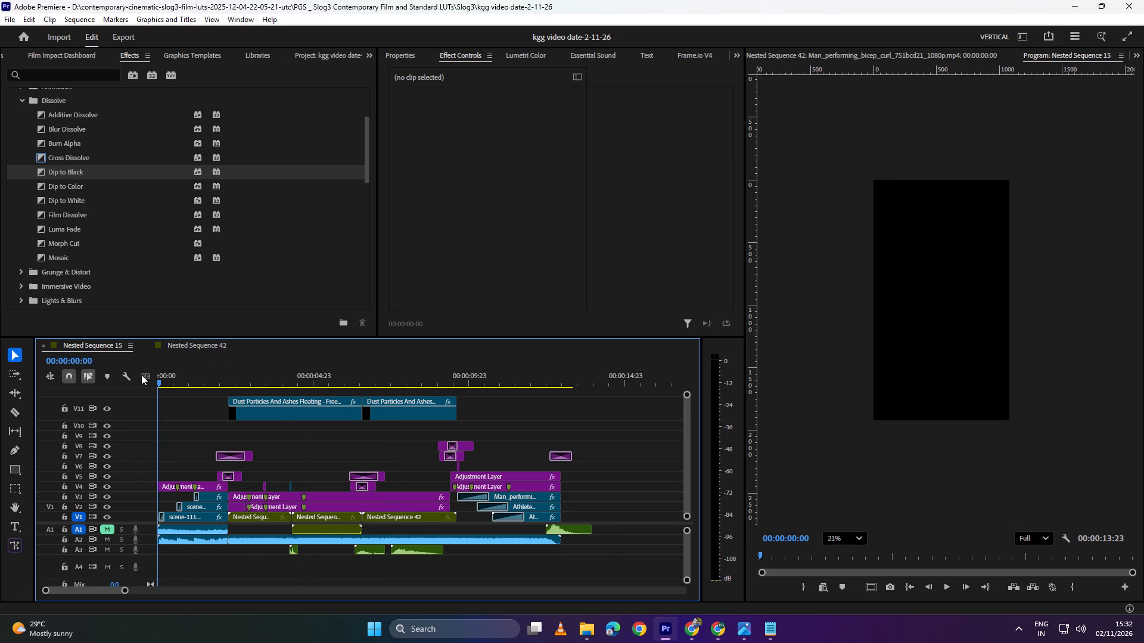
key(space)
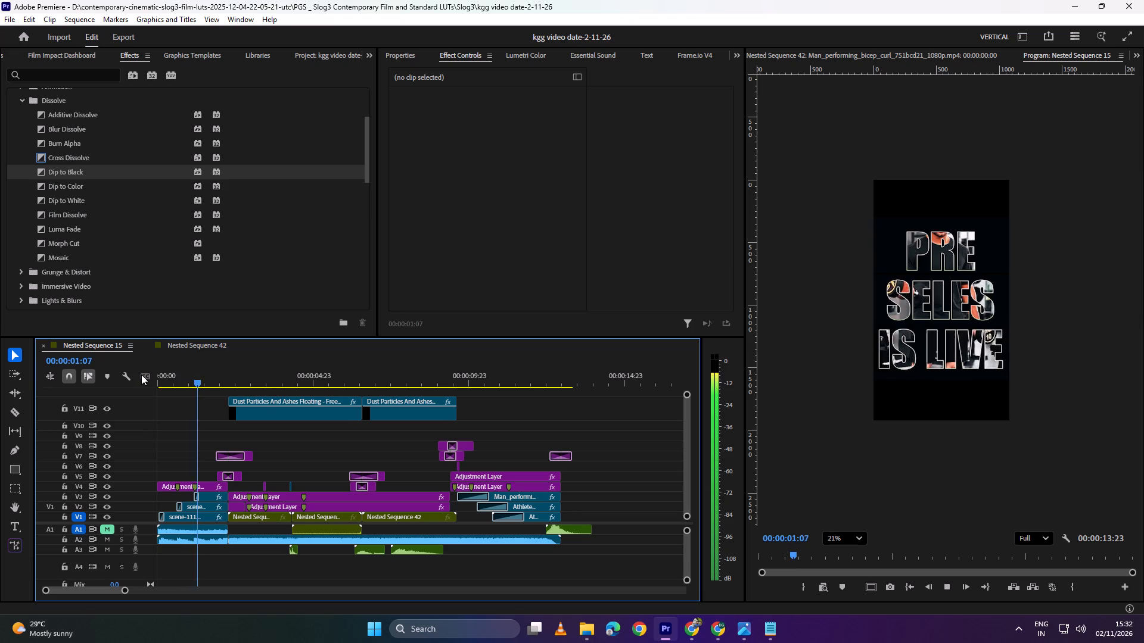
key(space)
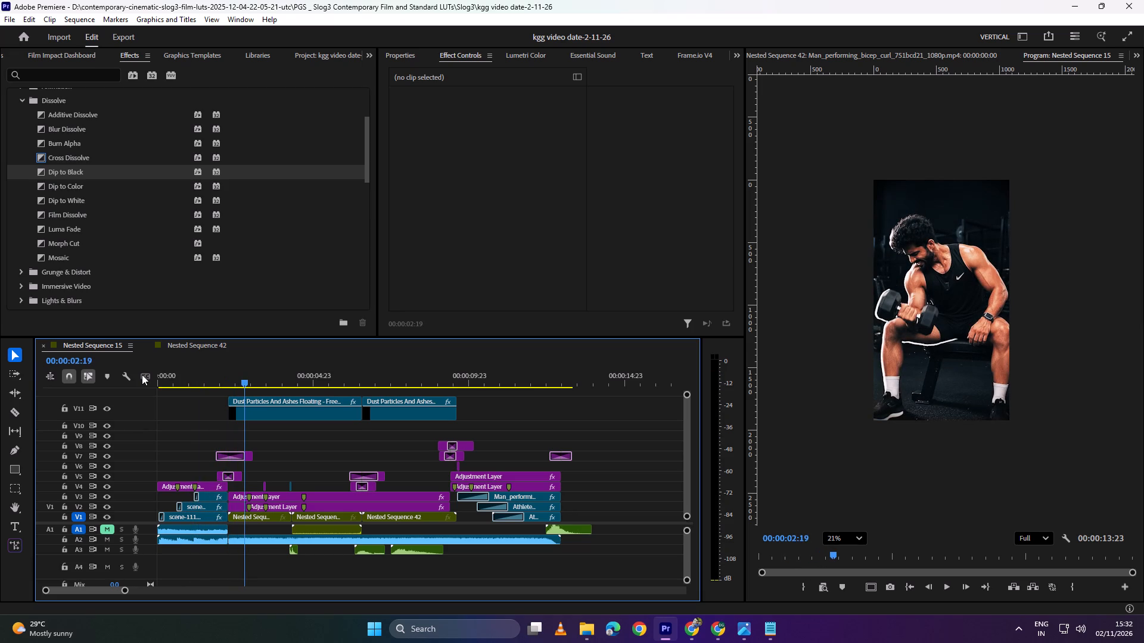
drag(215, 377, 183, 388)
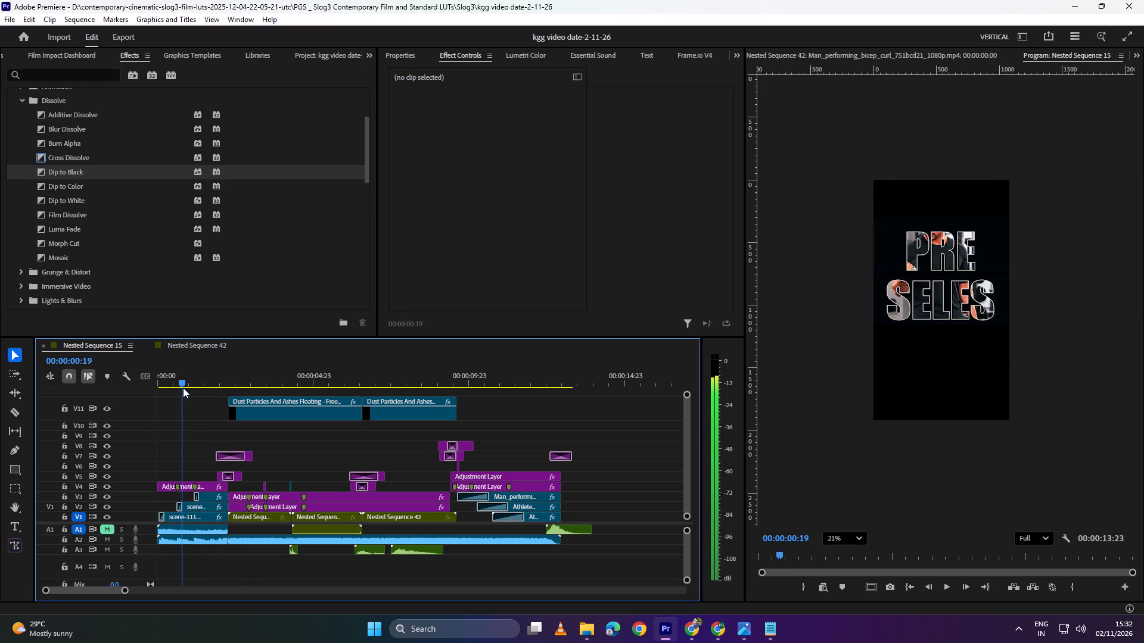
drag(183, 388, 182, 388)
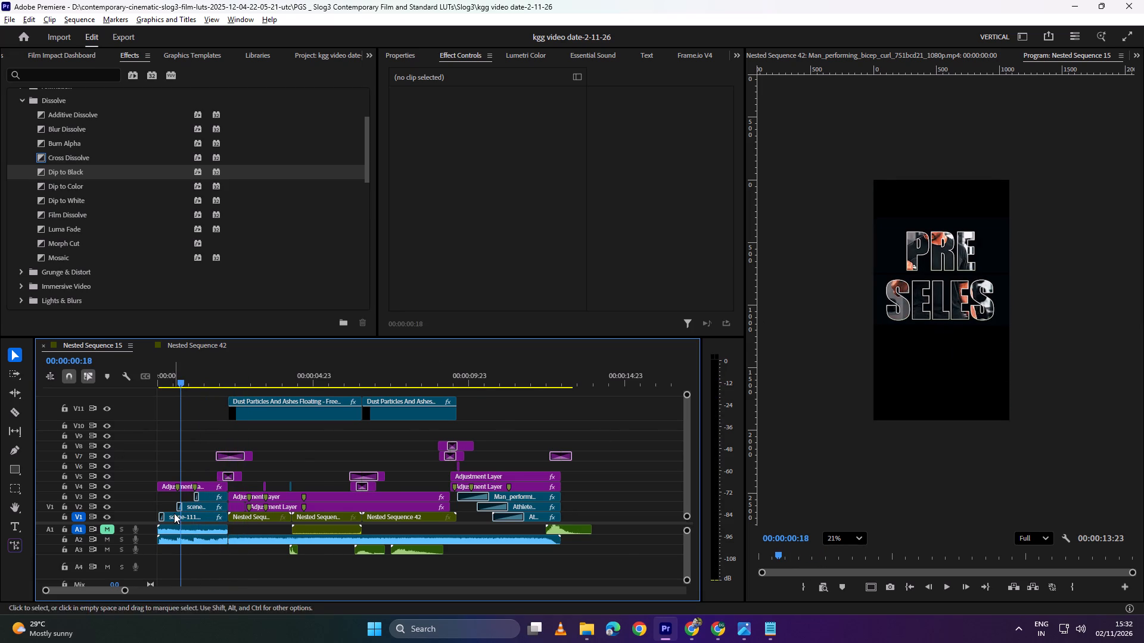
alt+scroll(179, 510, up, 11)
scroll(195, 511, up, 5)
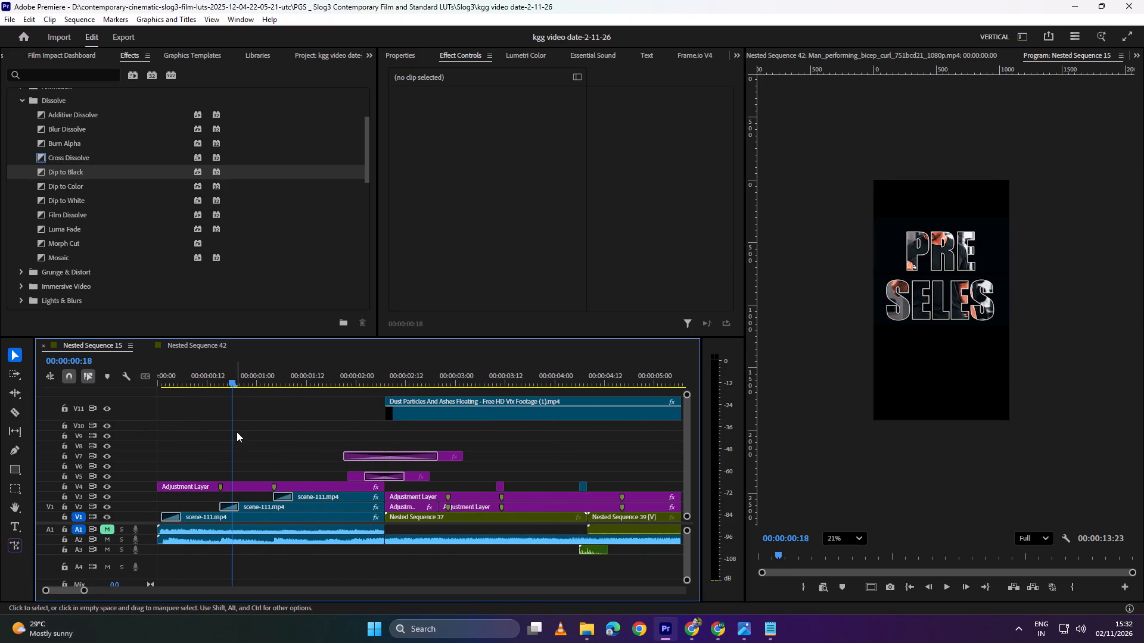
drag(250, 377, 153, 409)
key(space)
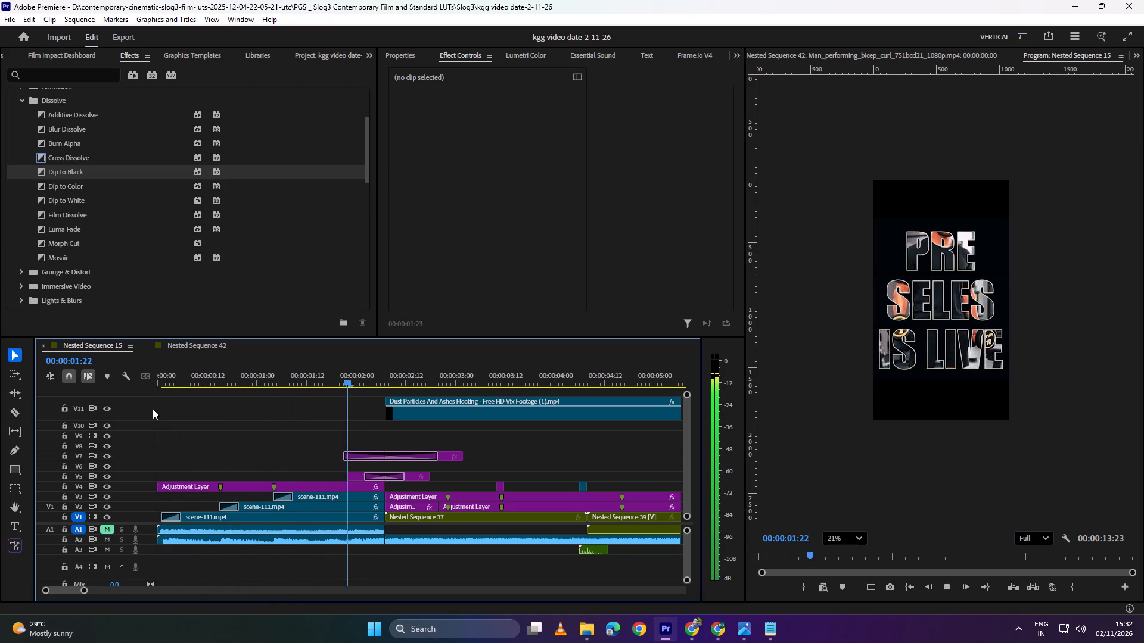
key(space)
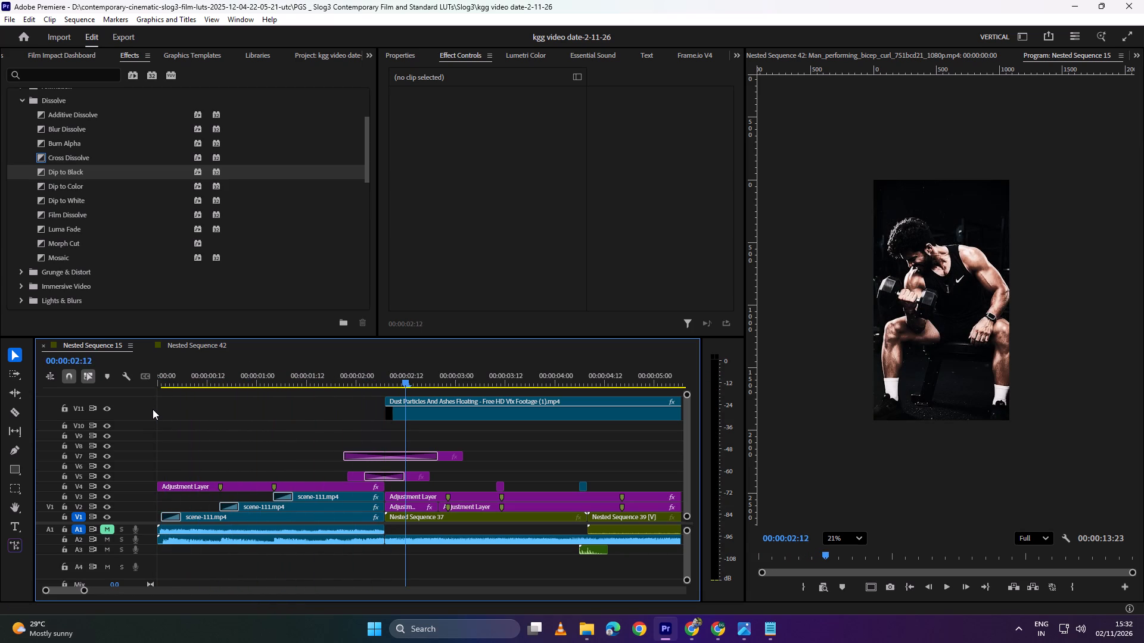
drag(274, 380, 92, 372)
key(space)
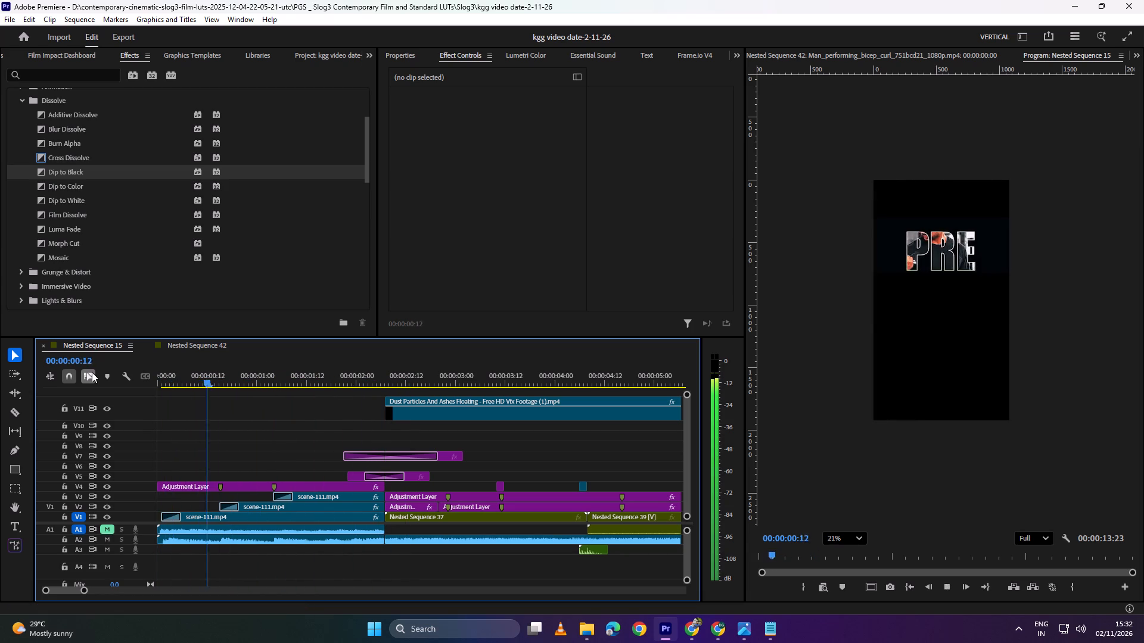
key(space)
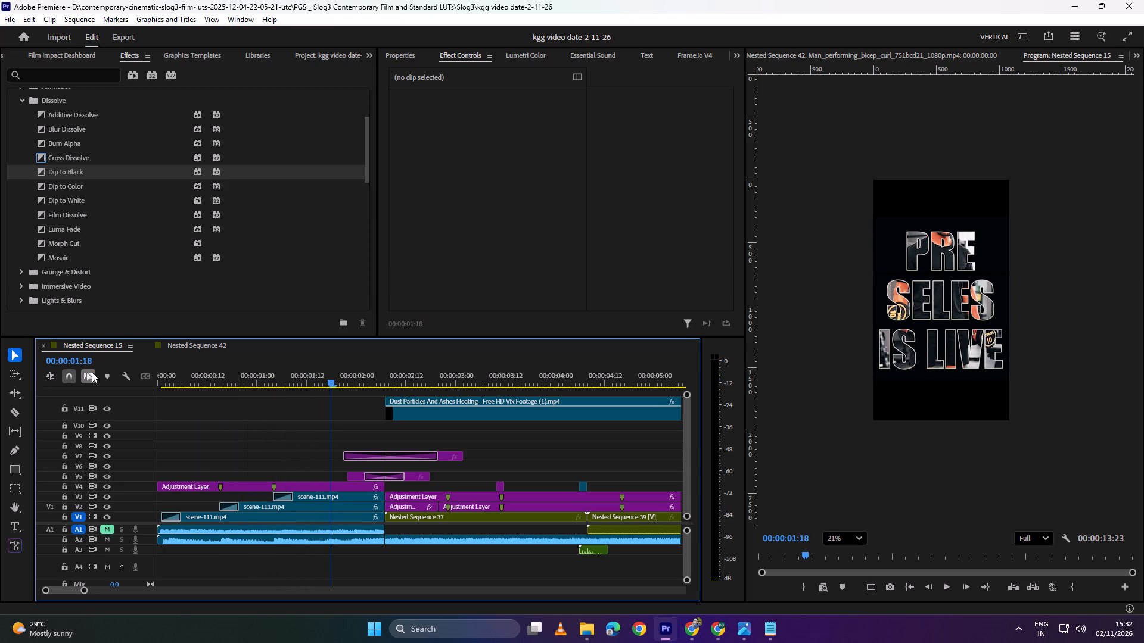
Play Nested Sequence 15 onward from the title section to the barbell clips near its end.
key(space)
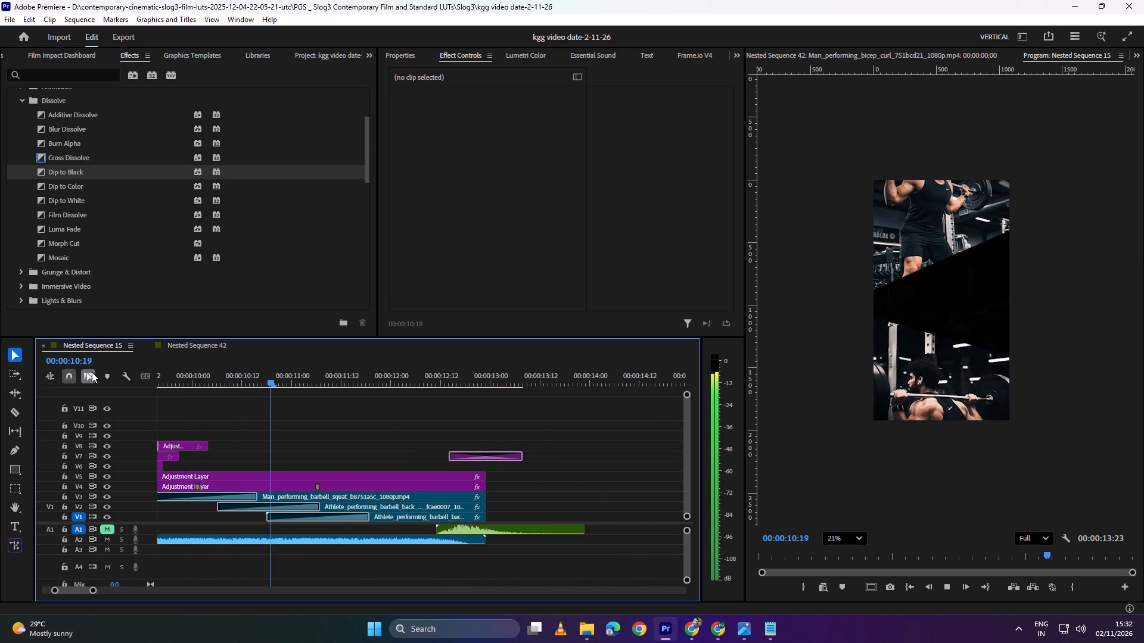
key(space)
key(space)
key(space)
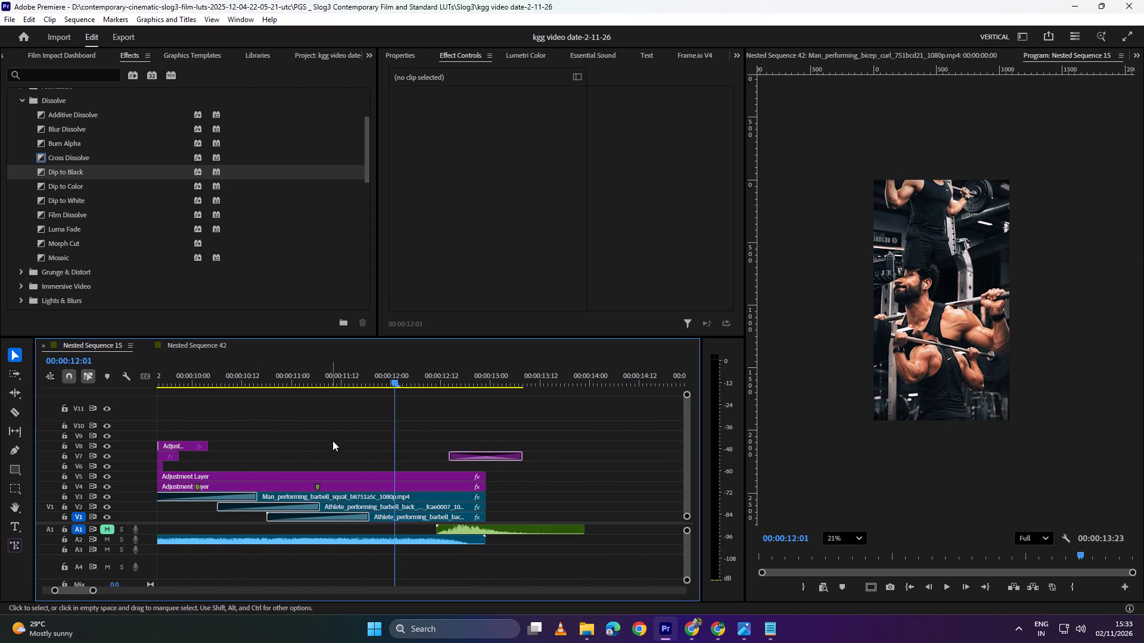
Scrub Nested Sequence 15 from the title text through the dumbbell shots to examine the effects and transitions.
scroll(334, 438, down, 6)
scroll(340, 433, up, 5)
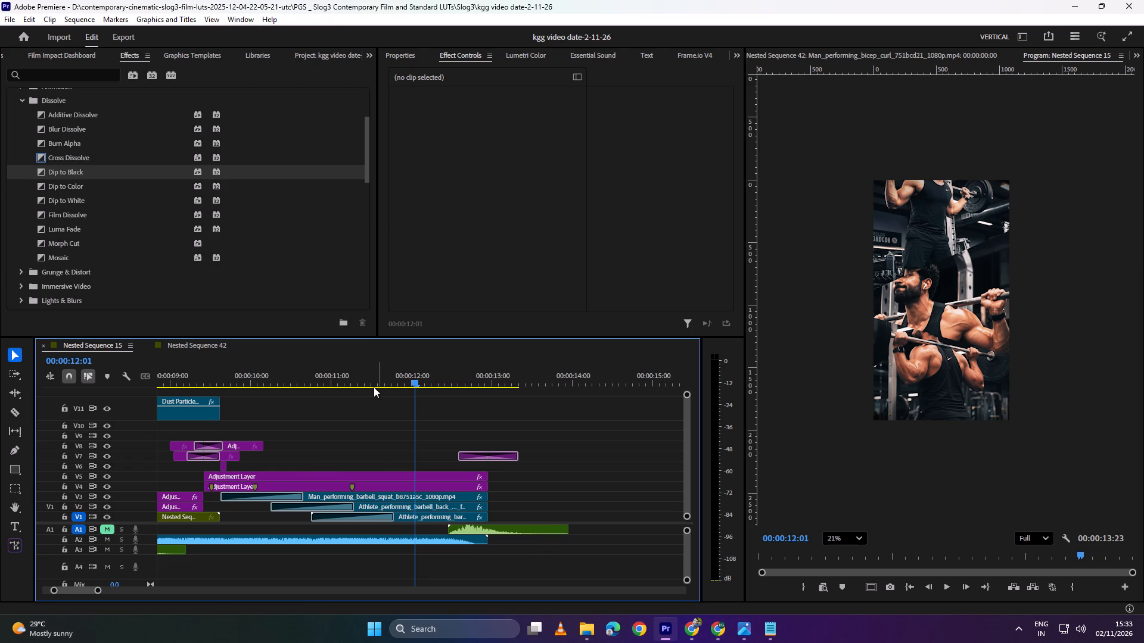
drag(412, 382, 119, 469)
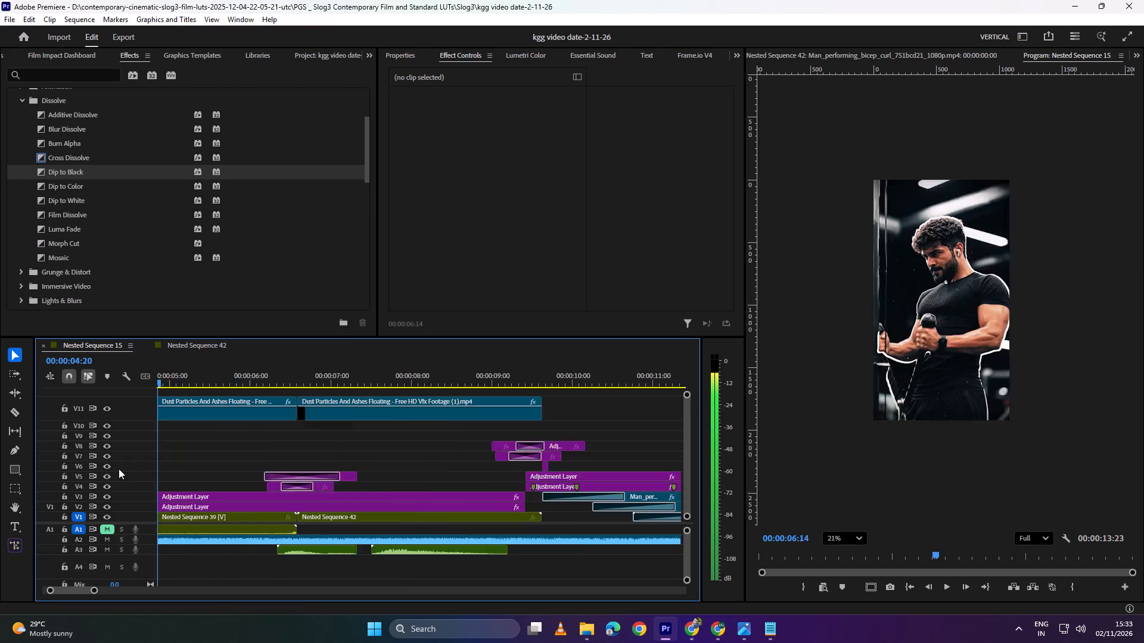
drag(119, 469, 264, 441)
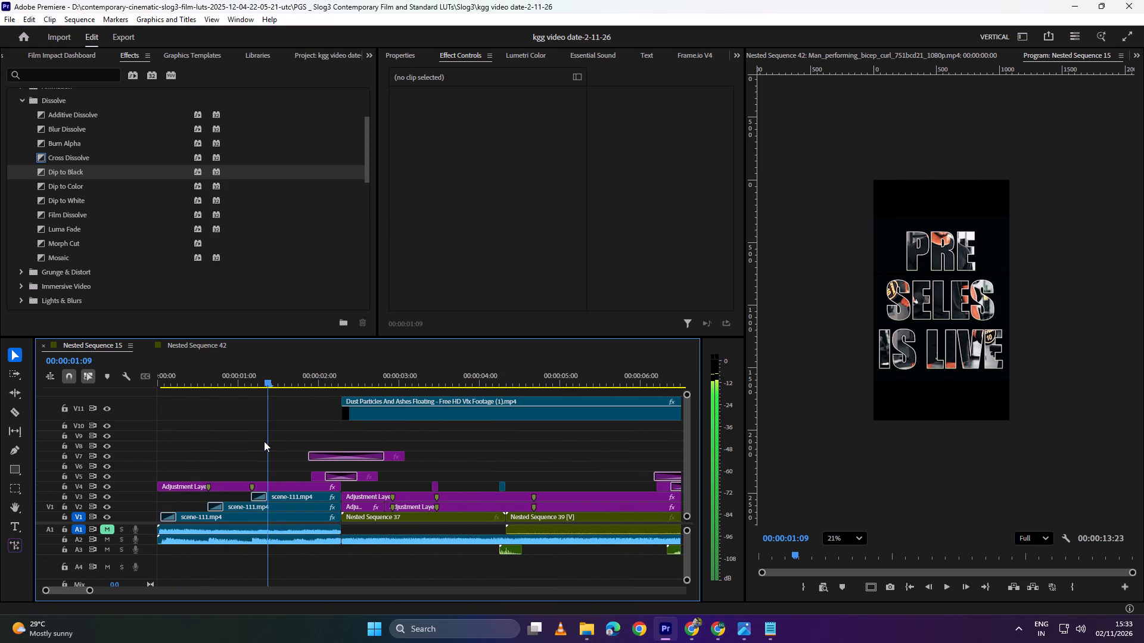
drag(264, 441, 309, 432)
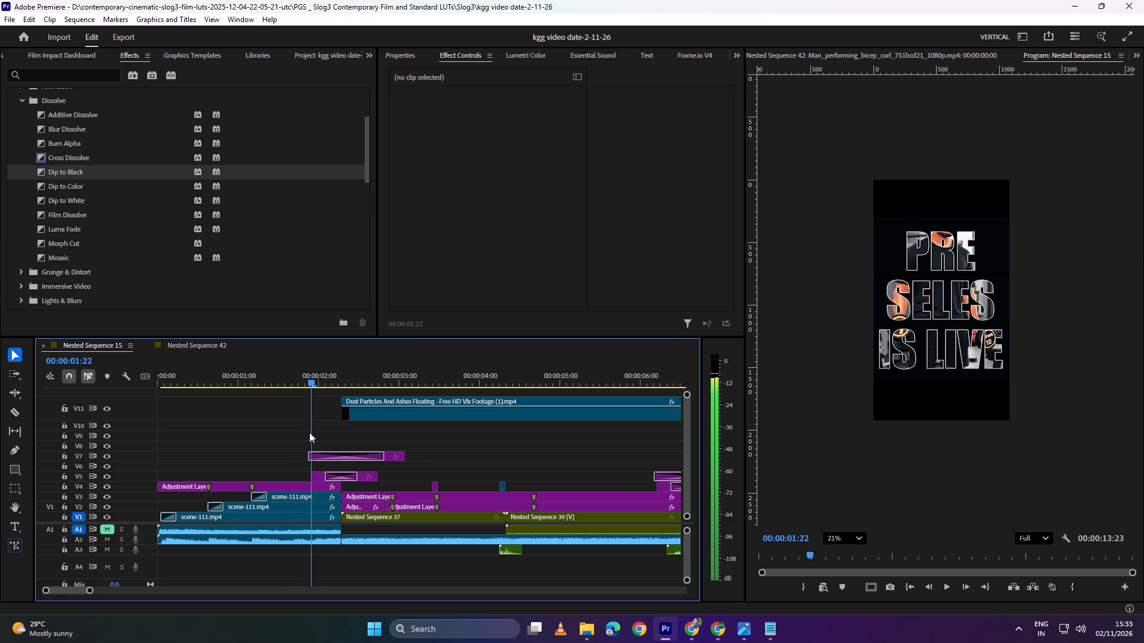
drag(309, 432, 297, 416)
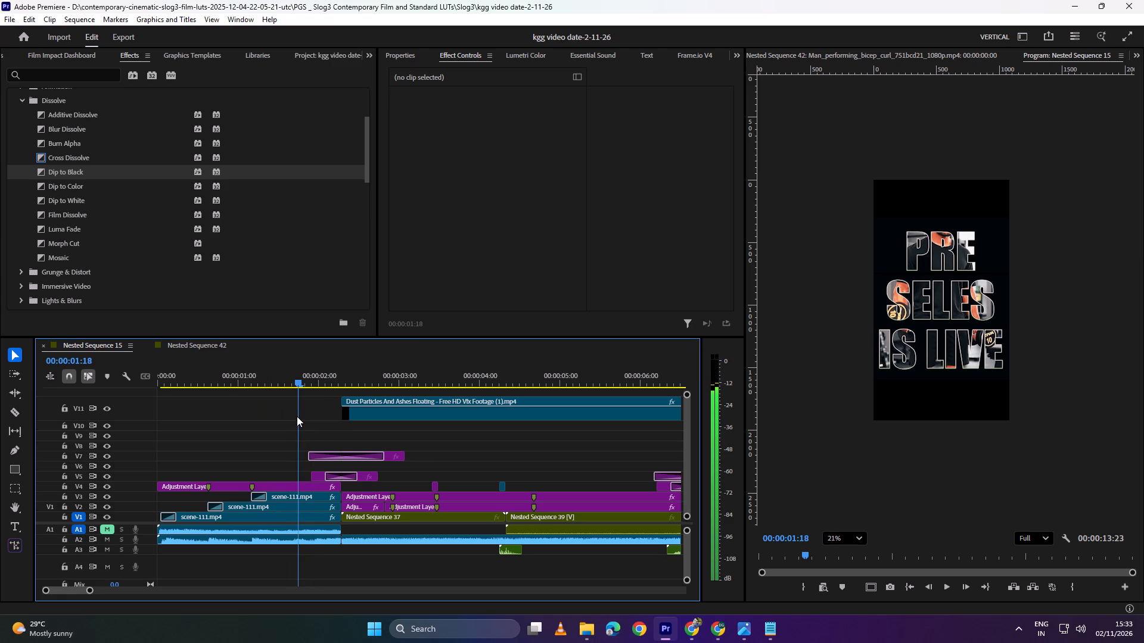
drag(297, 416, 303, 412)
drag(303, 412, 473, 409)
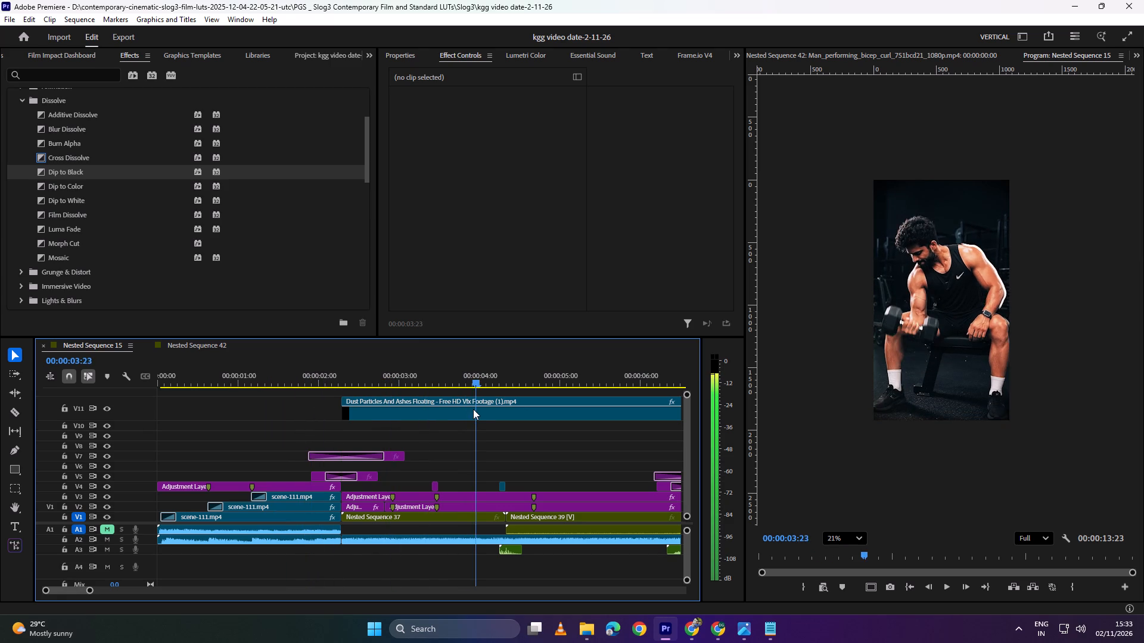
drag(473, 409, 509, 416)
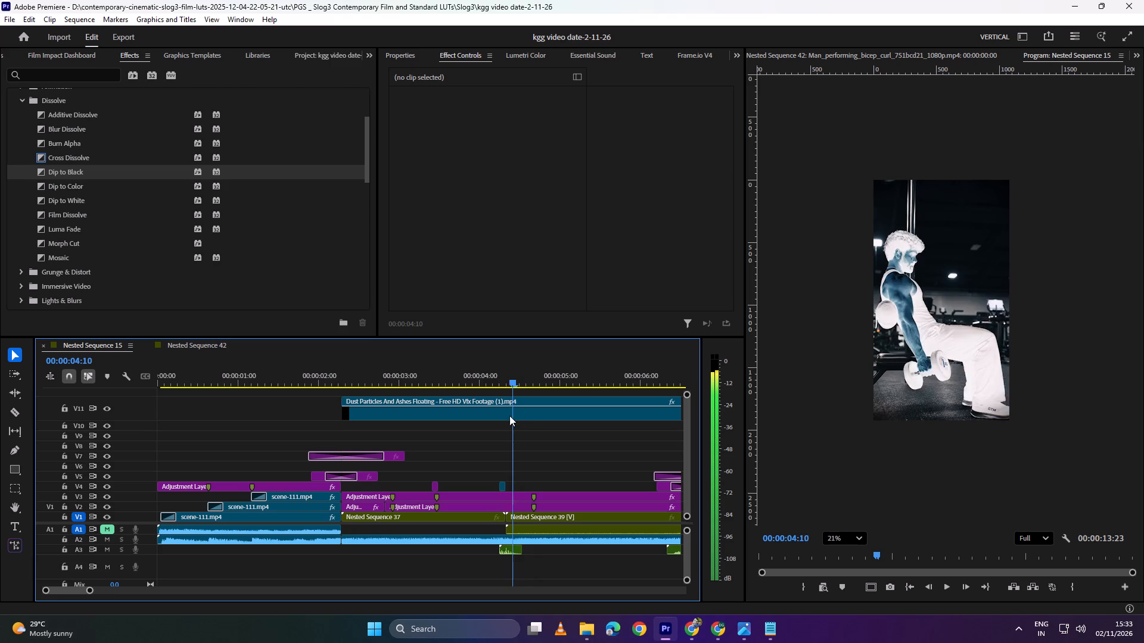
drag(509, 416, 617, 380)
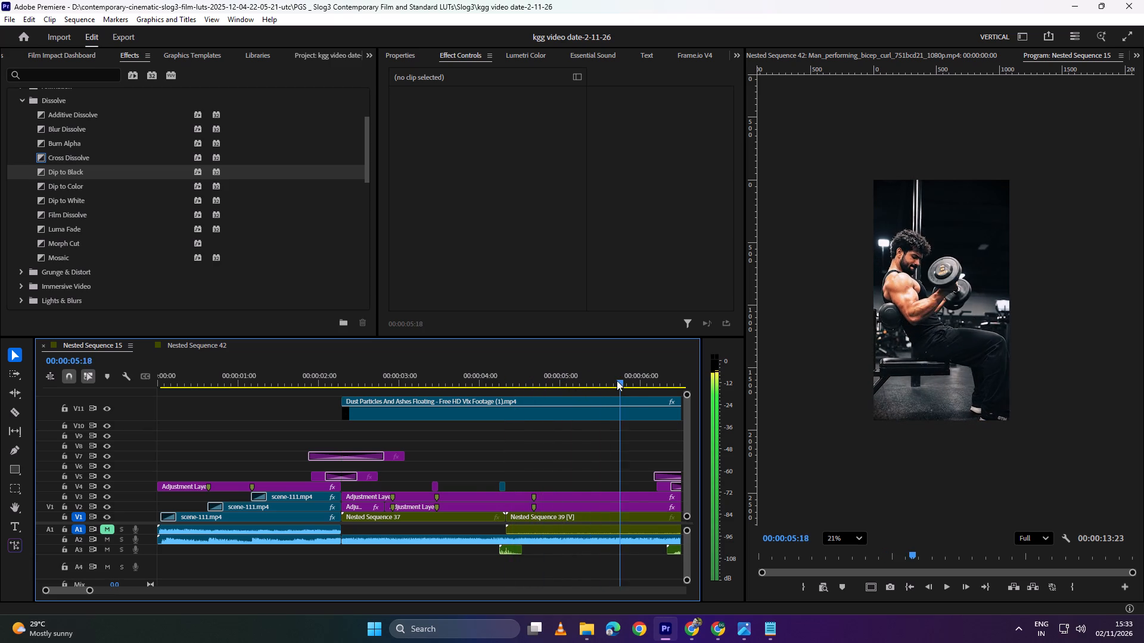
drag(617, 380, 551, 416)
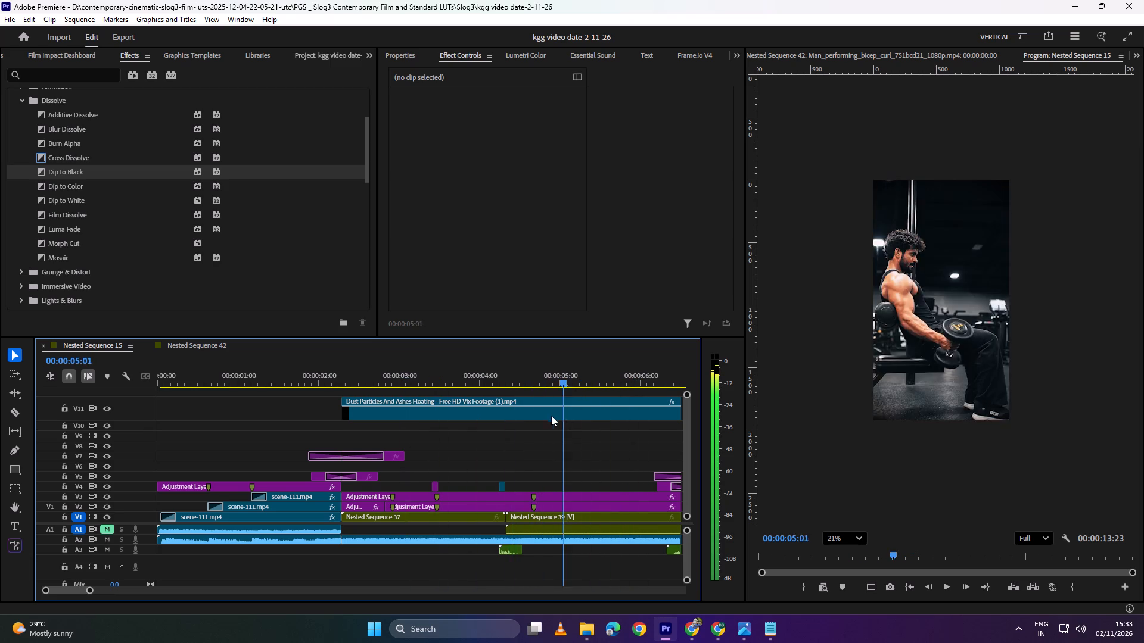
drag(551, 416, 384, 464)
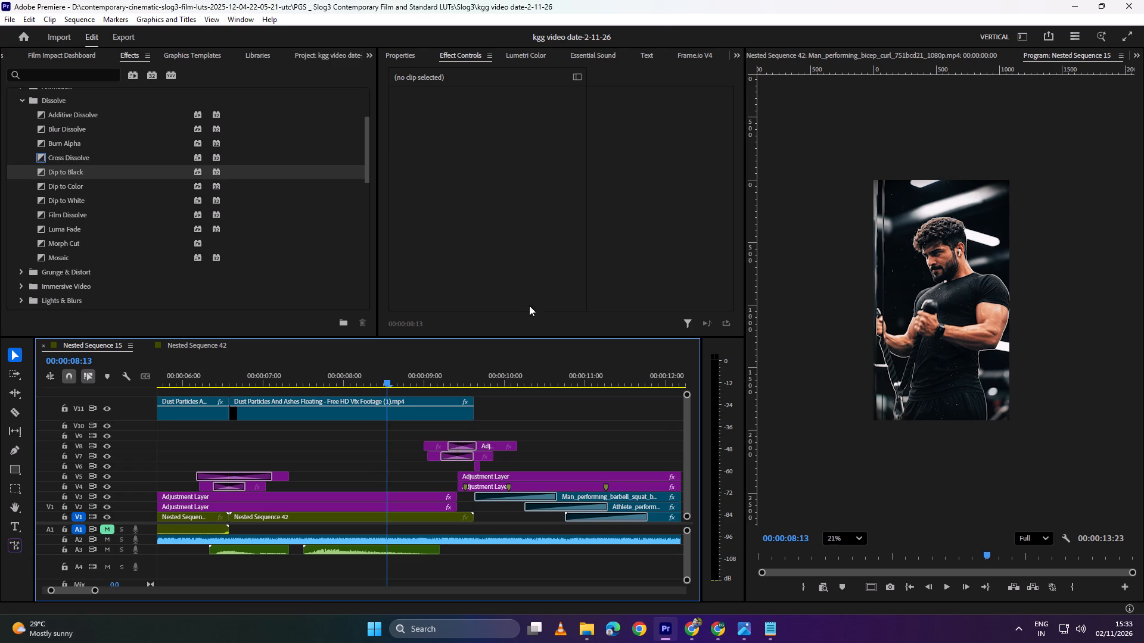
Scrub back and forth between Nested Sequence 39 and Nested Sequence 42 to examine the transitions around both clips.
drag(388, 381, 475, 380)
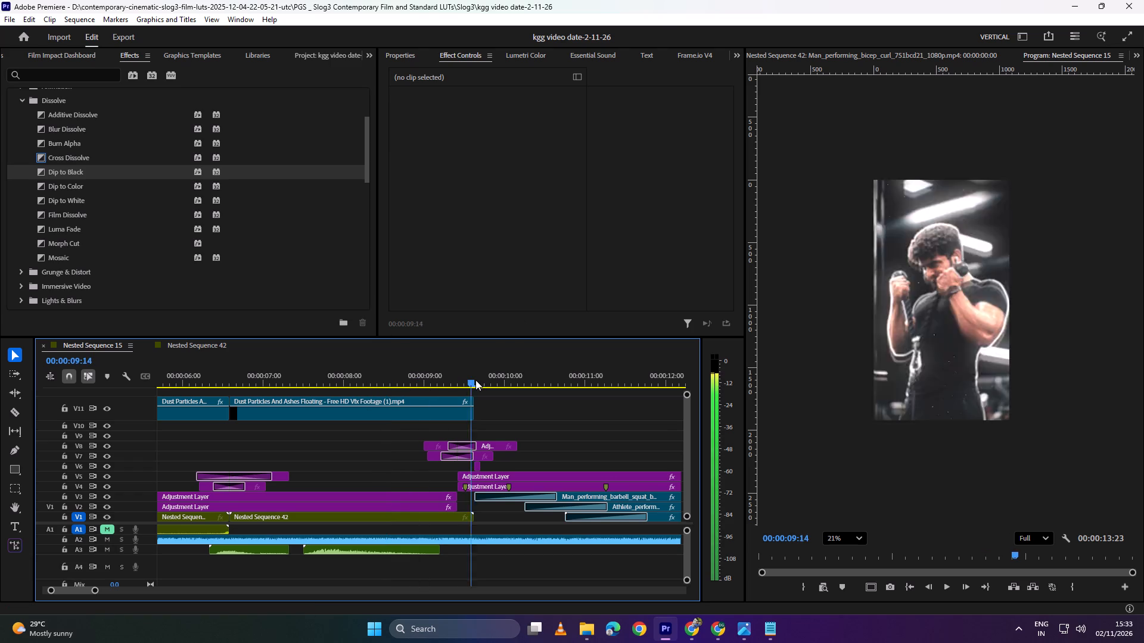
drag(475, 380, 323, 433)
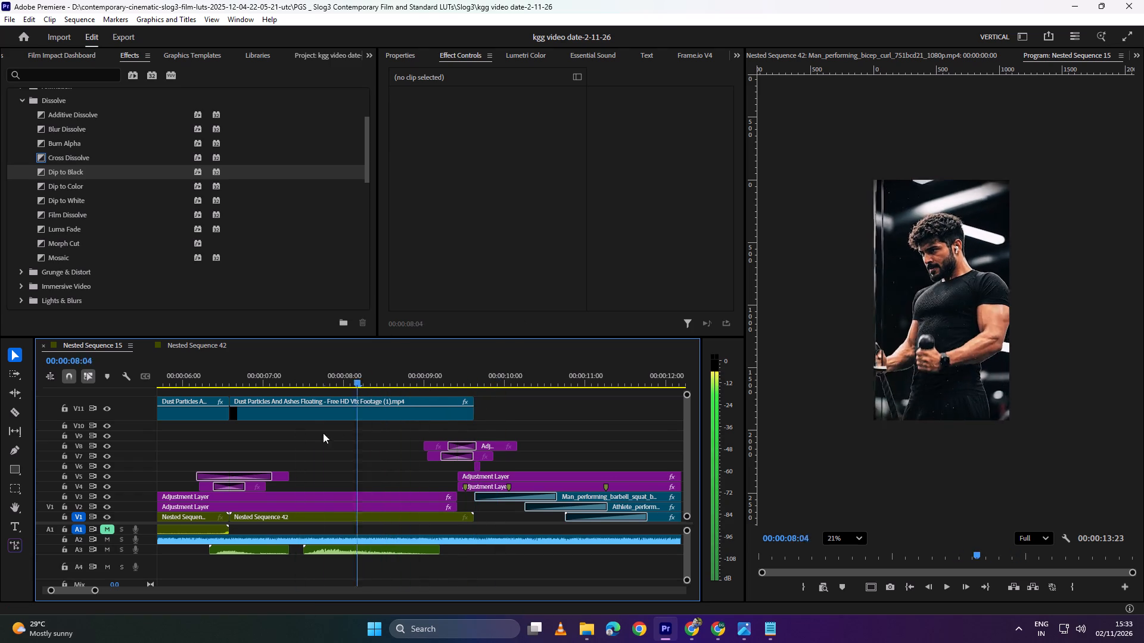
drag(323, 433, 378, 437)
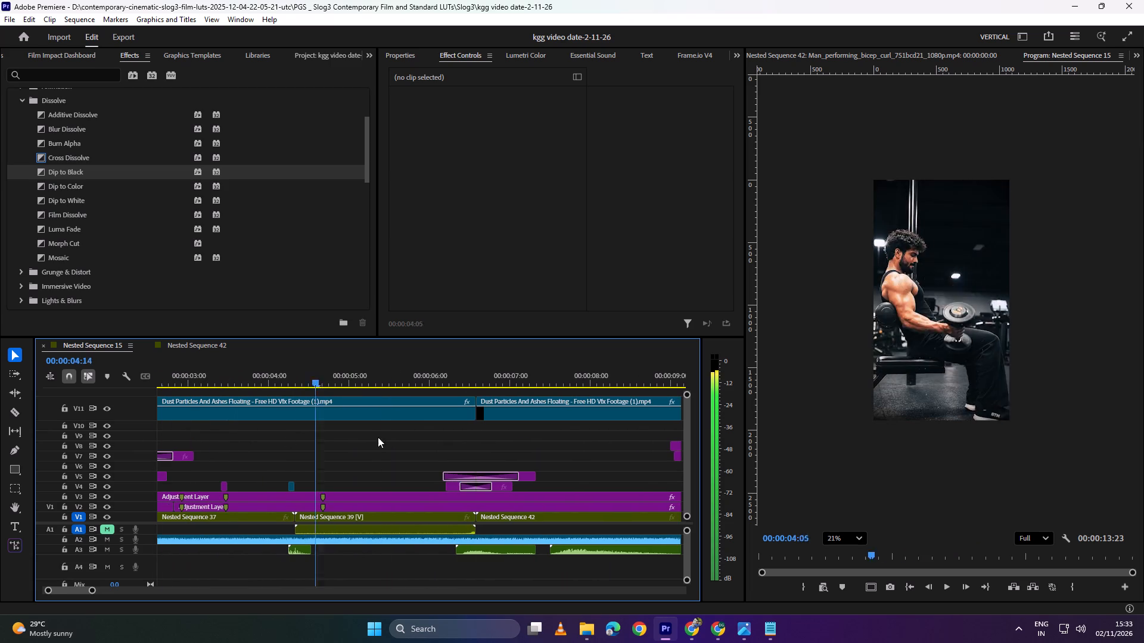
drag(378, 437, 191, 488)
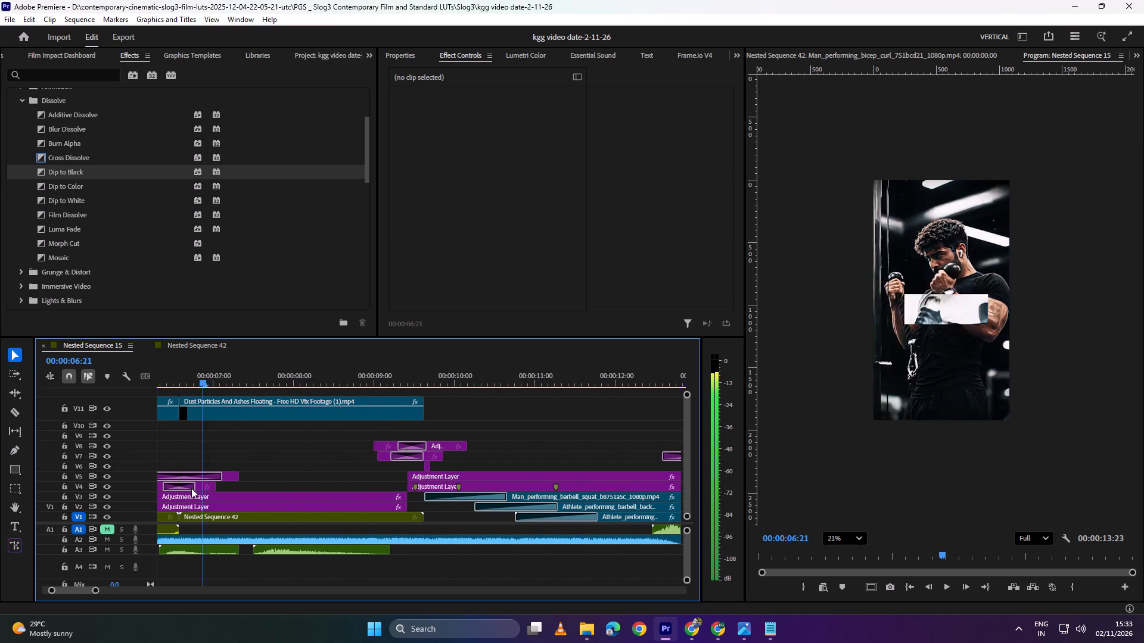
drag(191, 488, 595, 467)
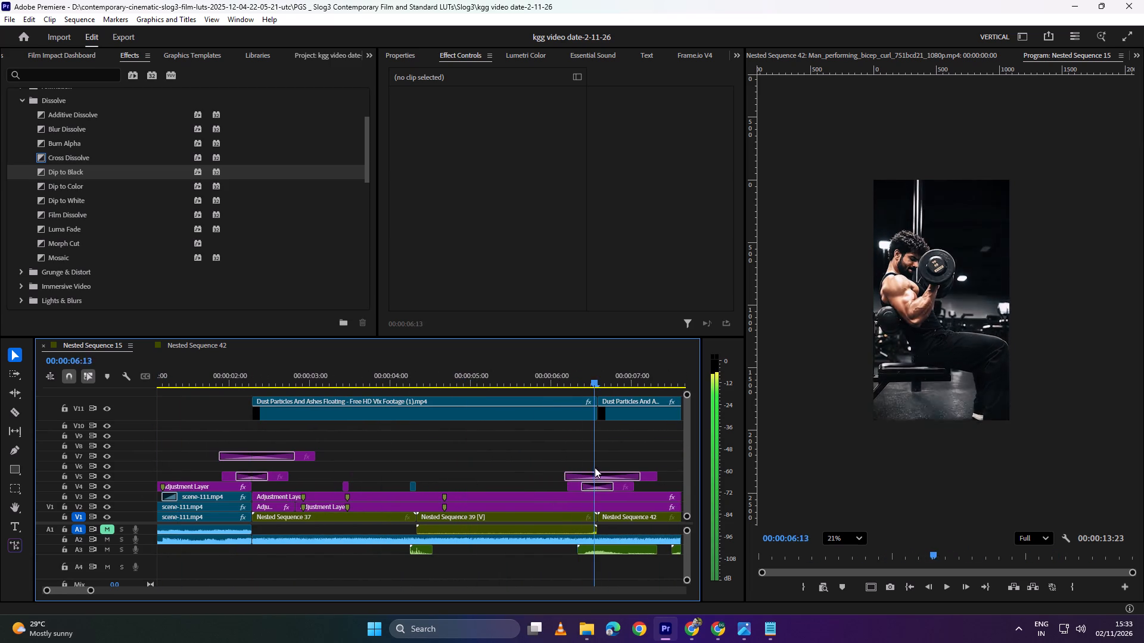
drag(595, 467, 500, 470)
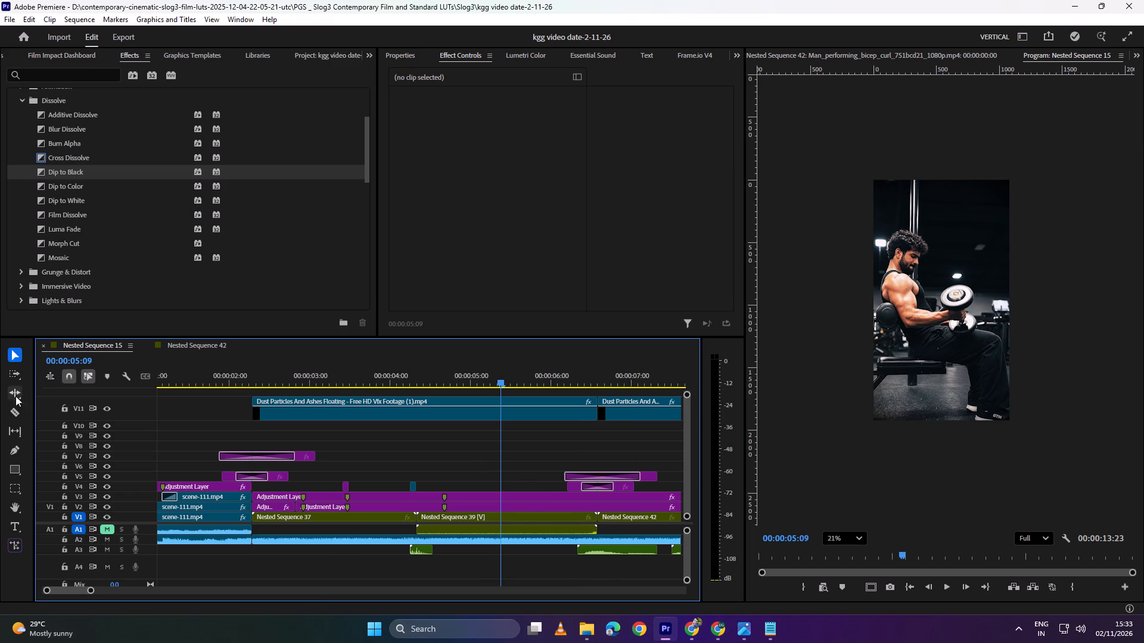
Open Nested Sequence 42 and scrub back to its start to inspect the bicep curl clips.
click(184, 347)
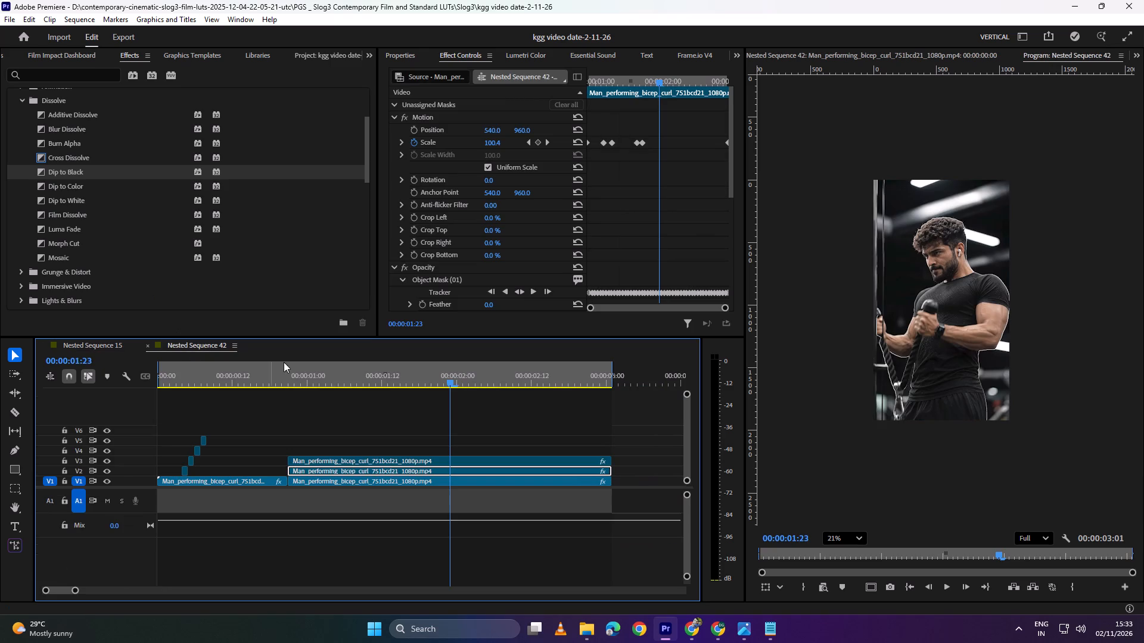
drag(419, 378, 107, 379)
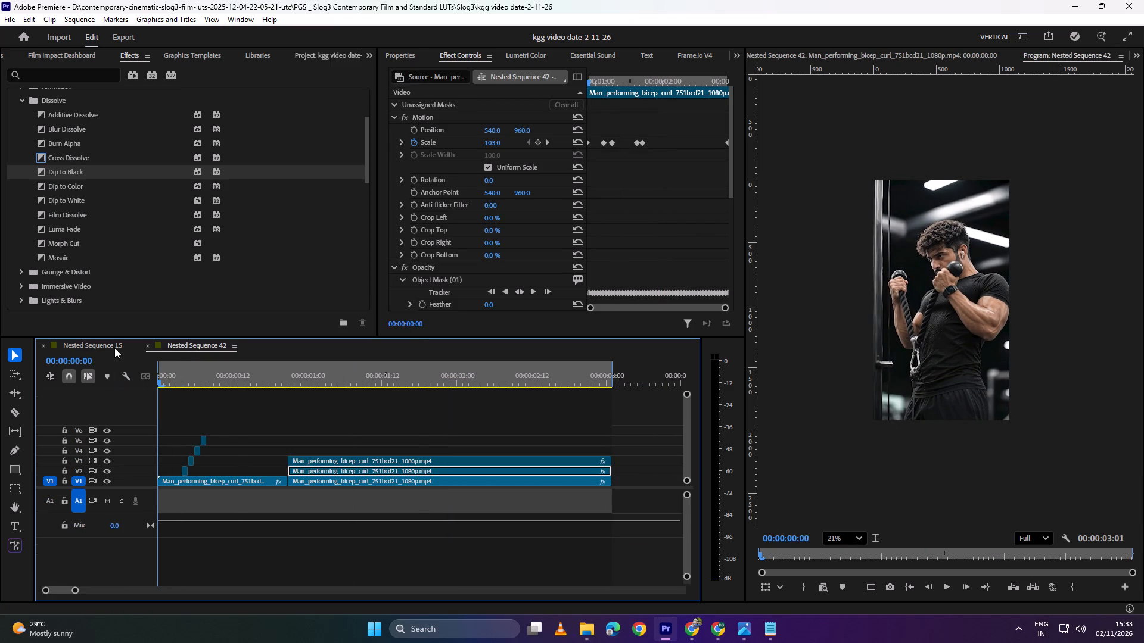
Return to Nested Sequence 15 and scrub through the opening title text from the start.
click(108, 341)
drag(407, 382, 124, 408)
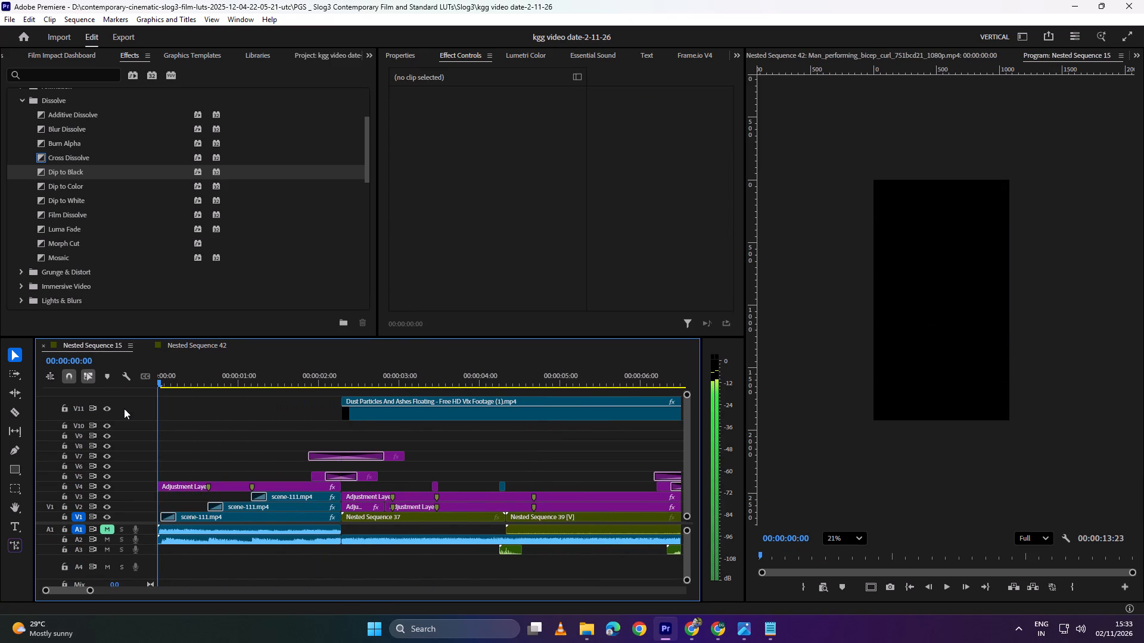
drag(124, 408, 210, 402)
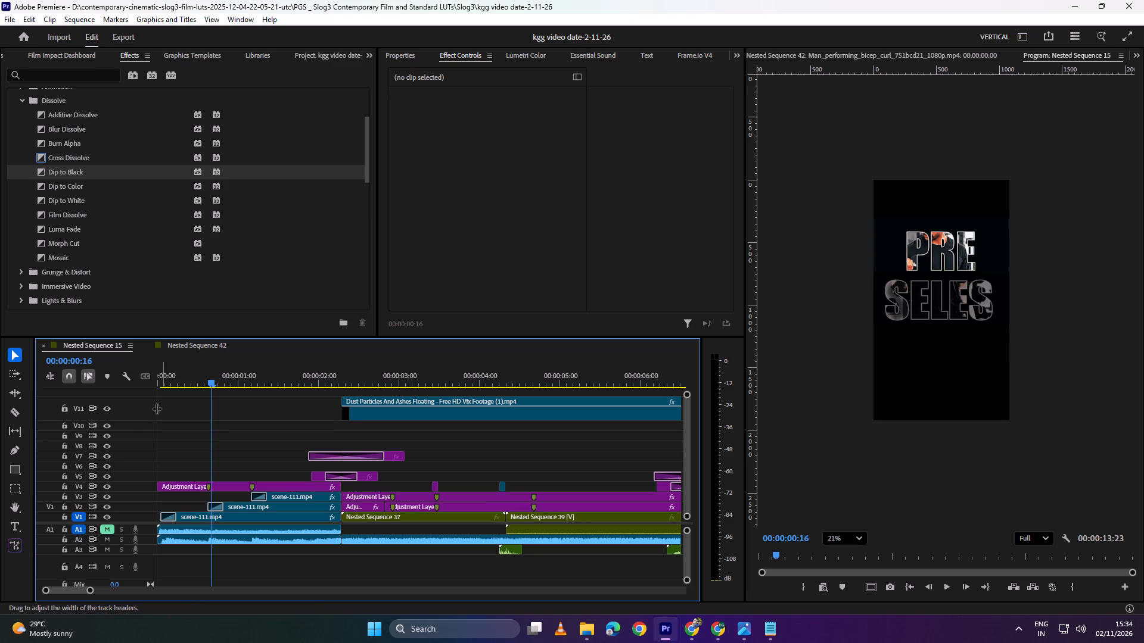
Close the Nested Sequence 42 timeline.
click(217, 345)
alt+scroll(225, 502, down, 8)
click(147, 347)
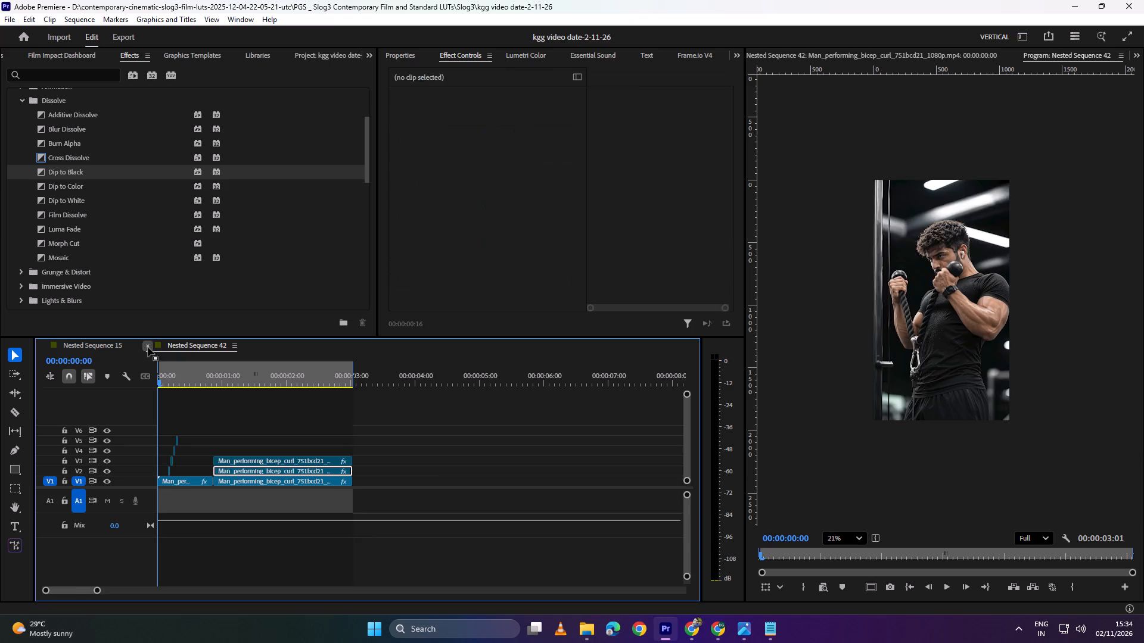
Create a new sequence from the Broadcast preset 23.98p 4 mono discrete, keeping the suggested name.
click(370, 56)
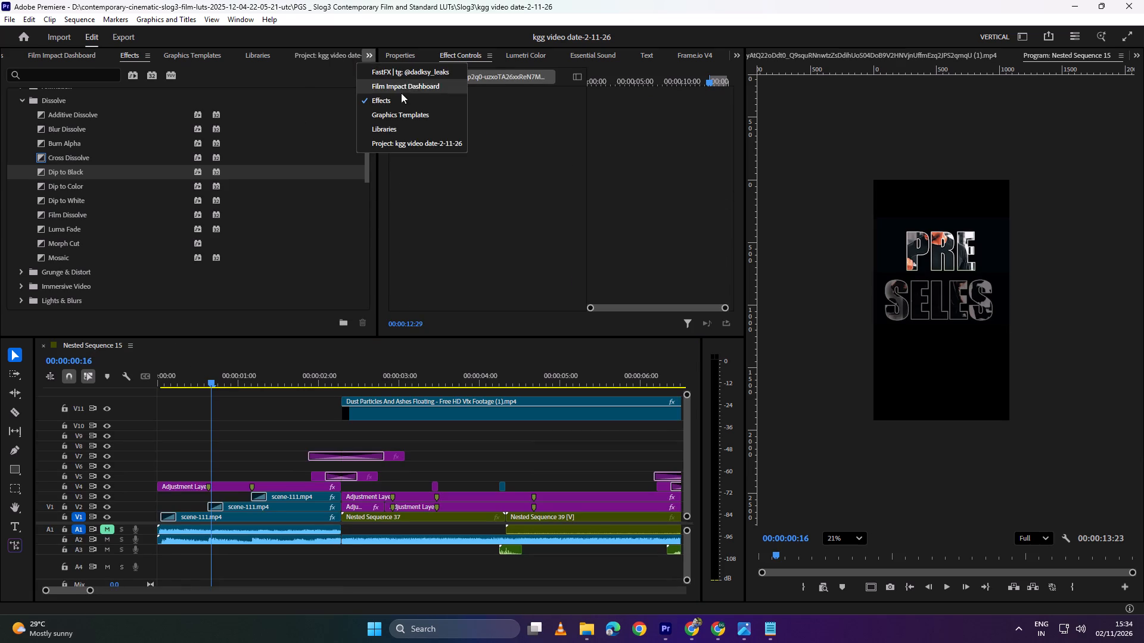
click(402, 144)
click(340, 327)
click(363, 342)
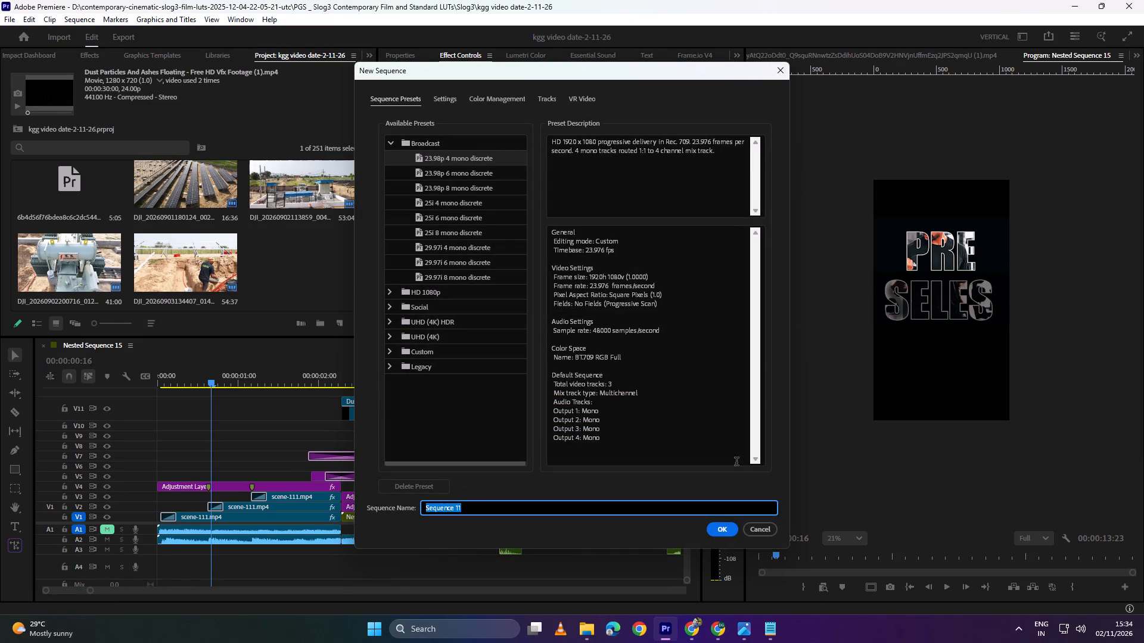
click(725, 526)
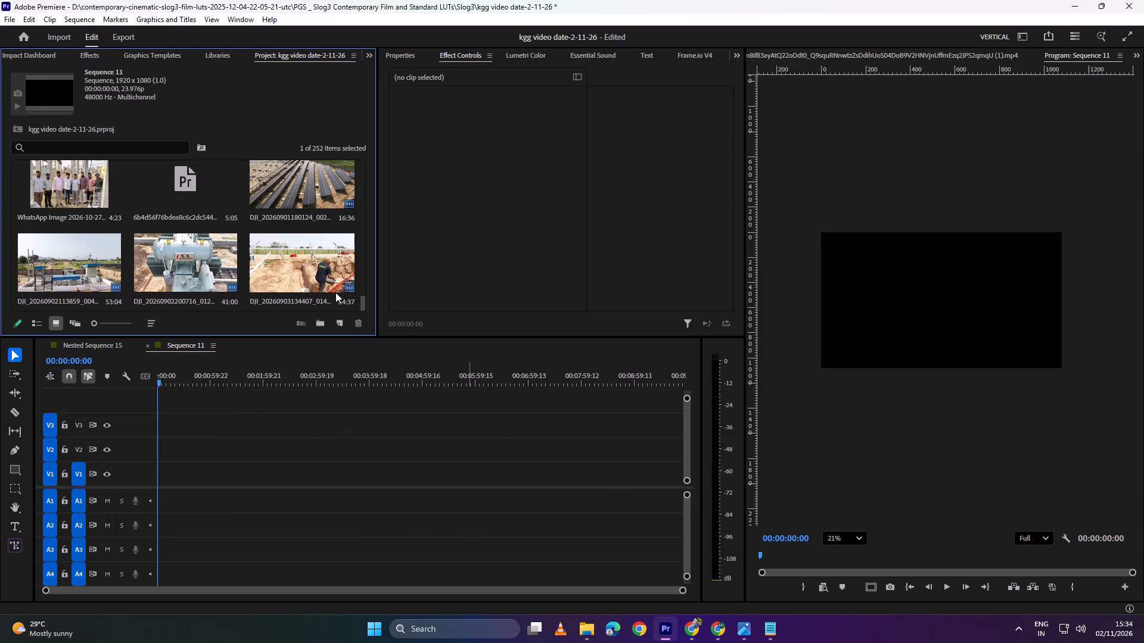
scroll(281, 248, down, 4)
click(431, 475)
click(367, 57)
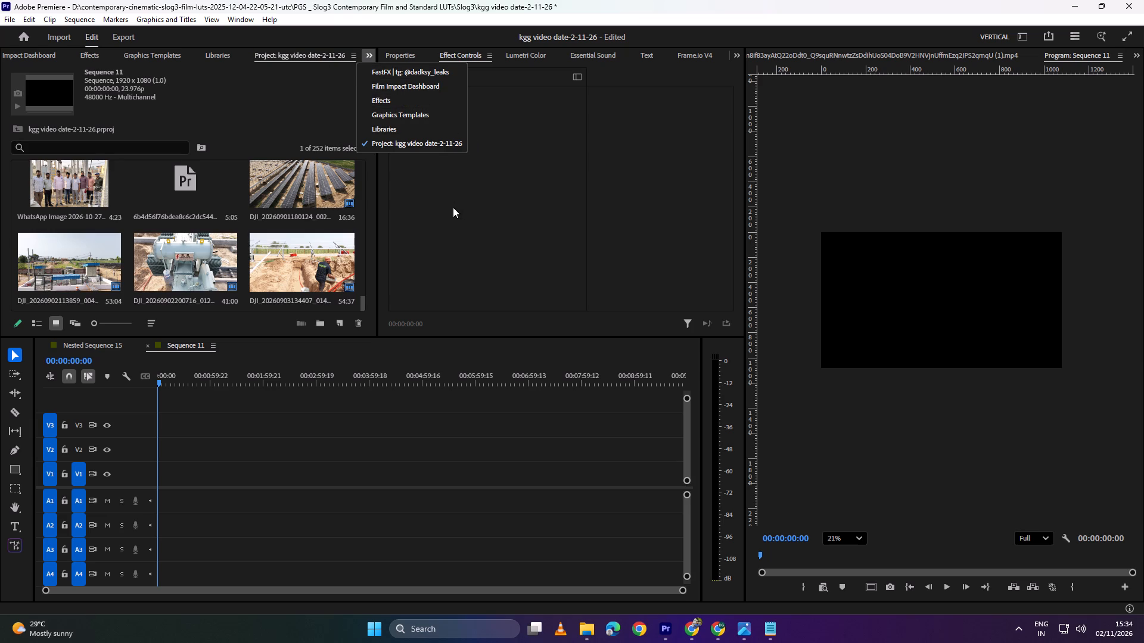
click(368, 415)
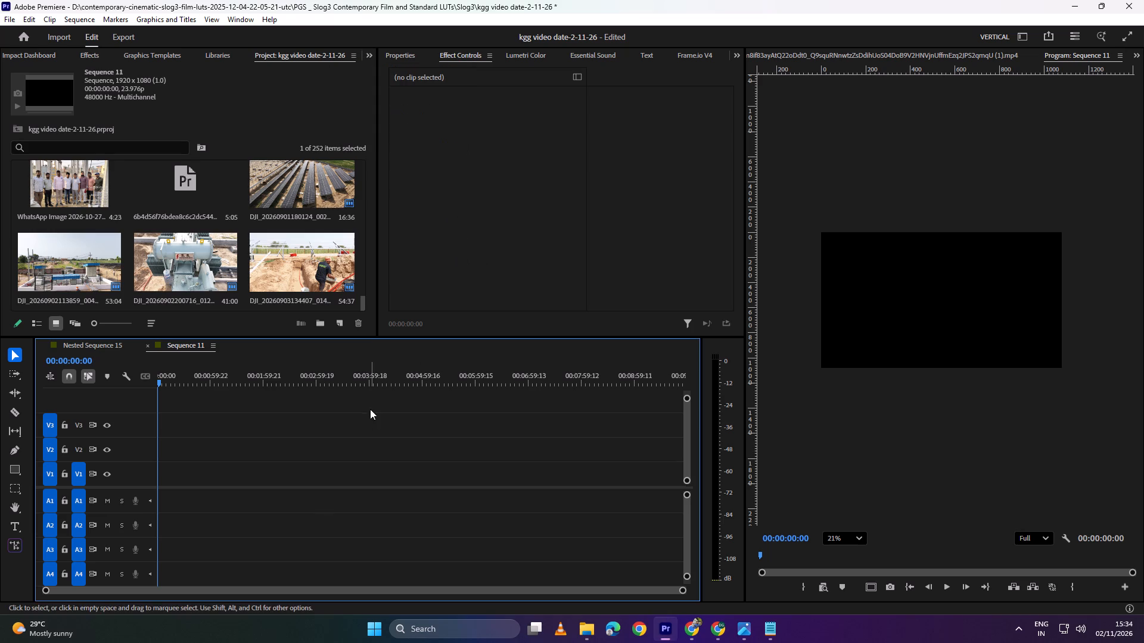
Change the new sequence's frame size to 1080 horizontal by 1920 vertical in the sequence settings.
click(94, 26)
click(86, 20)
click(138, 33)
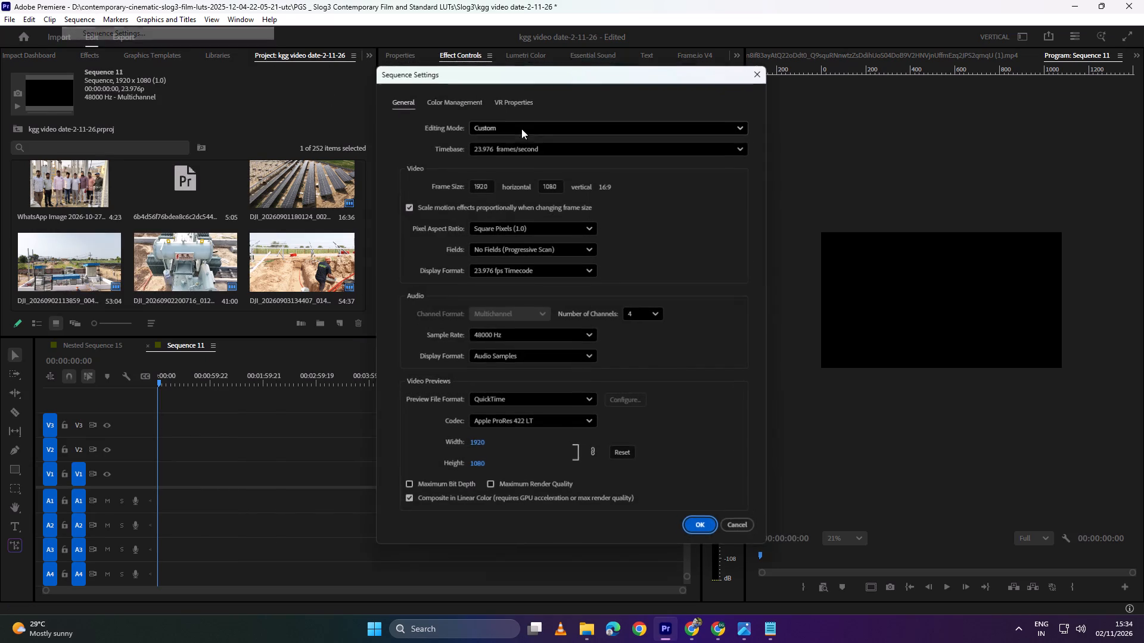
double_click(481, 183)
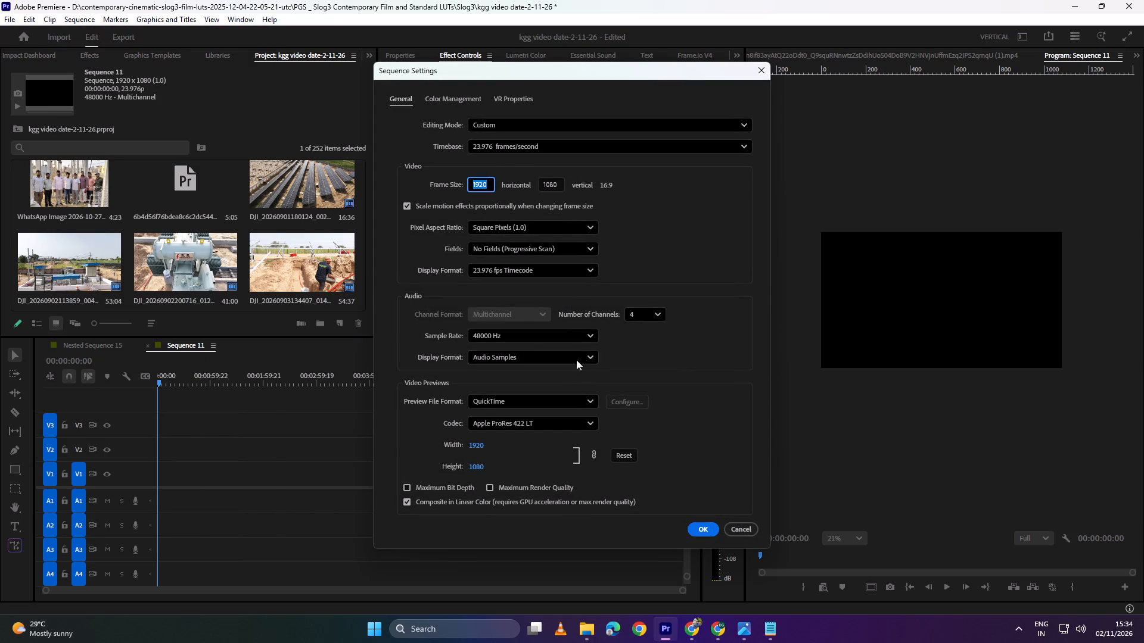
text(1080)
double_click(557, 185)
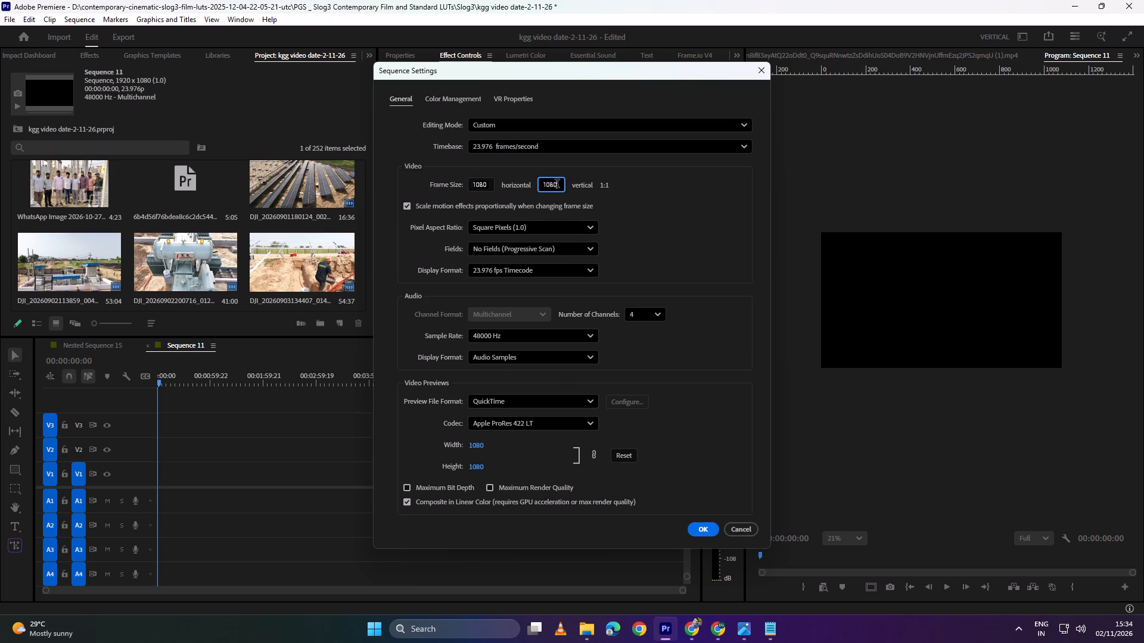
text(1920)
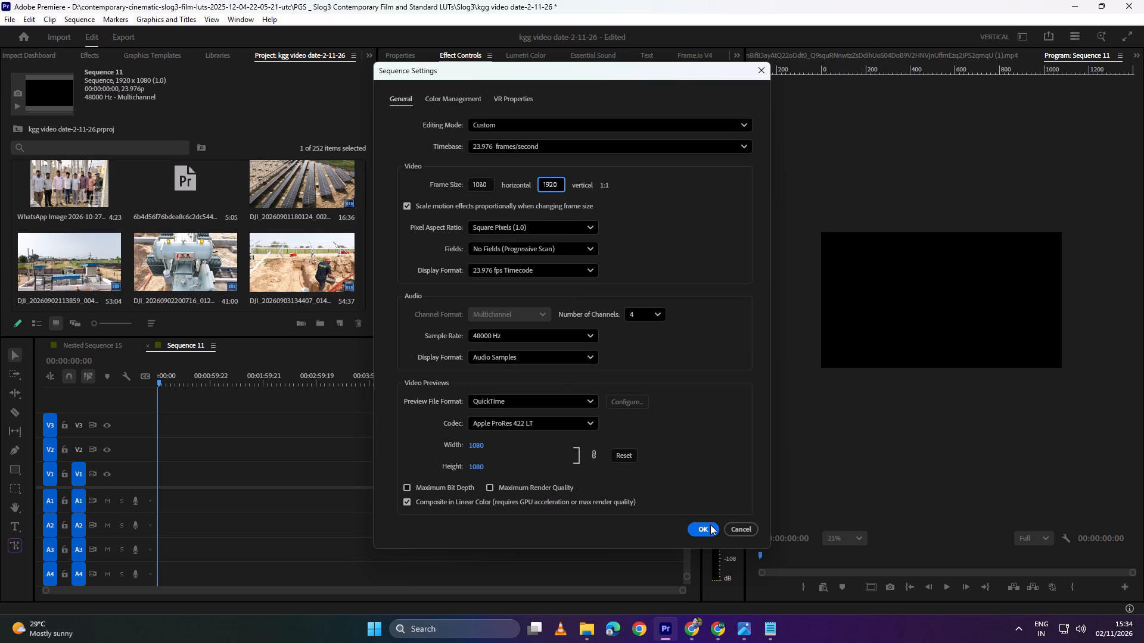
click(710, 525)
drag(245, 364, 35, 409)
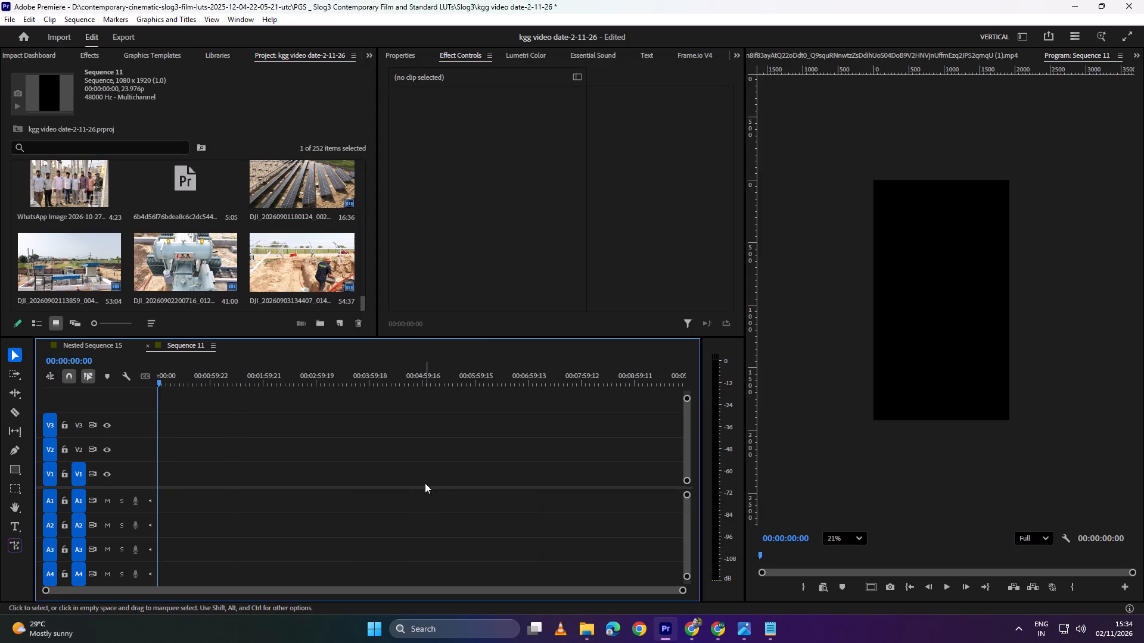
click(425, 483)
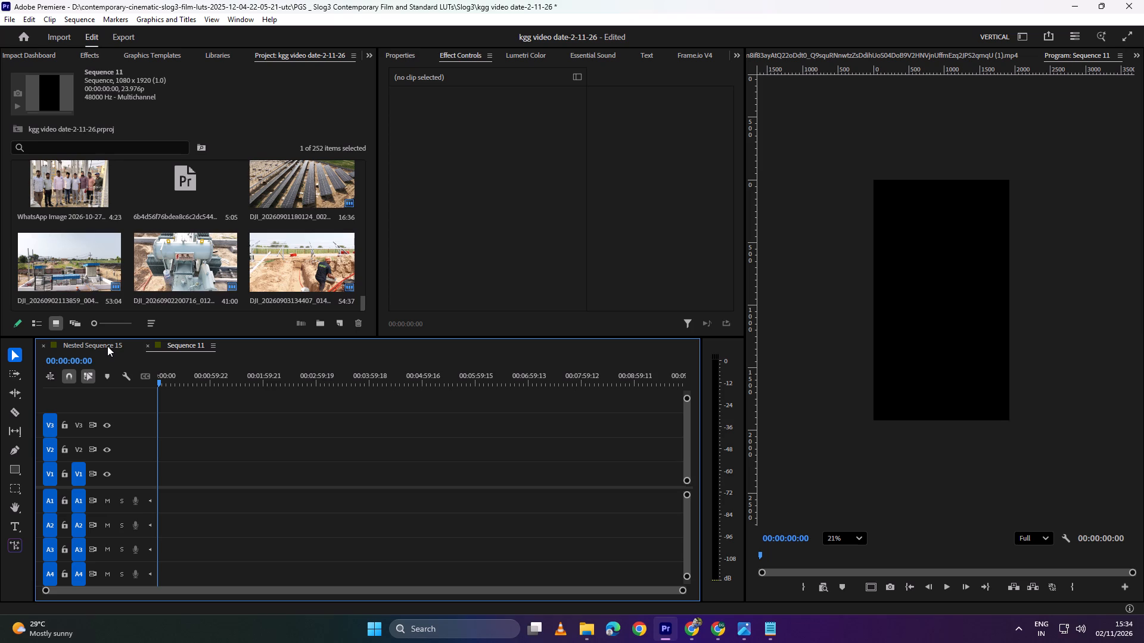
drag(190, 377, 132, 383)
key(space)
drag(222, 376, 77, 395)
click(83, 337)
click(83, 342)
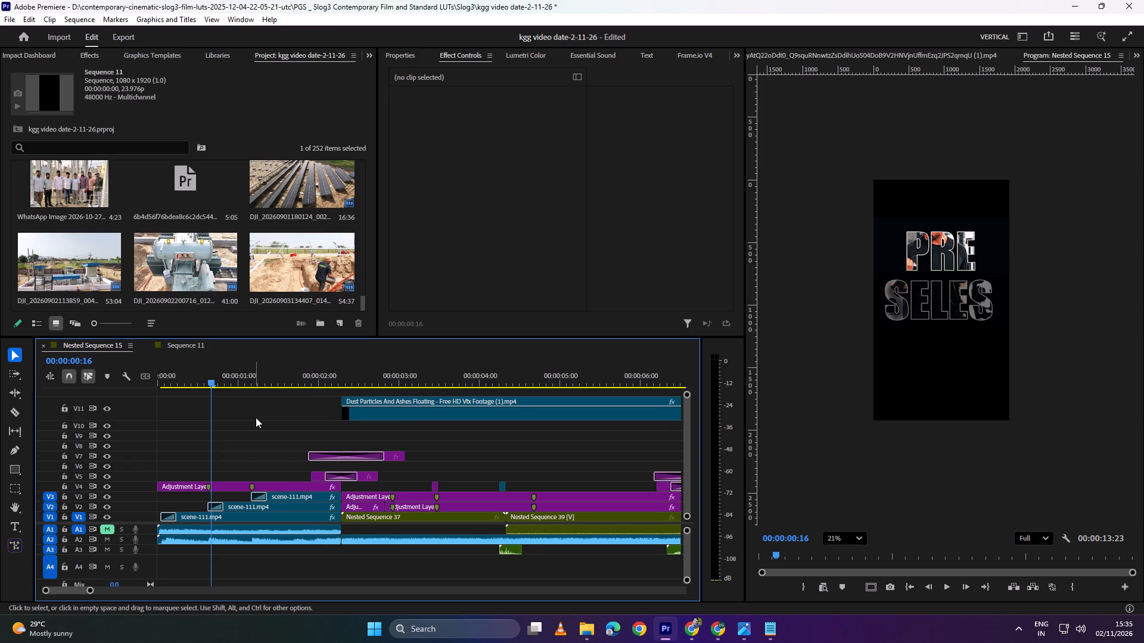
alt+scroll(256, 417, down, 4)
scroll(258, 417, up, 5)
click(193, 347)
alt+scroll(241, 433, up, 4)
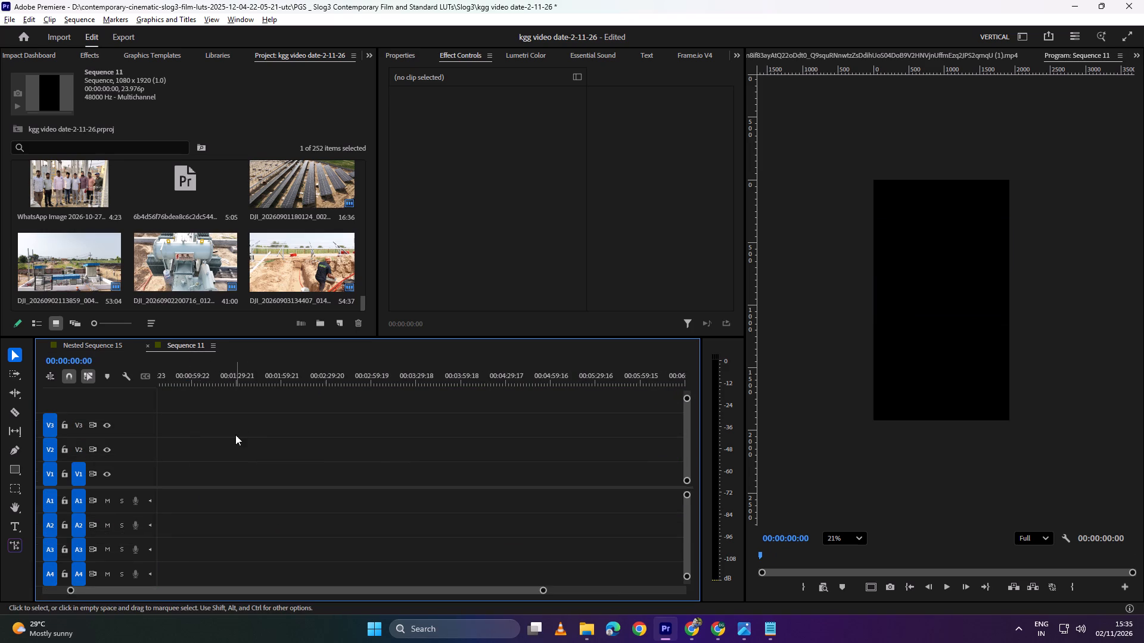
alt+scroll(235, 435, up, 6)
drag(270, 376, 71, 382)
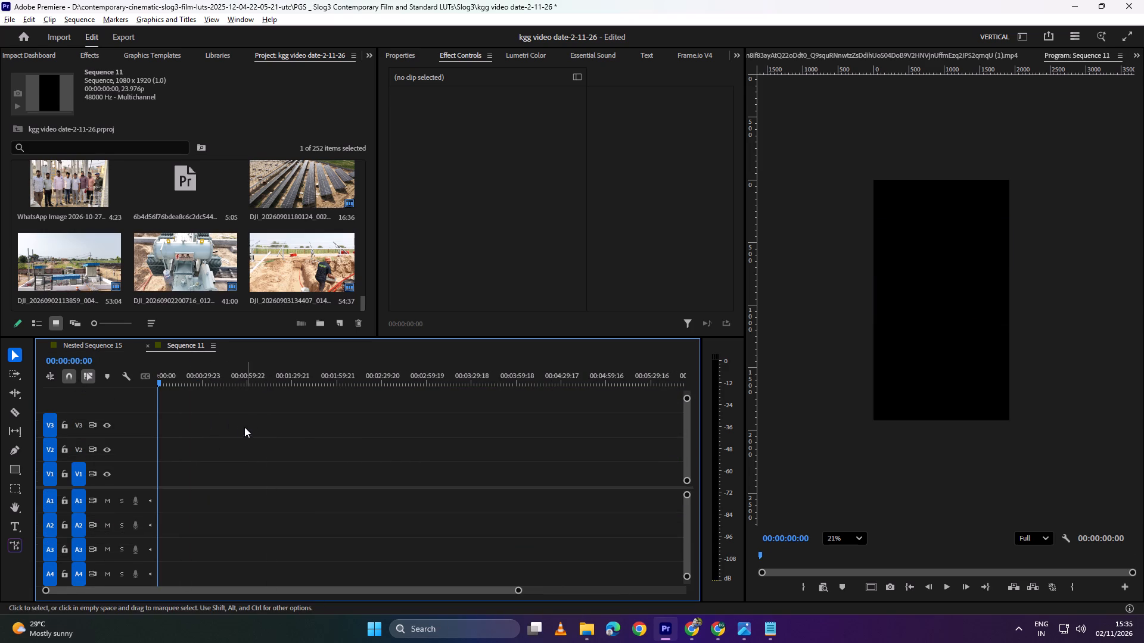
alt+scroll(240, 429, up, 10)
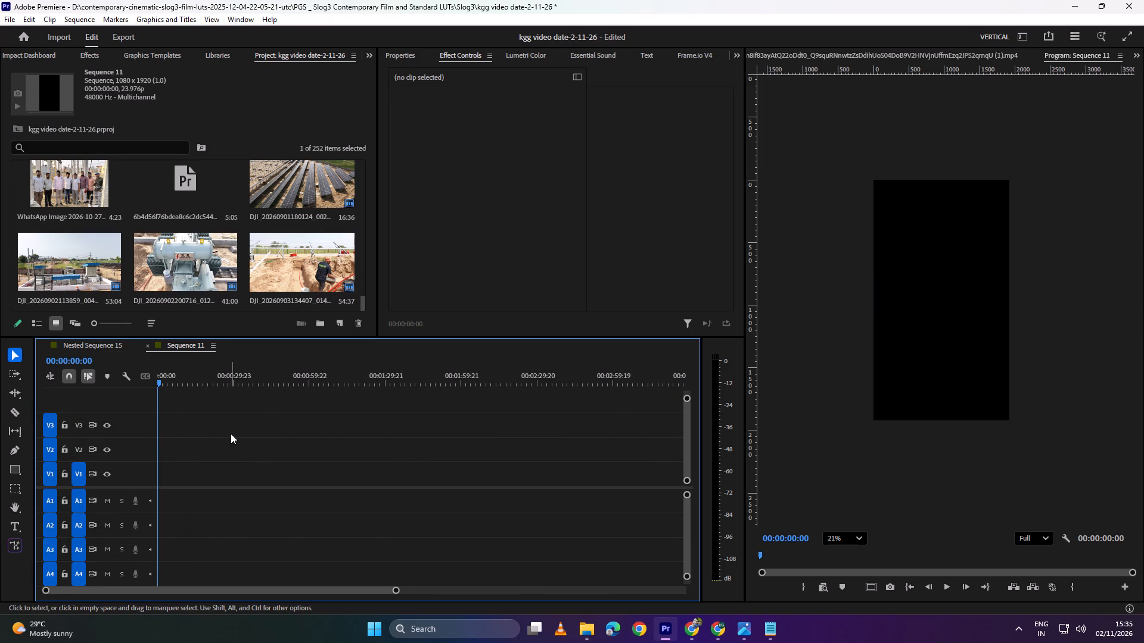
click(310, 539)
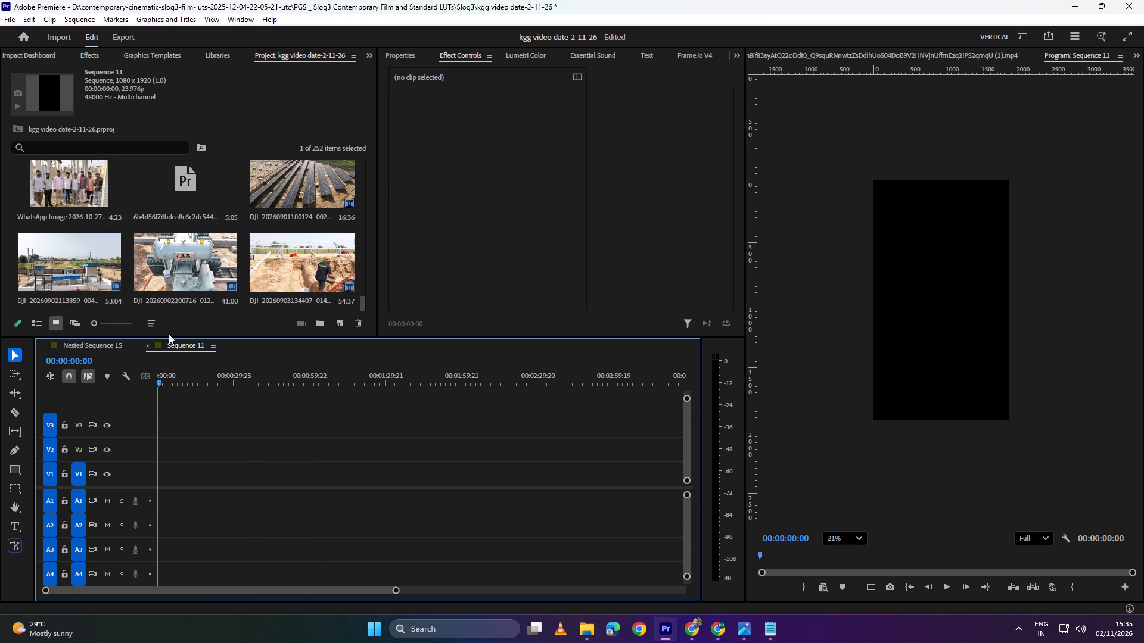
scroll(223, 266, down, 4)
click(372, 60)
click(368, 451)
Browse the project's media items for footage suitable for the empty vertical sequence.
scroll(132, 174, up, 20)
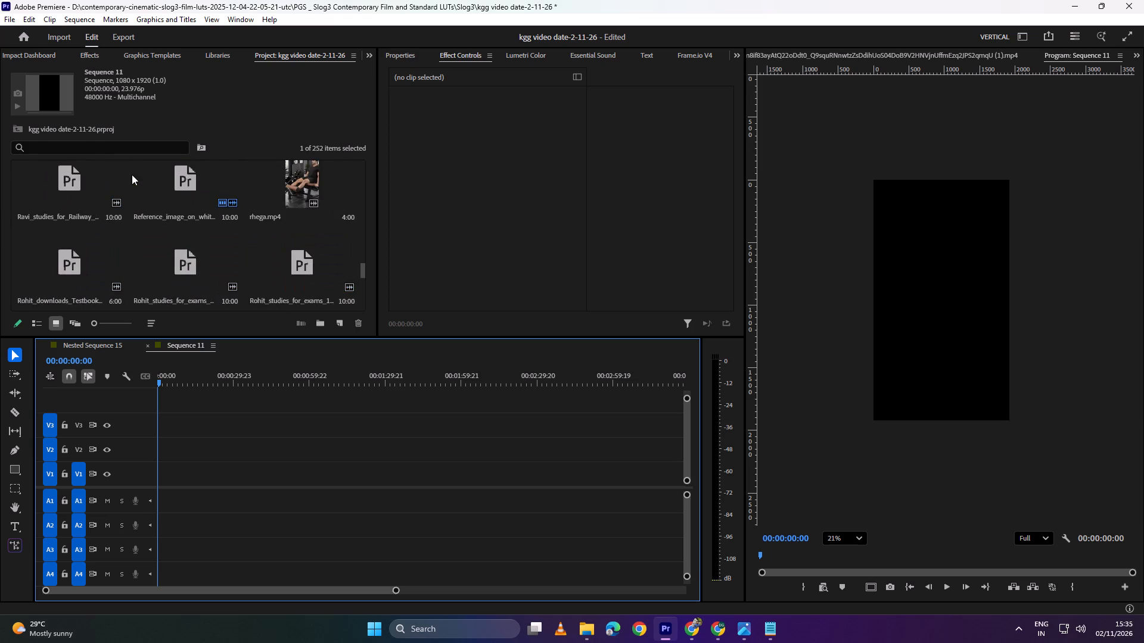
scroll(132, 174, up, 5)
scroll(132, 174, down, 18)
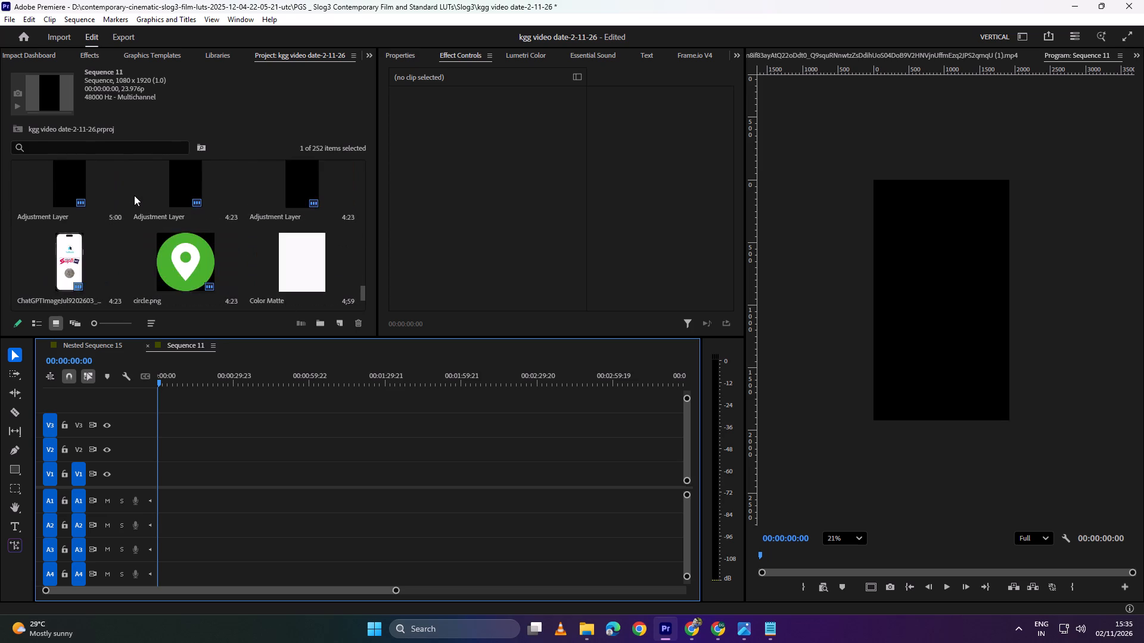
scroll(134, 195, down, 10)
click(237, 459)
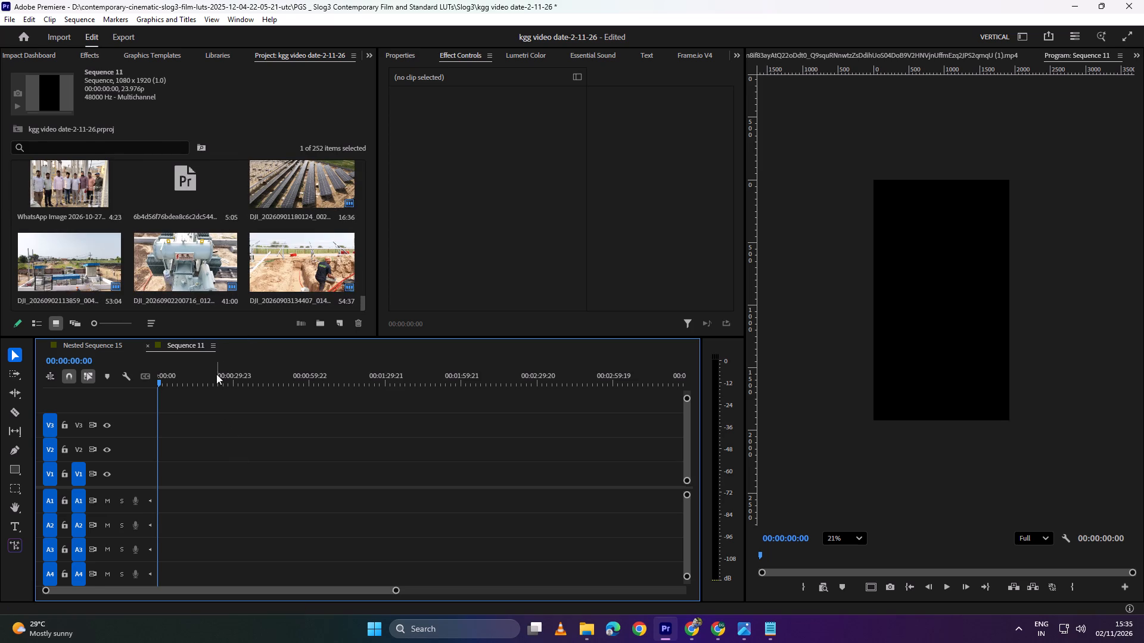
drag(217, 375, 75, 399)
Switch to File Explorer and bring Man_performing_gym_pull-ups_fdd6d80d_1080p from Downloads into Premiere, placing it at the start of V1 and A1 in Sequence 11.
click(590, 634)
click(537, 560)
scroll(417, 454, up, 3)
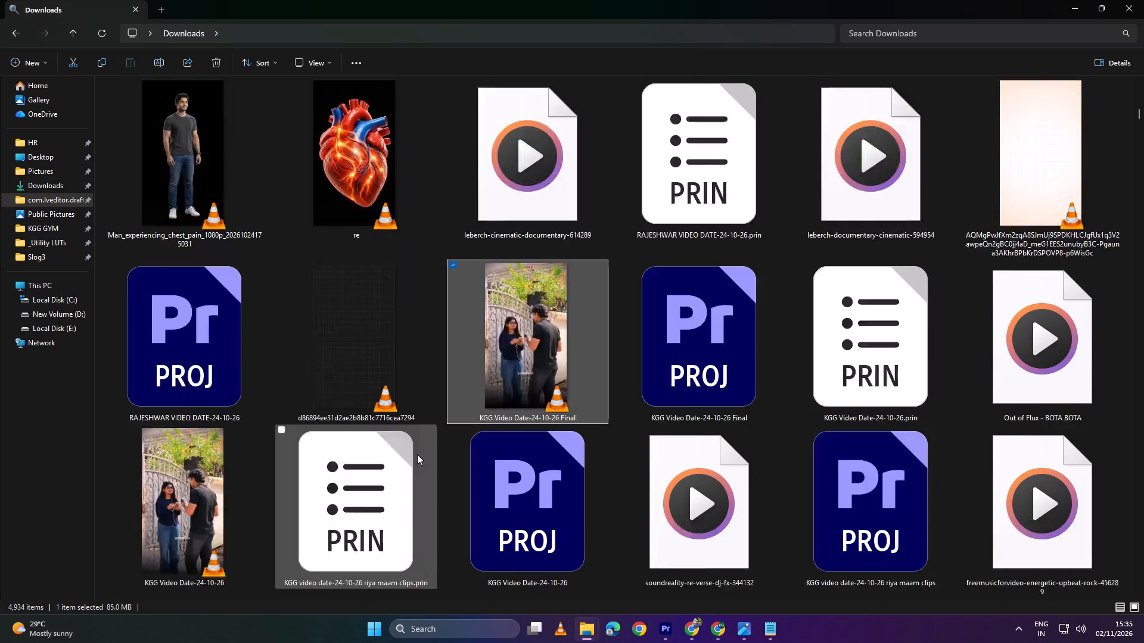
scroll(417, 454, up, 20)
scroll(417, 454, up, 3)
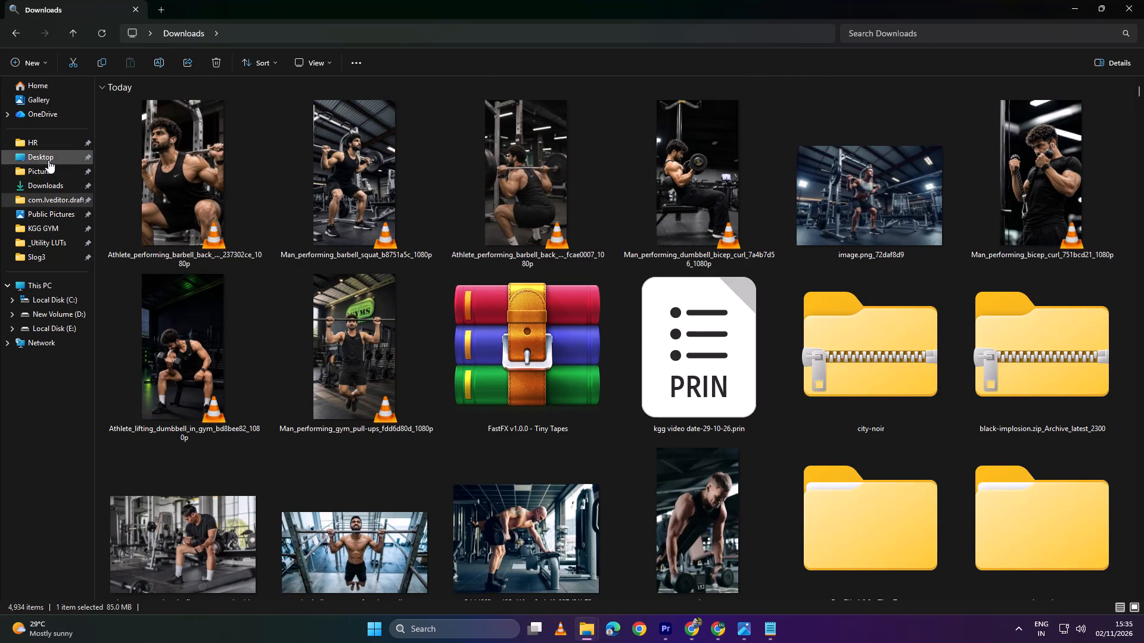
scroll(378, 201, up, 4)
scroll(675, 363, down, 2)
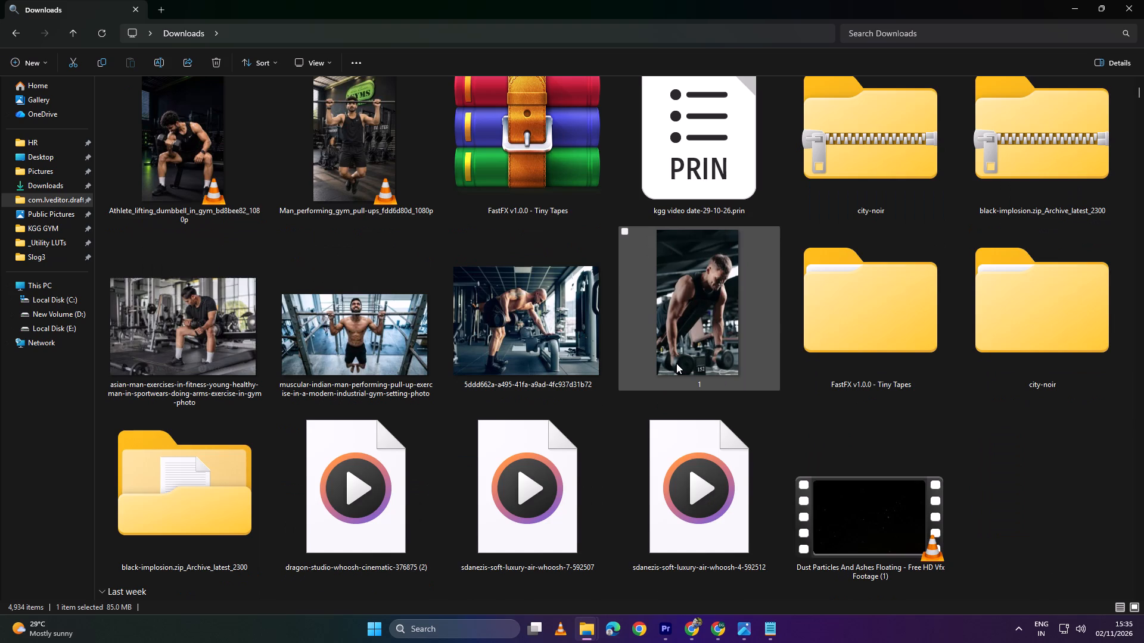
scroll(643, 373, down, 1)
scroll(620, 373, up, 1)
scroll(539, 381, up, 1)
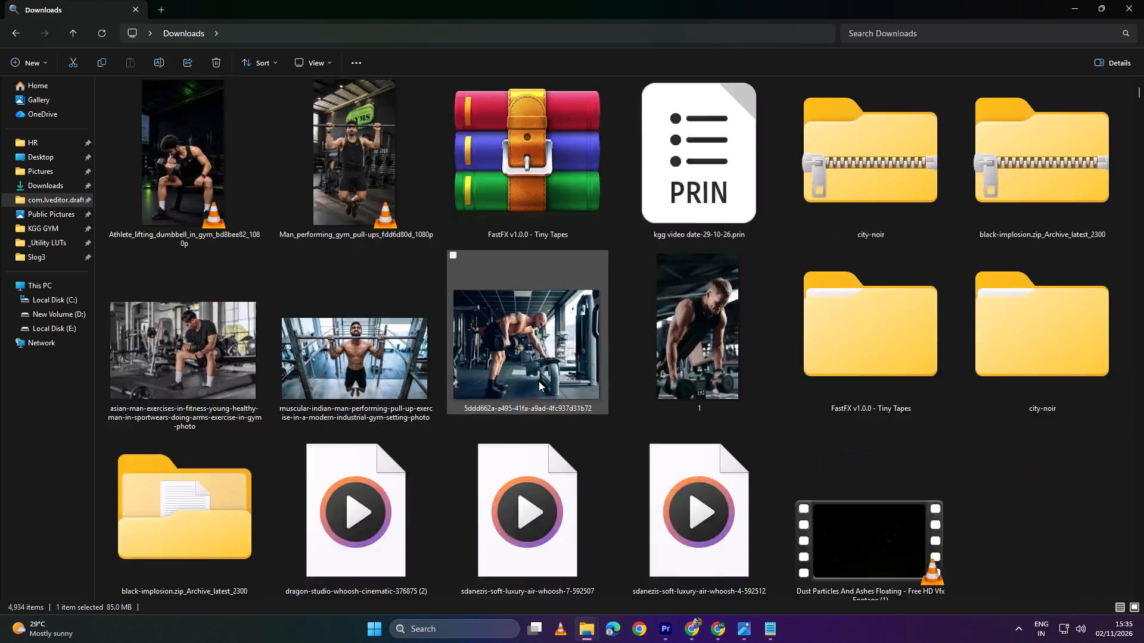
scroll(539, 381, up, 1)
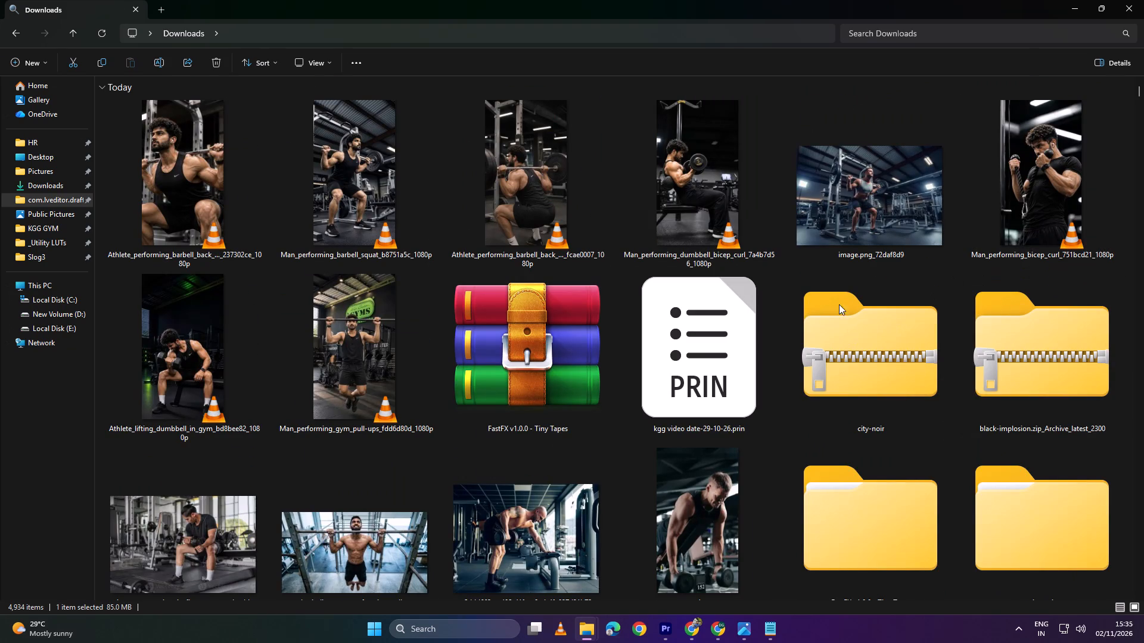
scroll(518, 376, down, 1)
click(370, 363)
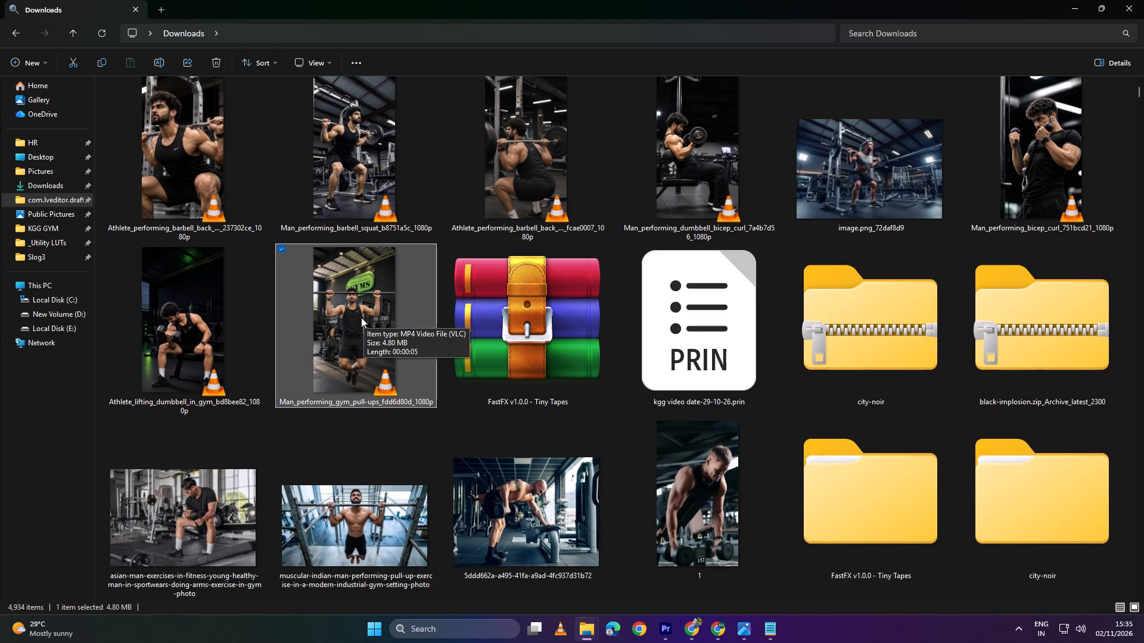
drag(361, 317, 679, 475)
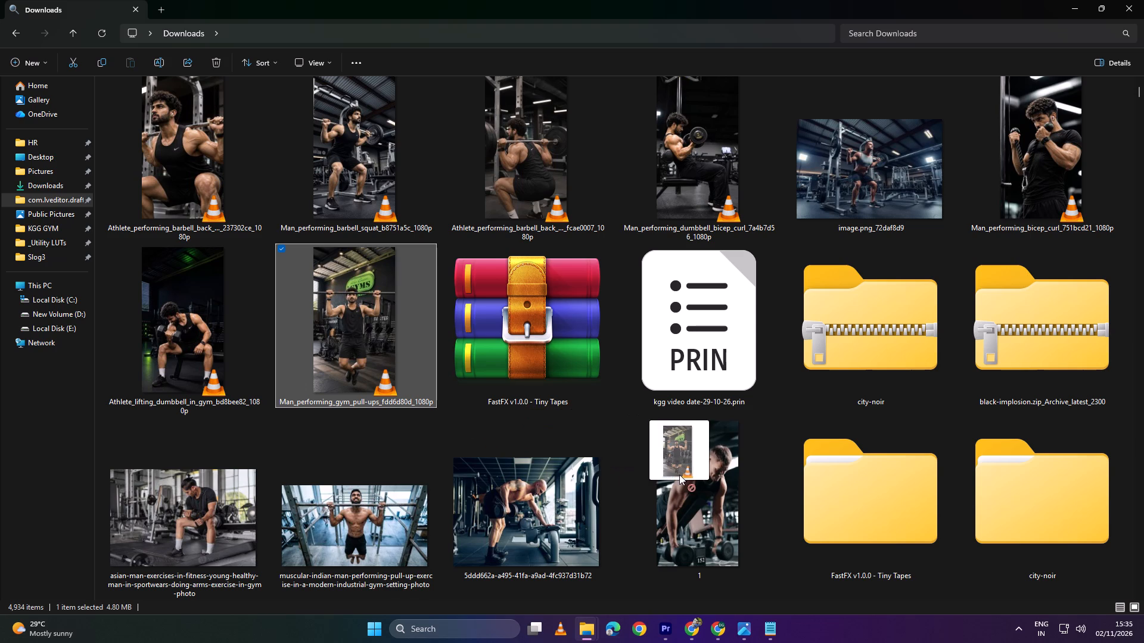
drag(679, 475, 222, 422)
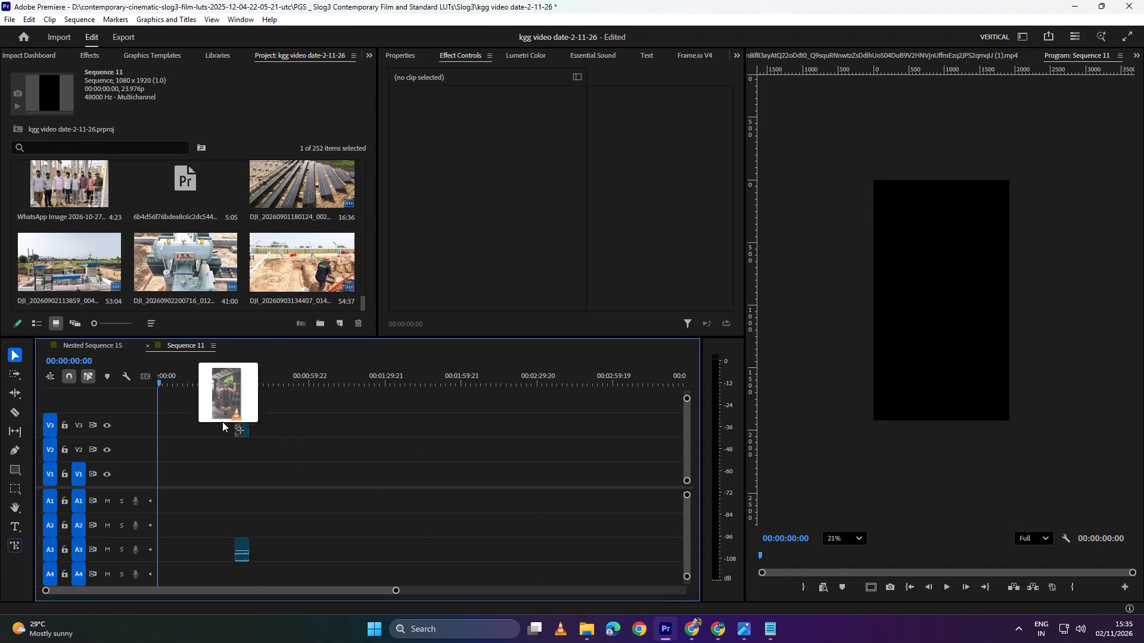
drag(222, 422, 156, 490)
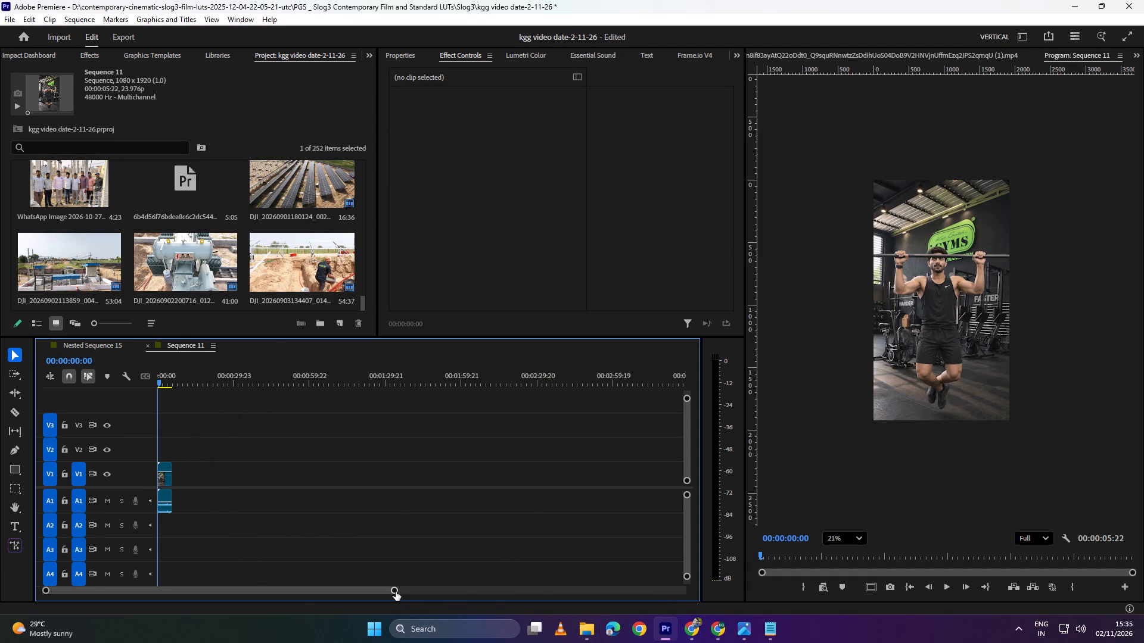
Unlink the pull-ups clip's audio from its video in Sequence 11 and delete the audio from A1.
drag(396, 591, 259, 583)
click(272, 502)
right_click(272, 502)
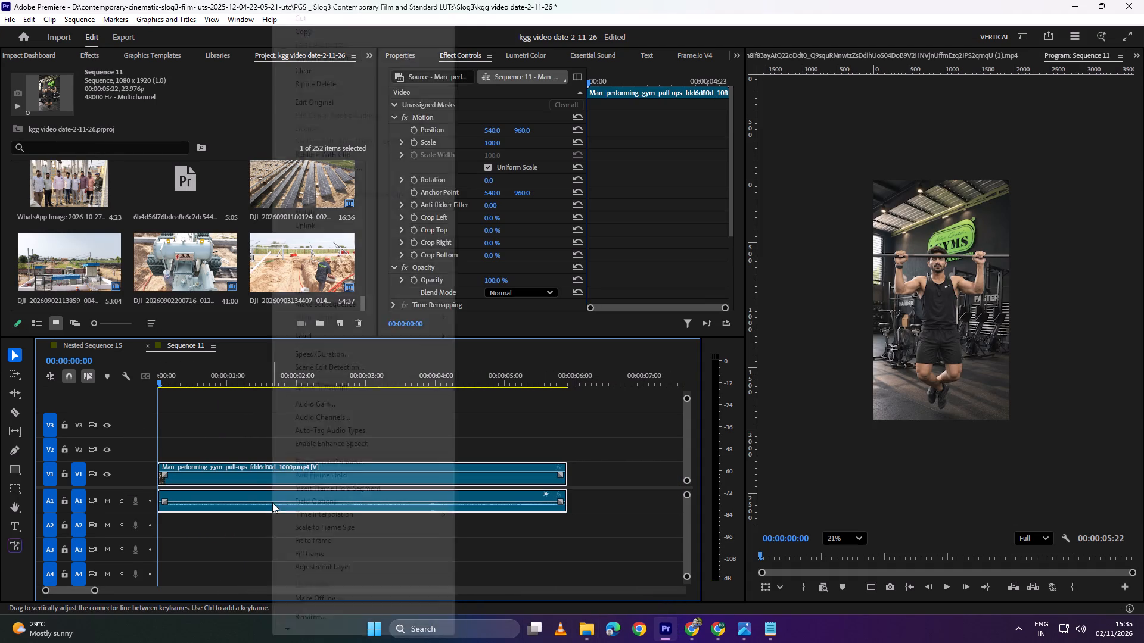
click(340, 224)
click(351, 506)
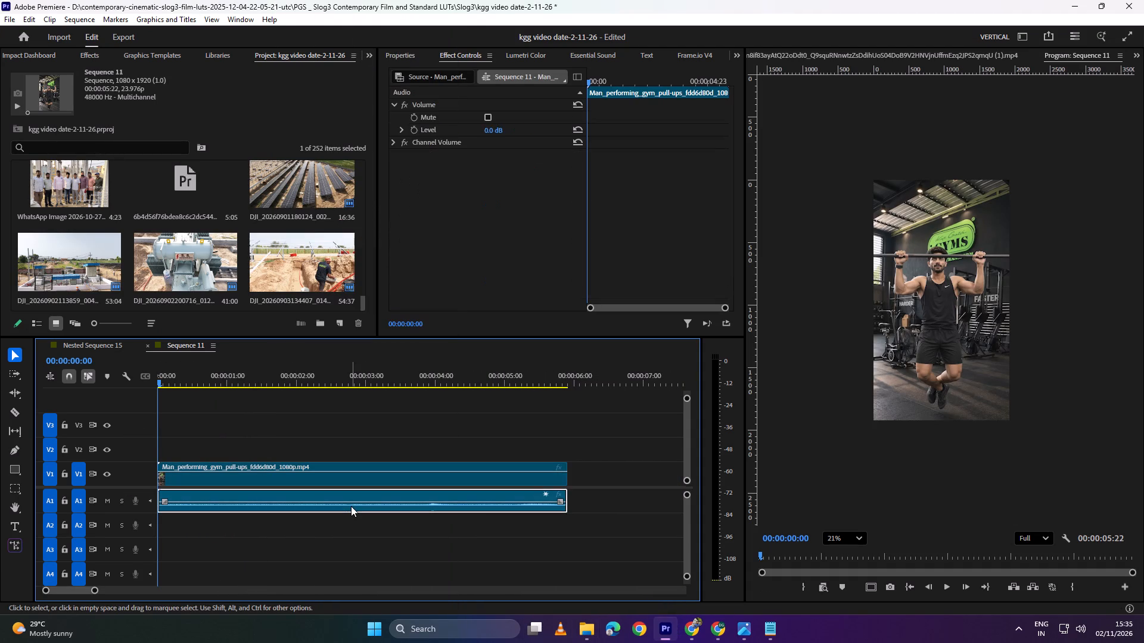
key(BackSpace)
drag(300, 379, 49, 419)
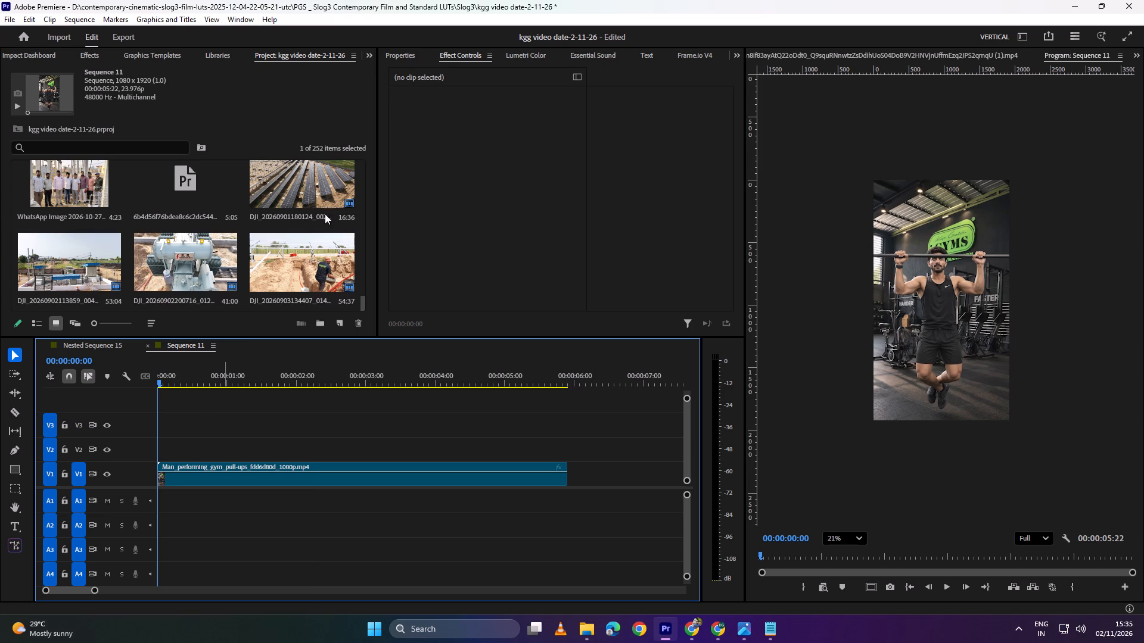
Create a new black (000000) colour matte, keeping the suggested video settings and the name Color Matte.
scroll(332, 305, down, 3)
click(342, 324)
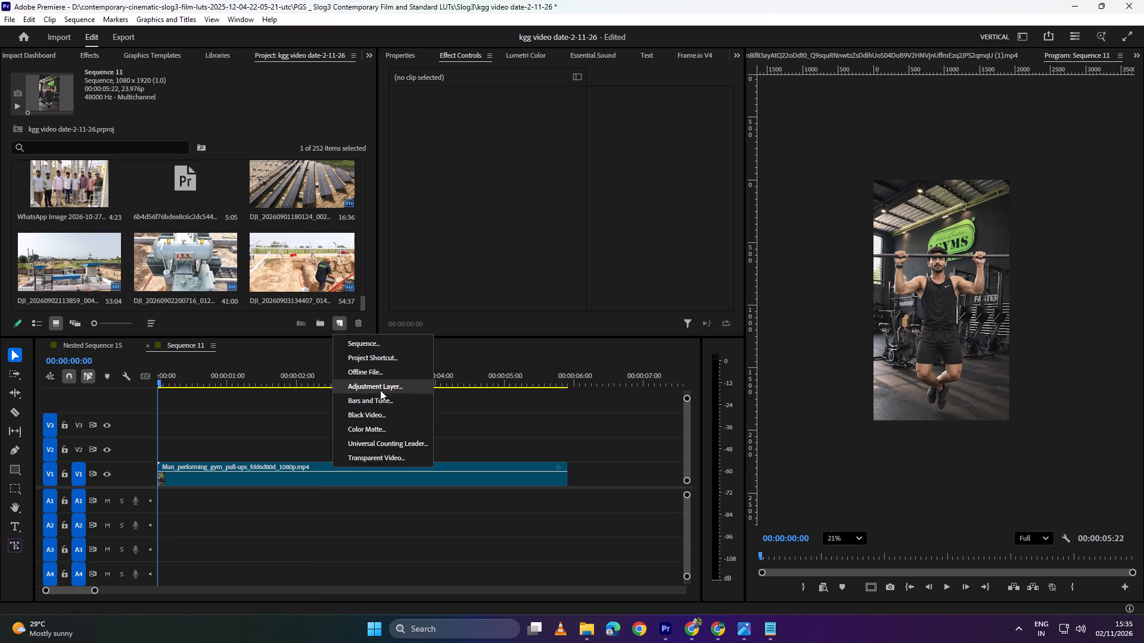
click(379, 429)
click(616, 364)
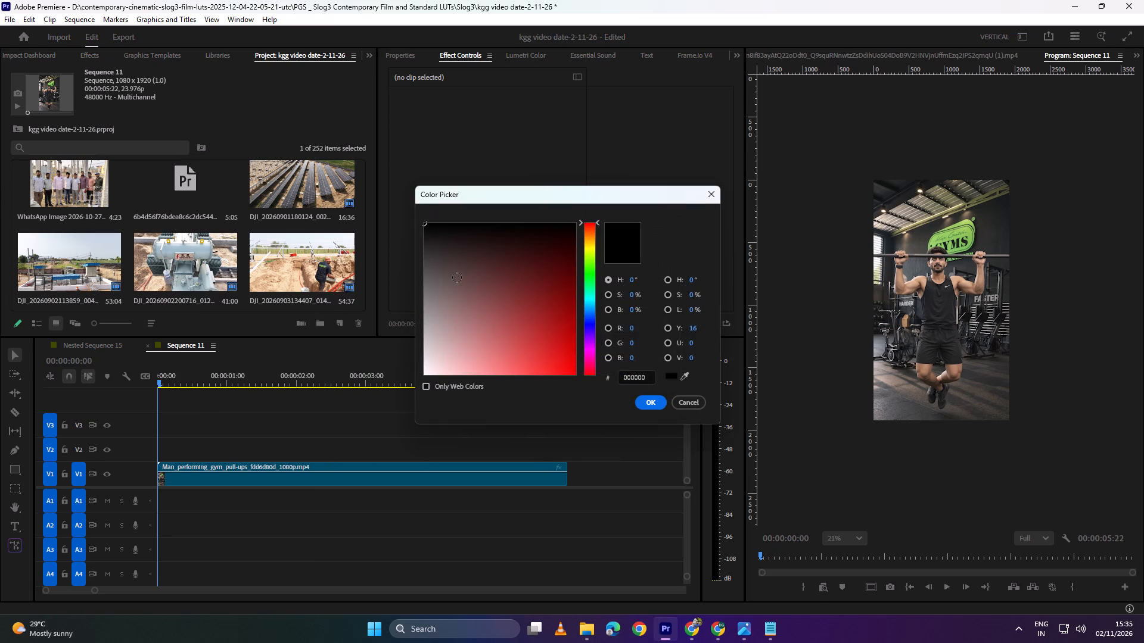
drag(486, 273, 325, 145)
click(647, 401)
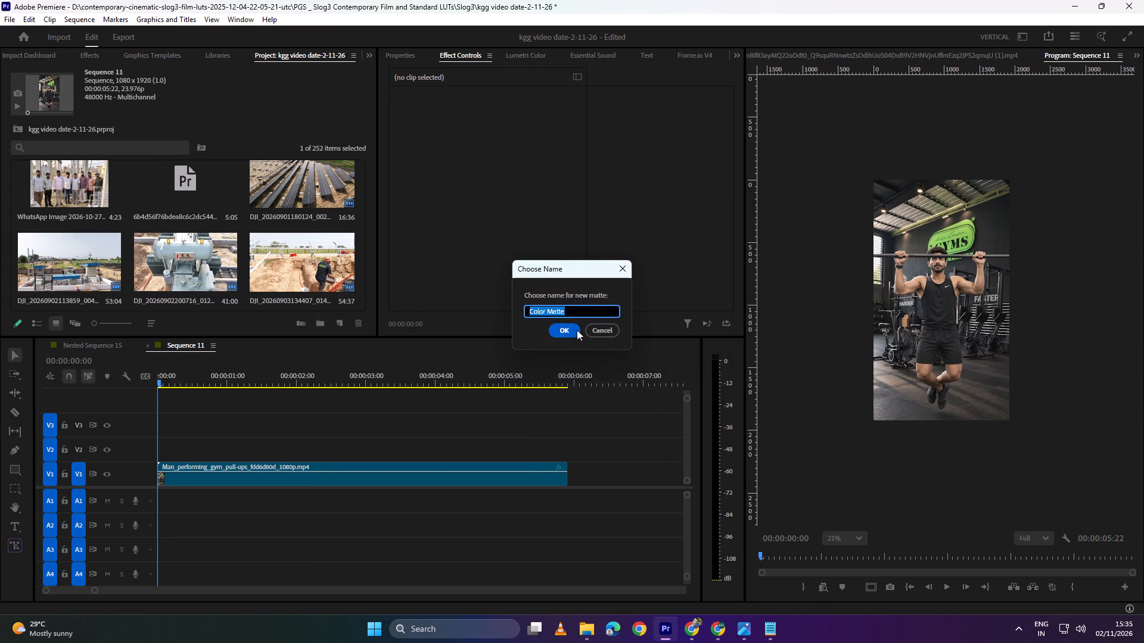
click(577, 330)
Place the new black matte on V2 at the start of Sequence 11 and extend it to the pull-ups clip's end.
scroll(244, 277, up, 4)
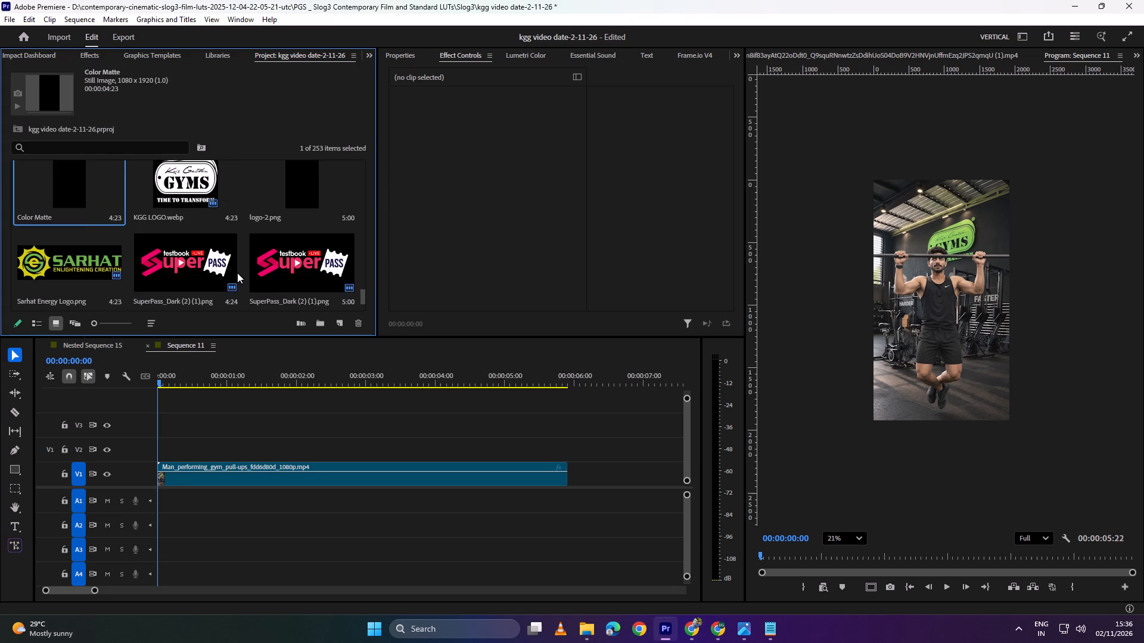
scroll(237, 273, up, 1)
drag(80, 268, 139, 455)
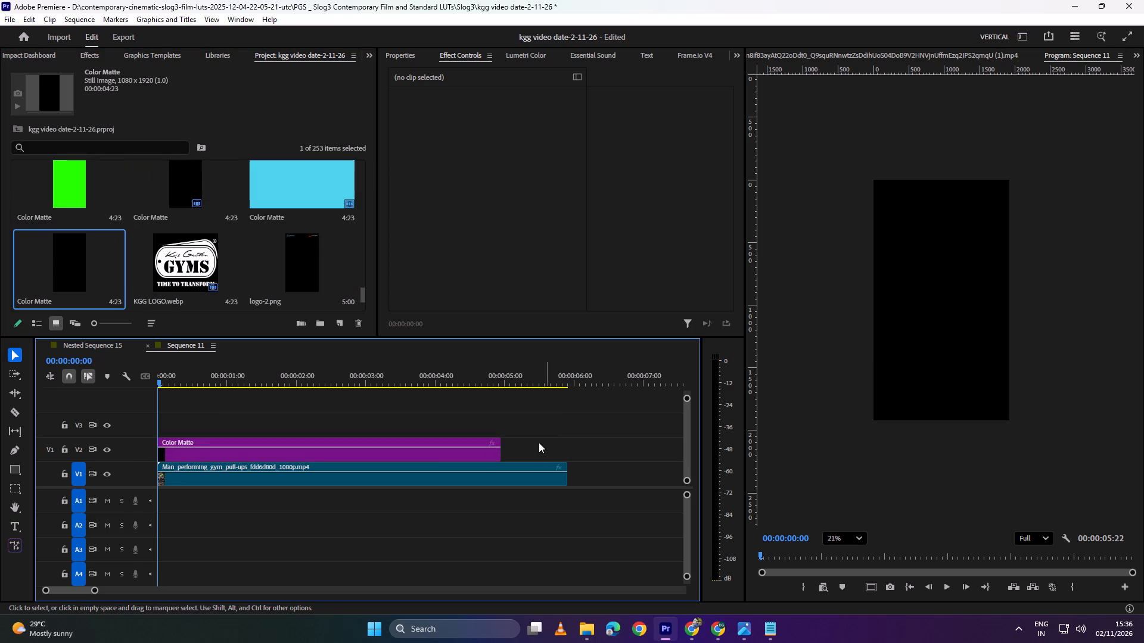
drag(503, 447, 568, 448)
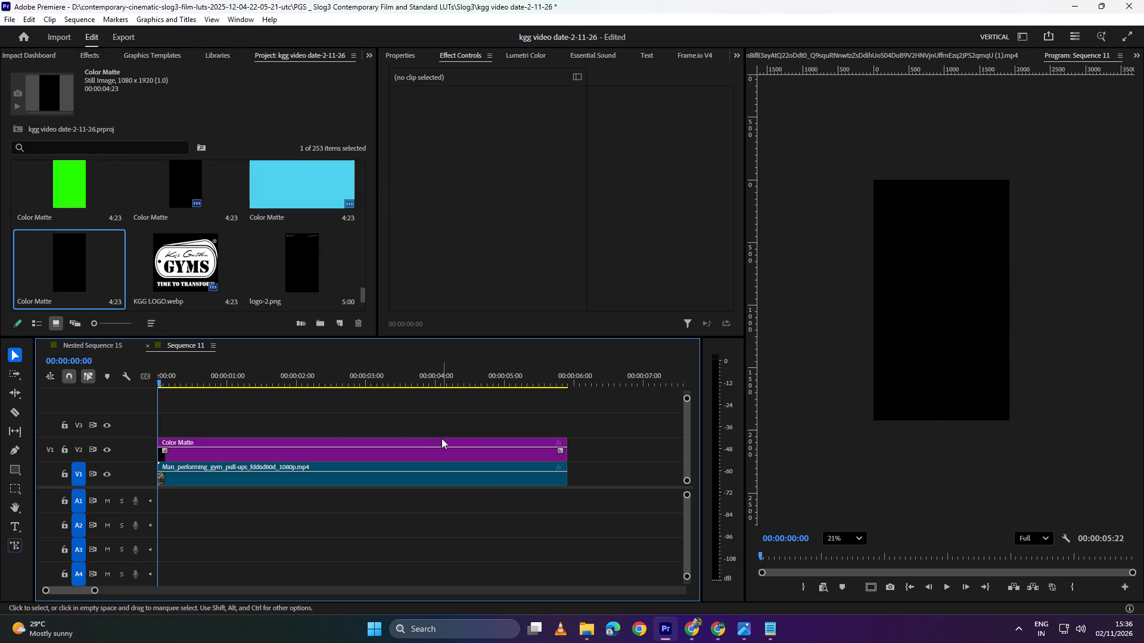
In Nested Sequence 15, split the stacked V2 and V3 adjustment layers above Nested Sequence 37 about half a second after they start.
click(114, 348)
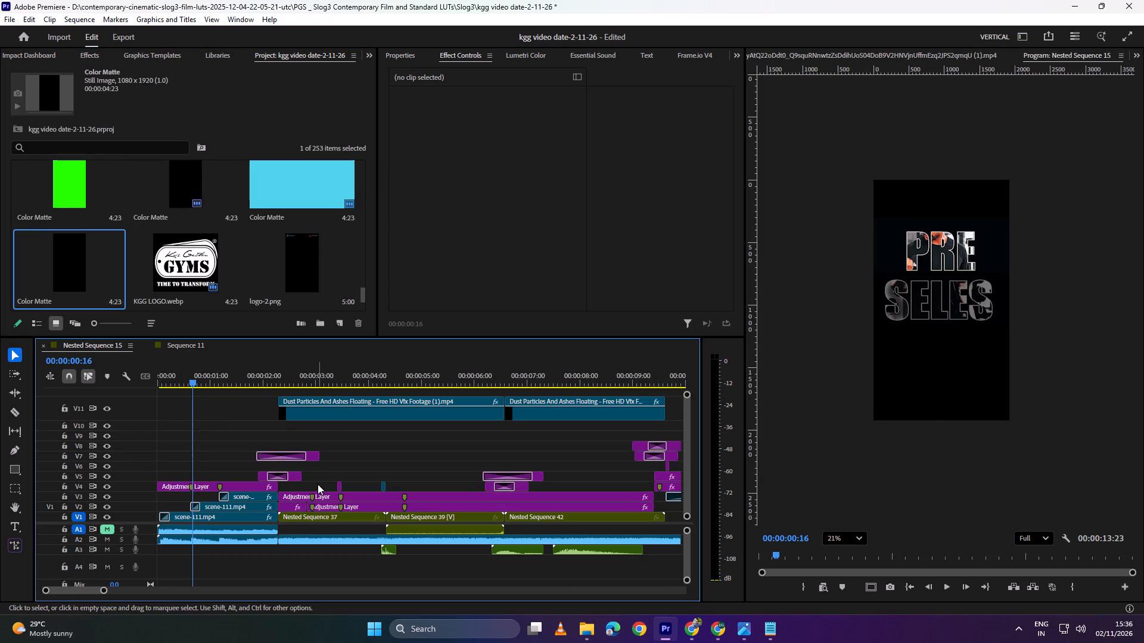
key(c)
click(305, 497)
key(v)
Copy the two short adjustment layer pieces to the start of Sequence 11 on V3 and V4, stretching both to the pull-ups clip's end.
click(291, 508)
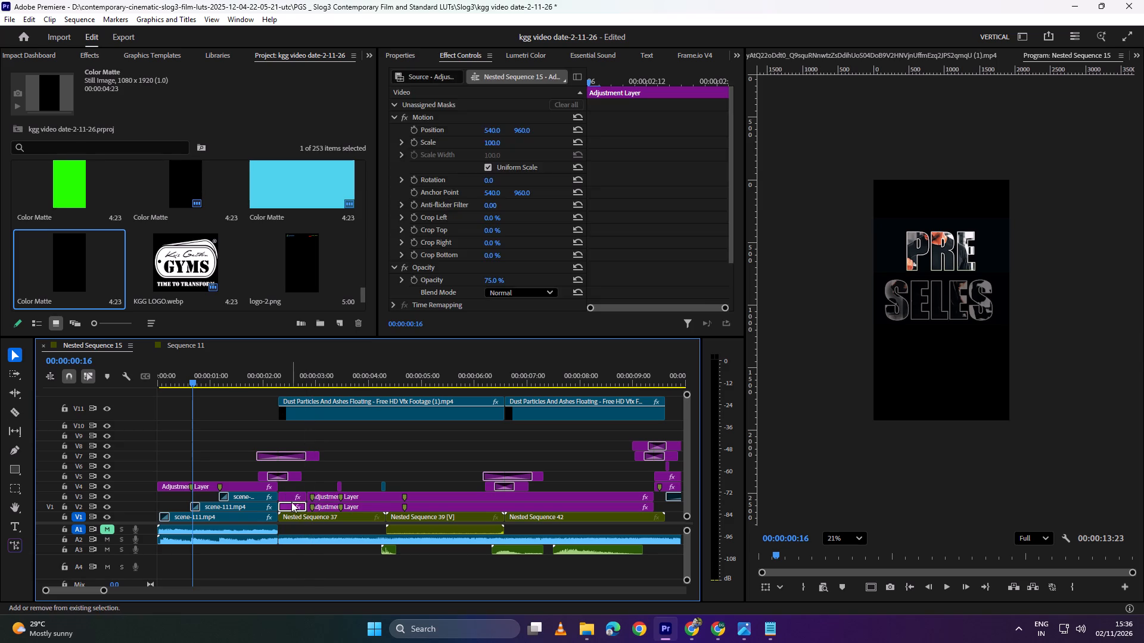
shift+click(291, 499)
drag(291, 498, 189, 345)
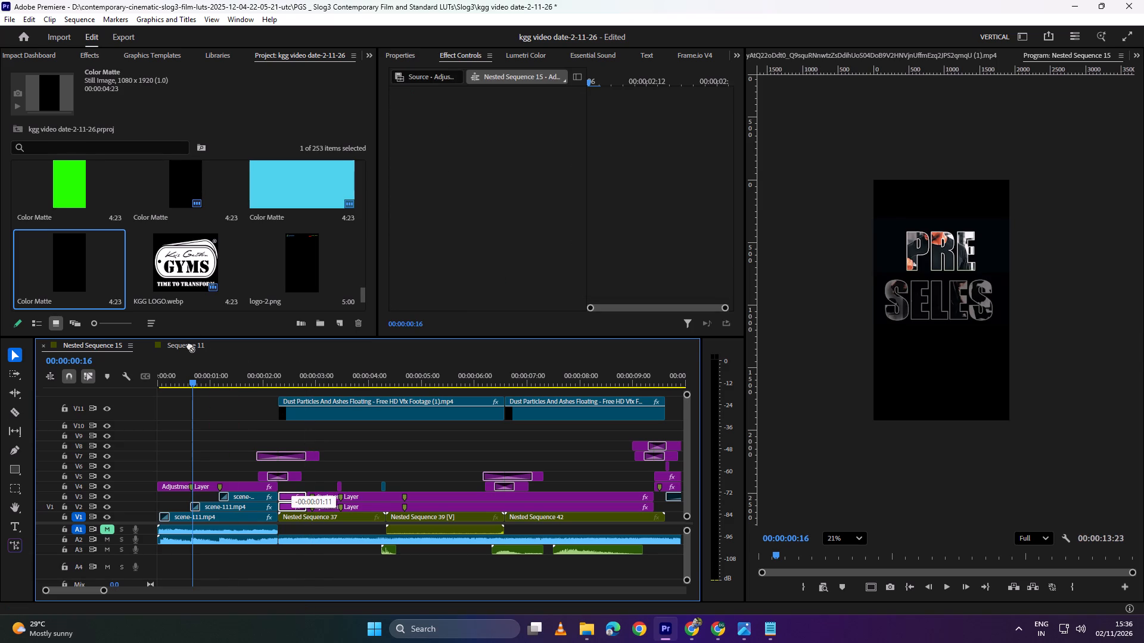
drag(189, 345, 172, 390)
drag(223, 395, 192, 420)
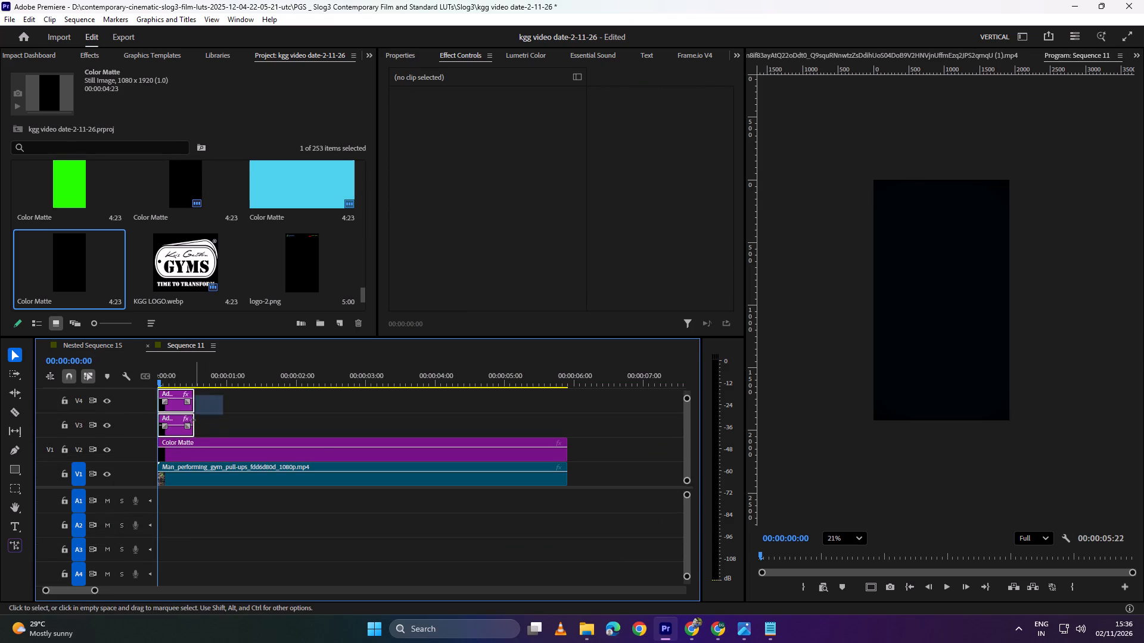
drag(192, 420, 191, 423)
drag(195, 414, 569, 423)
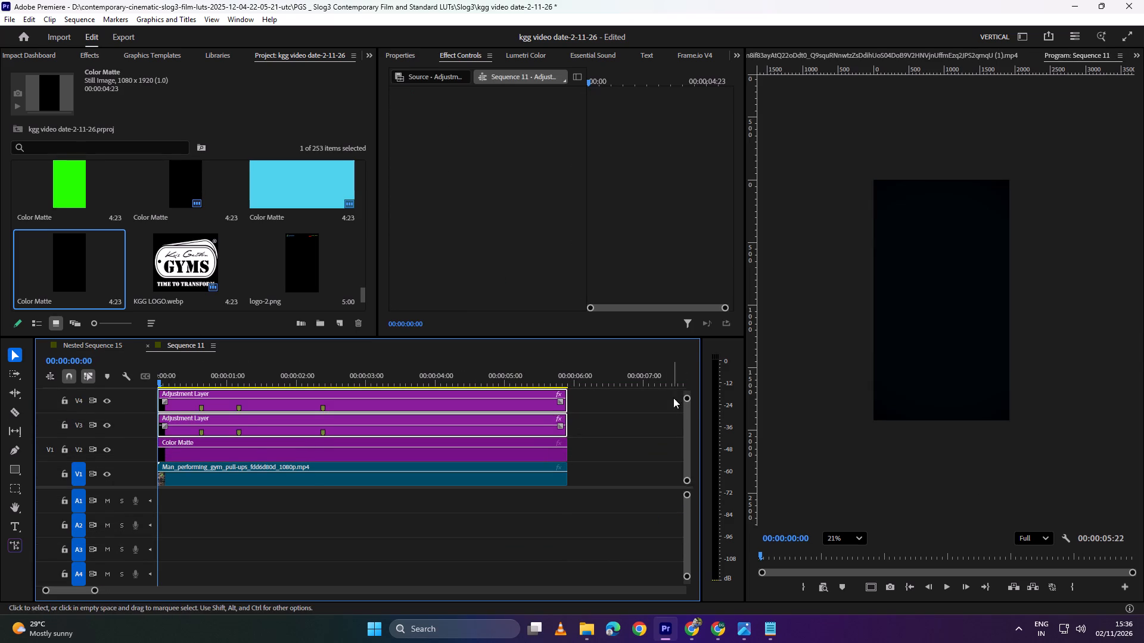
Move the black matte from V2 to V5, above both adjustment layers, and briefly play the sequence from its start.
drag(688, 399, 678, 316)
drag(282, 470, 278, 439)
drag(225, 380, 3, 405)
key(space)
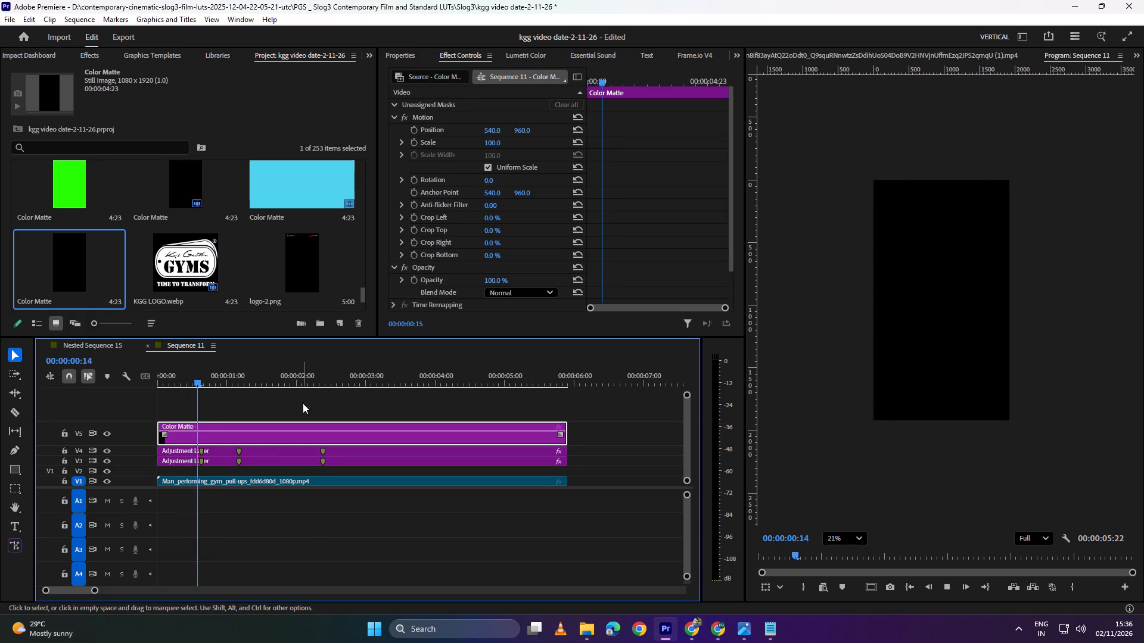
key(space)
drag(686, 393, 667, 324)
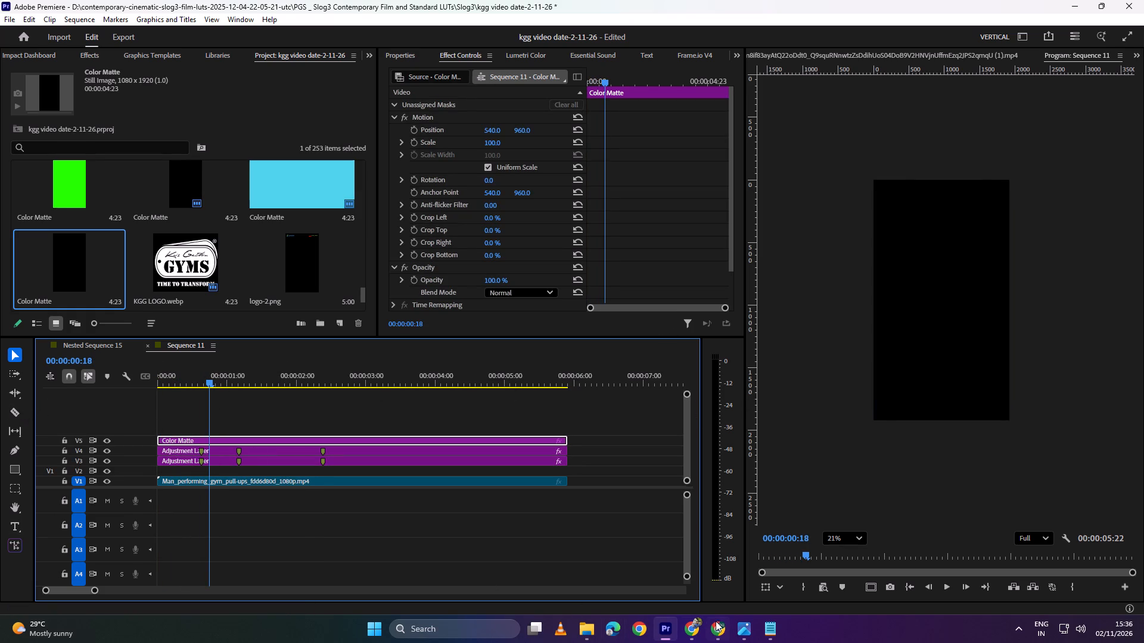
Switch to Chrome, search Google for "presales jobs", copy the word "presales" from the query, and return to Premiere.
click(698, 626)
click(472, 235)
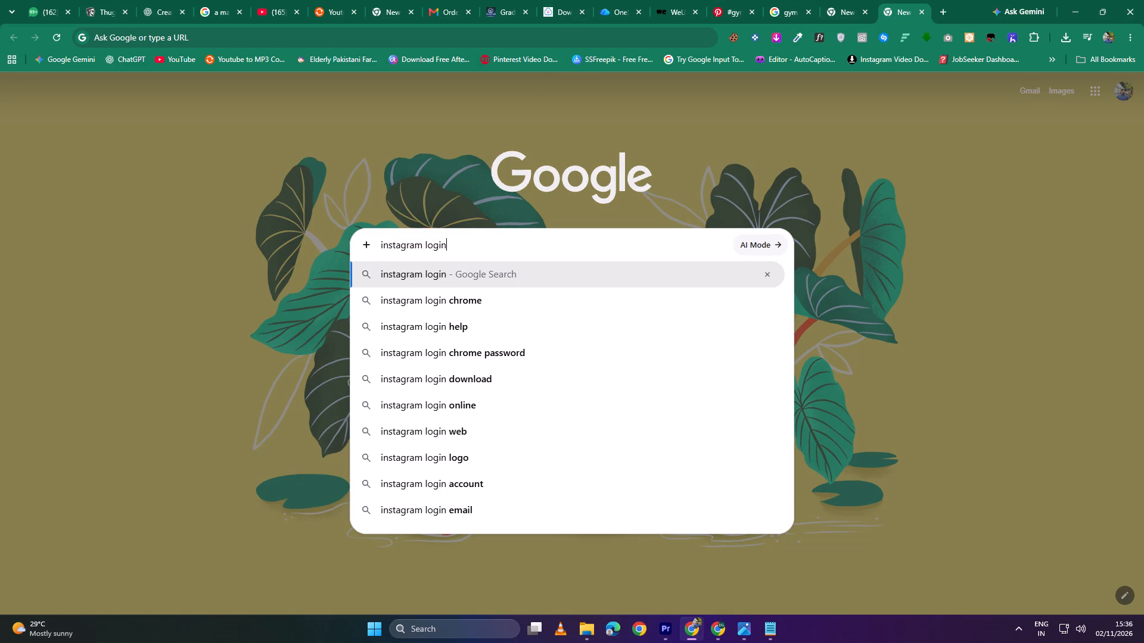
drag(477, 235, 169, 276)
text(presa)
key(l)
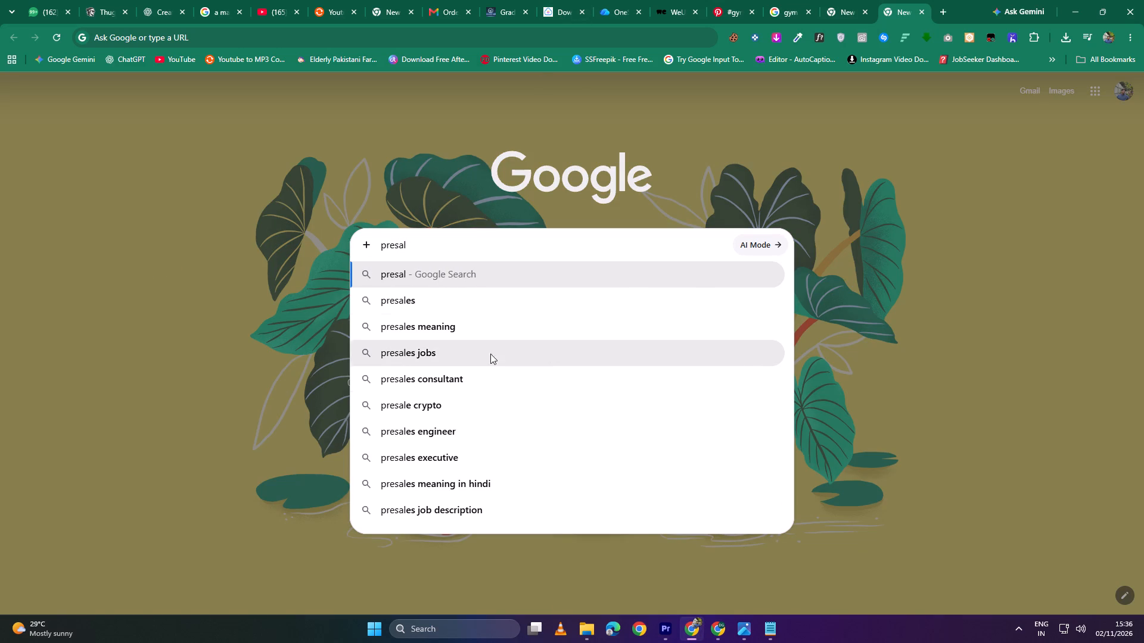
click(399, 354)
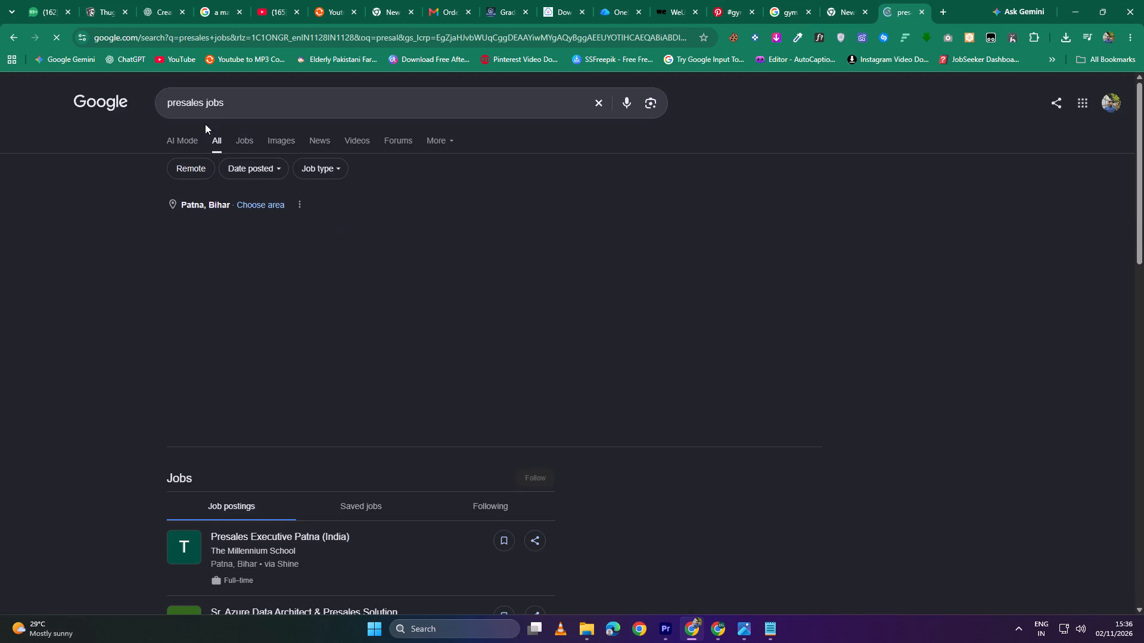
drag(203, 104, 73, 104)
key(ctrl+c)
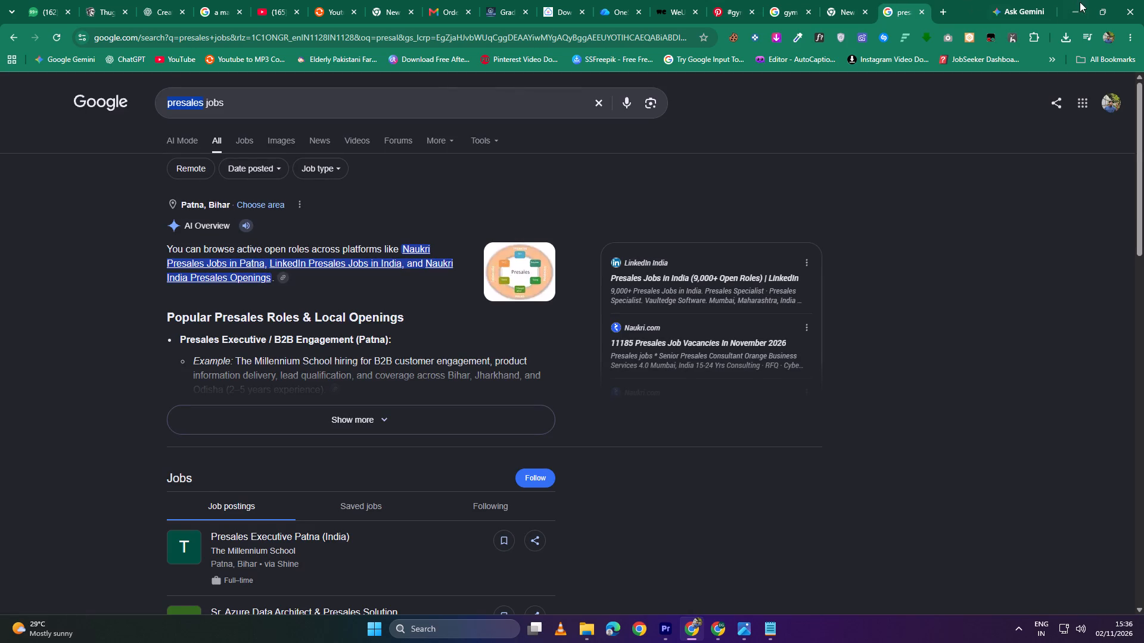
click(1076, 10)
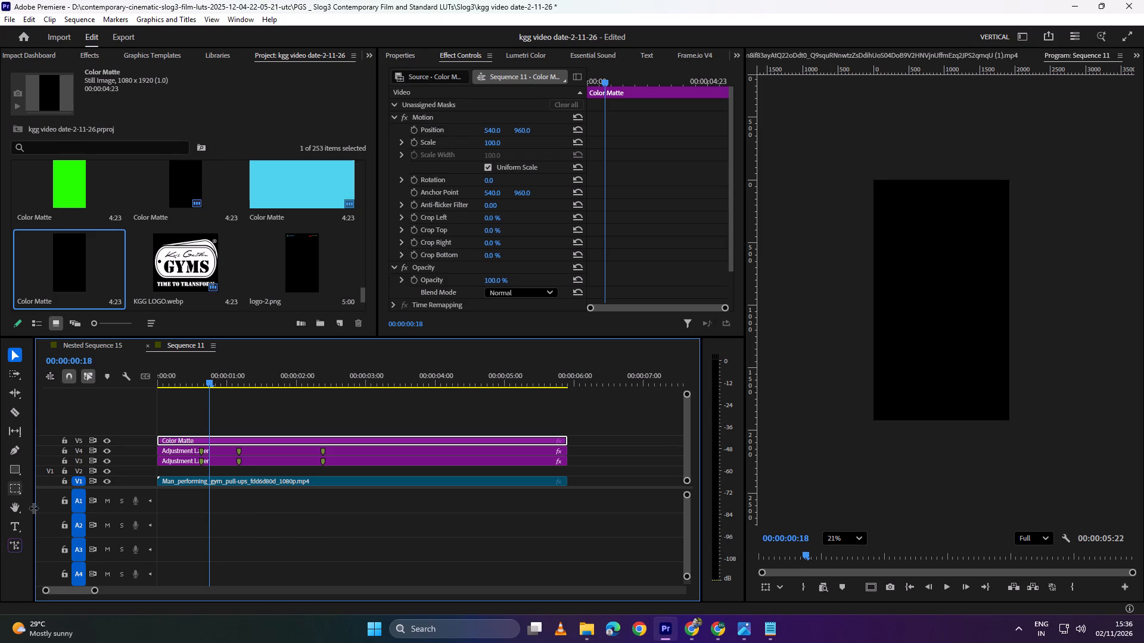
Add a text title with the copied word in the upper part of the frame, broken into two lines, "pre" and "sales".
click(16, 525)
click(900, 262)
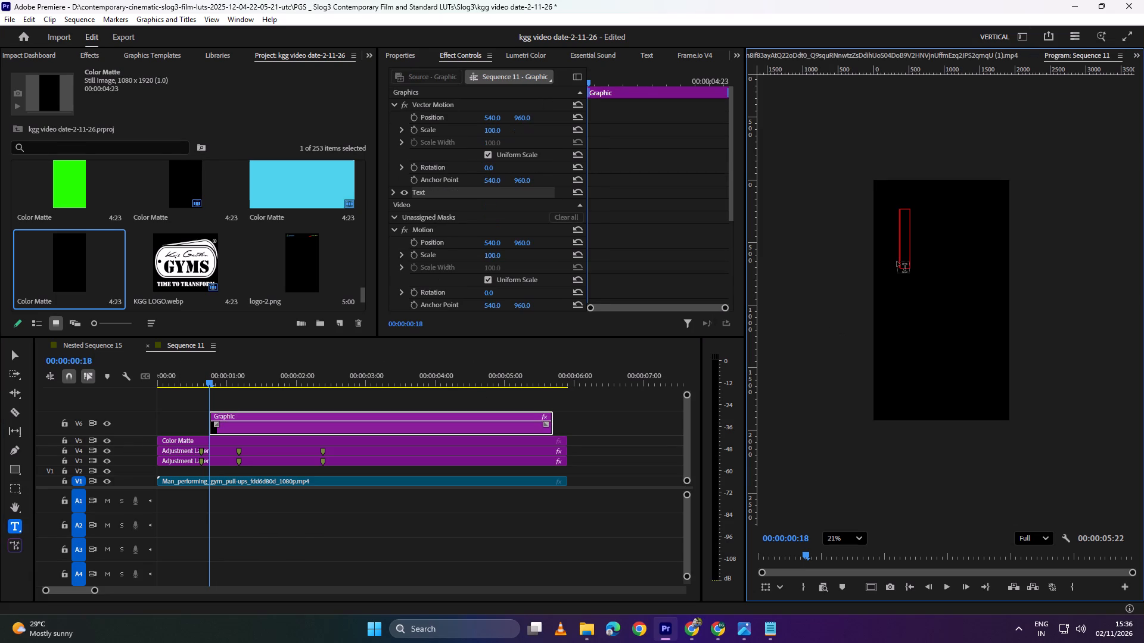
key(ctrl+v)
triple_click(929, 246)
click(929, 246)
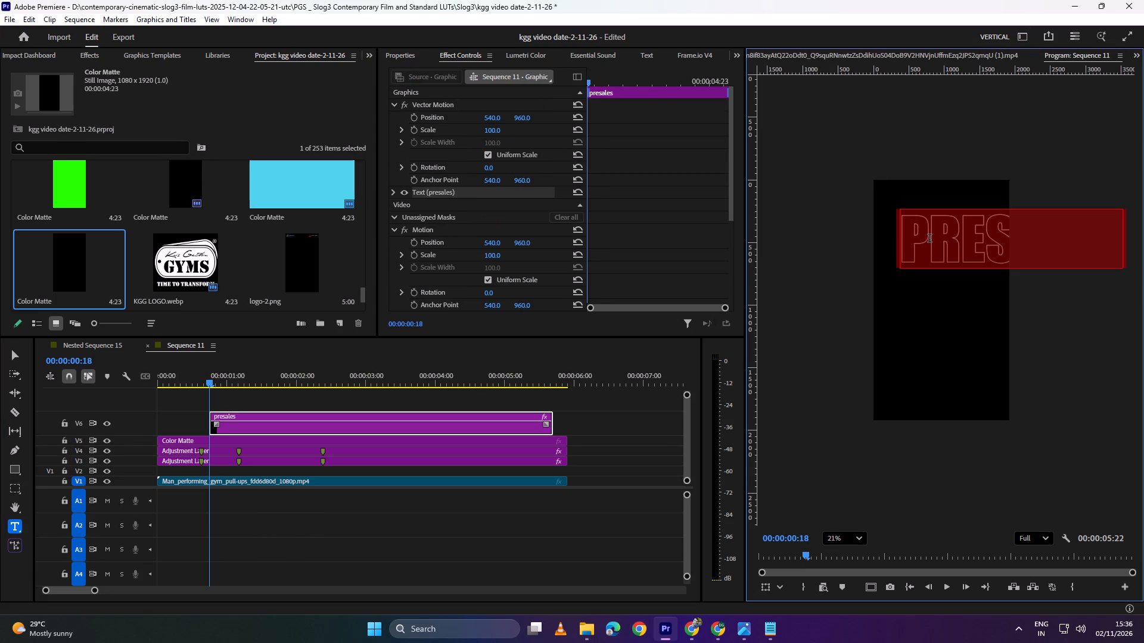
click(990, 243)
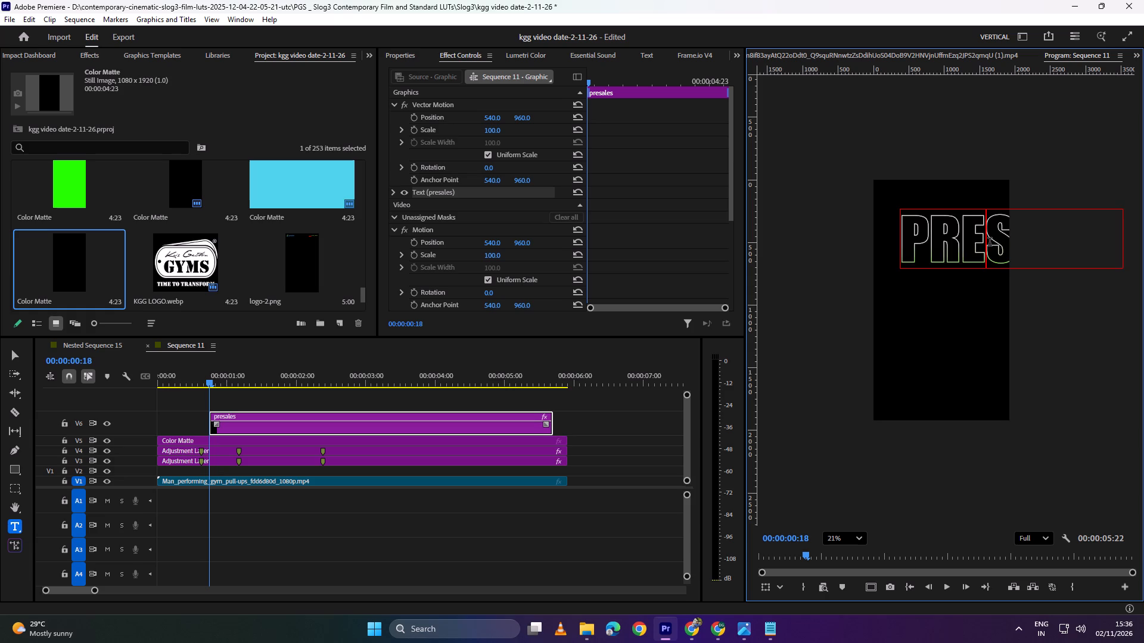
key(Return)
Centre-align the two-line "pre sales" text and centre it horizontally in the frame.
triple_click(909, 223)
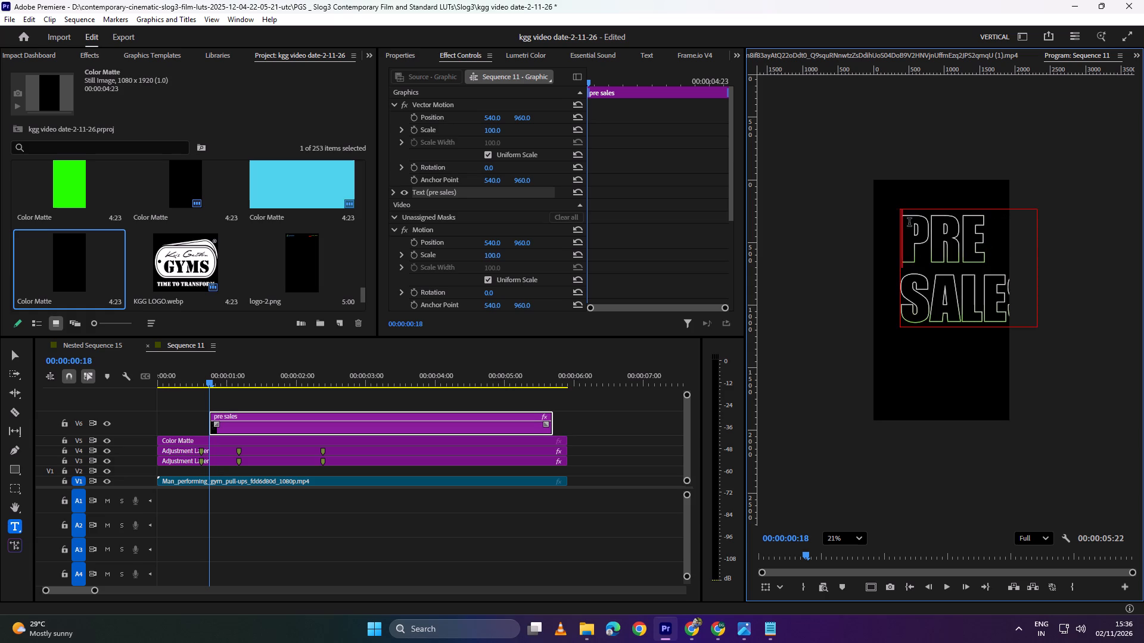
double_click(909, 223)
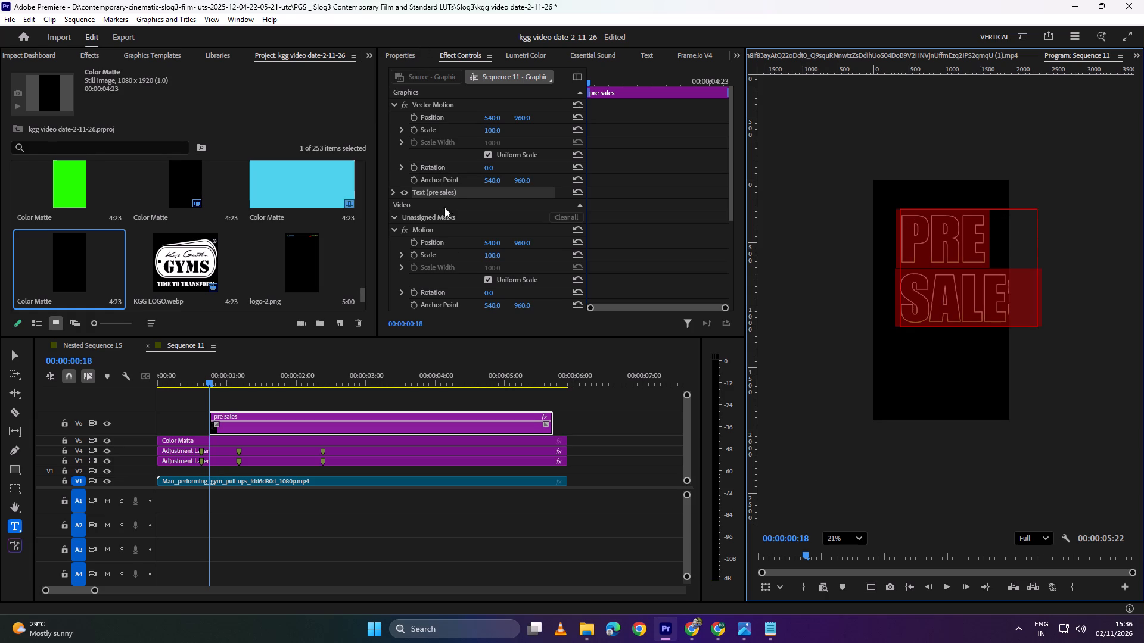
click(401, 57)
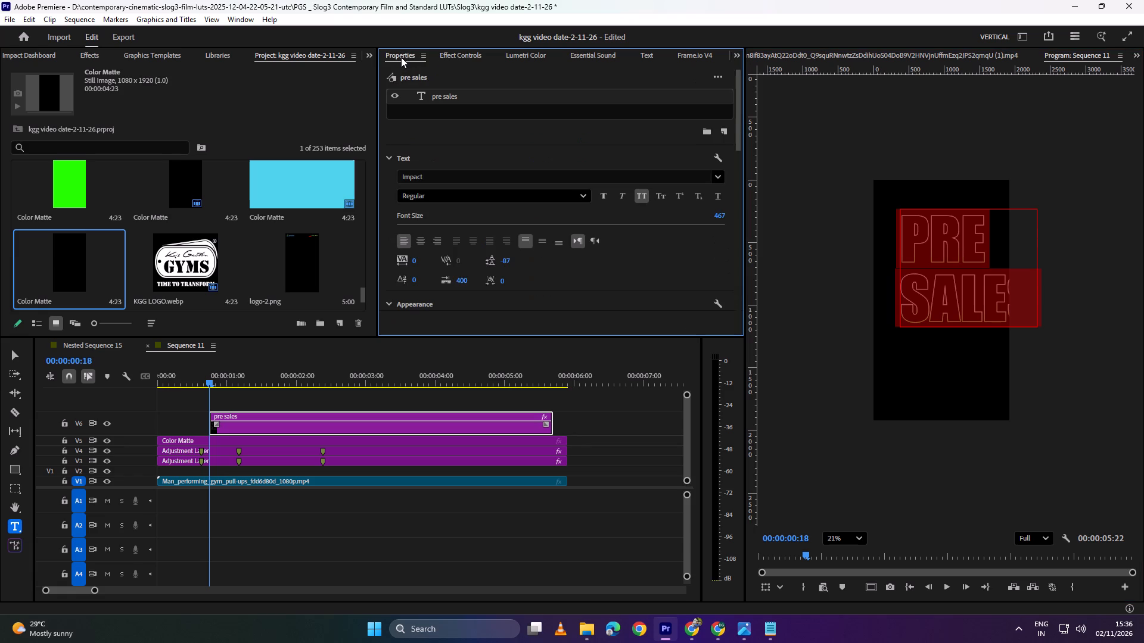
click(419, 244)
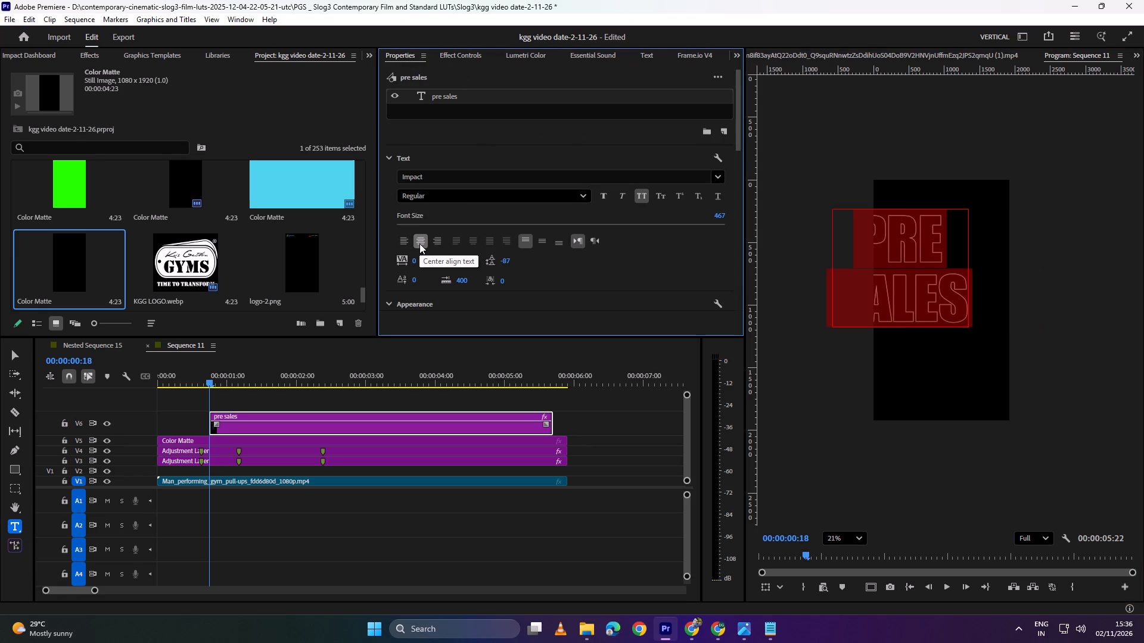
scroll(617, 279, down, 13)
scroll(601, 242, down, 8)
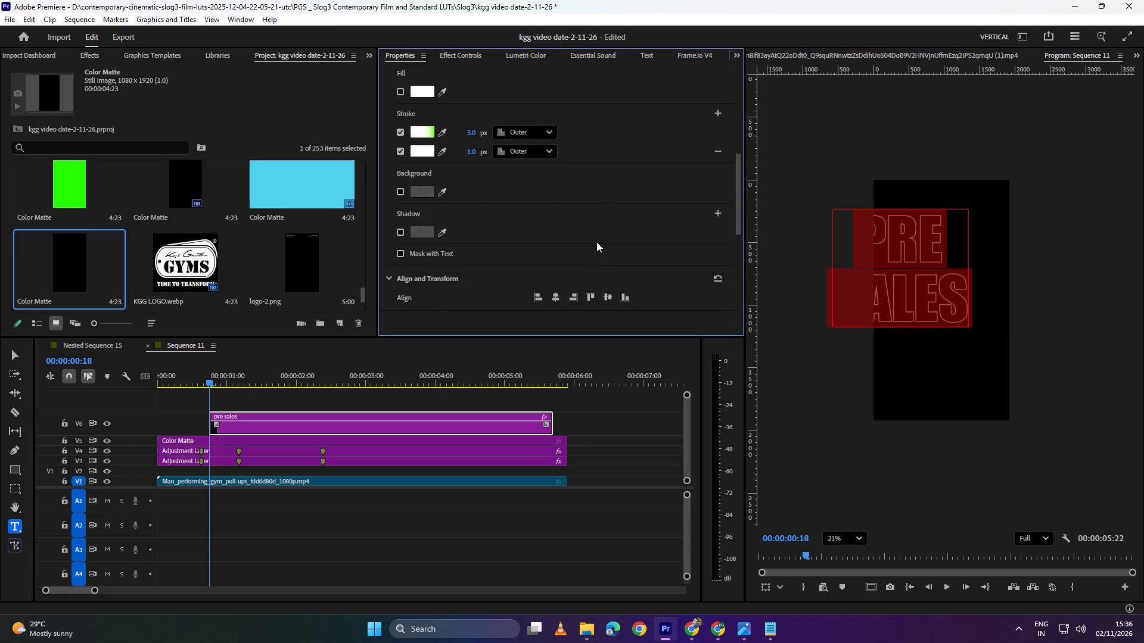
scroll(596, 242, down, 4)
click(557, 248)
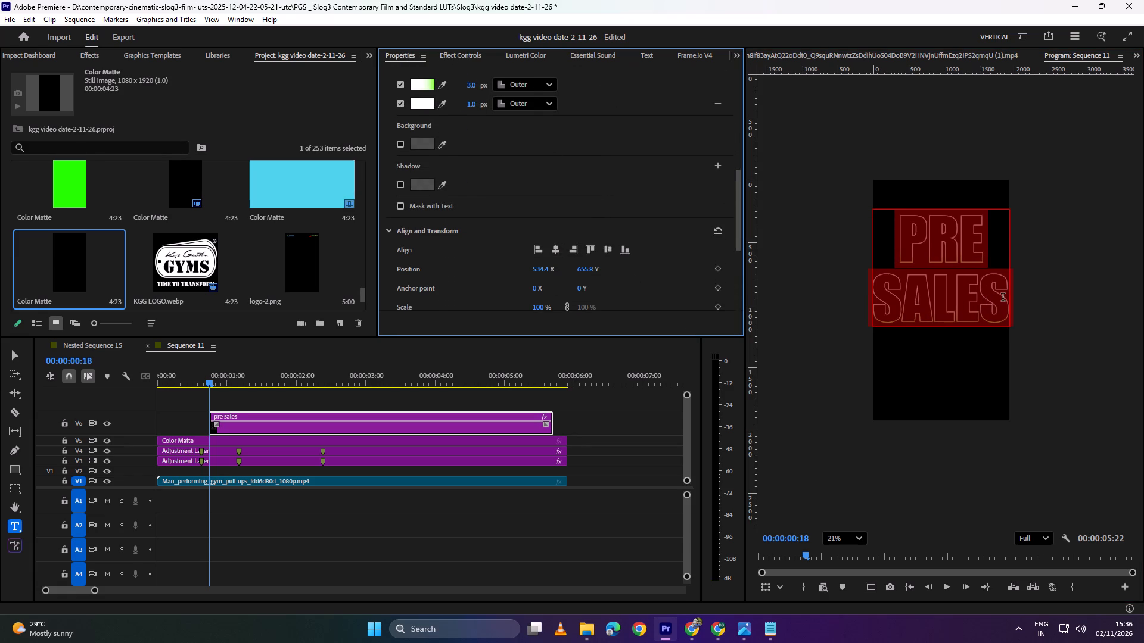
Add a third line reading "is live" below "sales" in the title.
click(1003, 298)
key(Return)
text(is live)
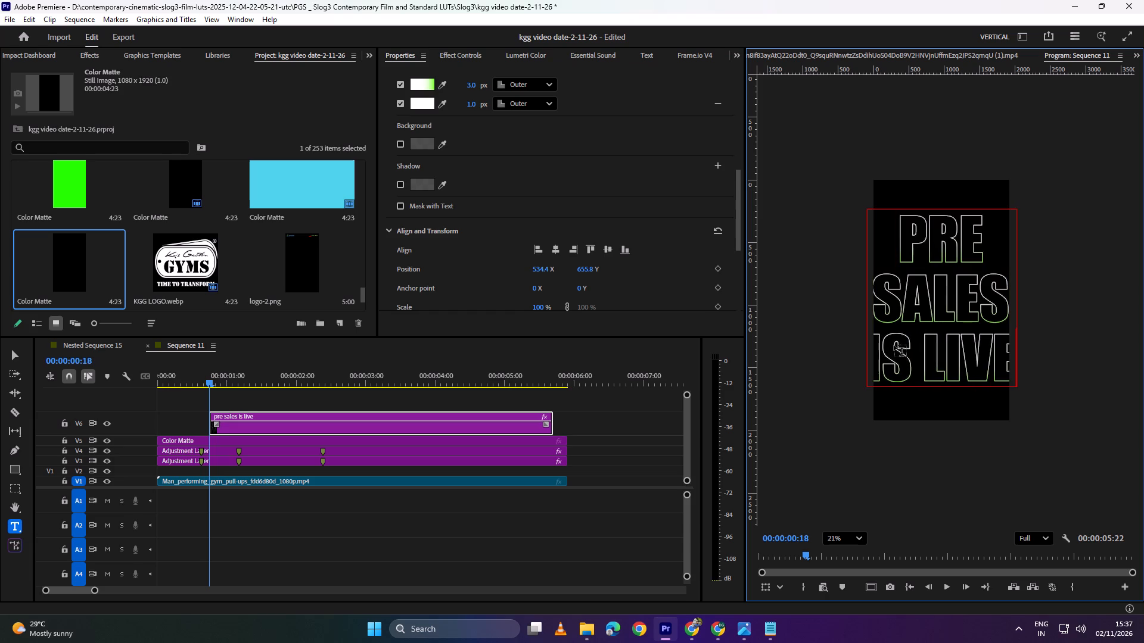
Reduce the vector motion scale of the "pre sales is live" title so all three lines fit within the frame's width.
triple_click(941, 319)
double_click(941, 319)
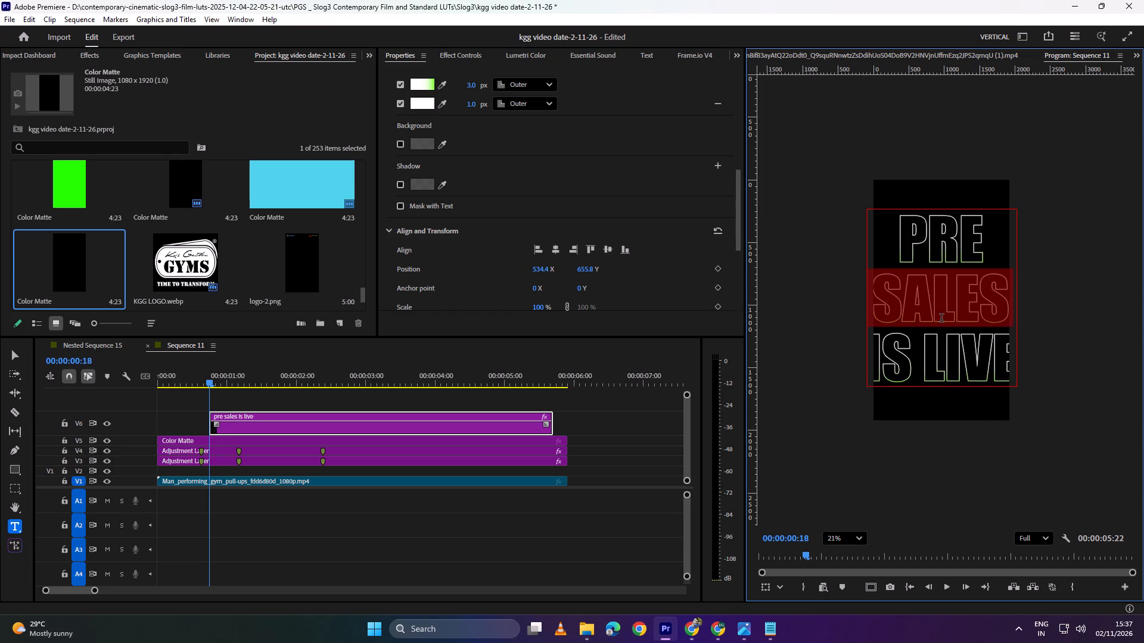
scroll(528, 174, up, 8)
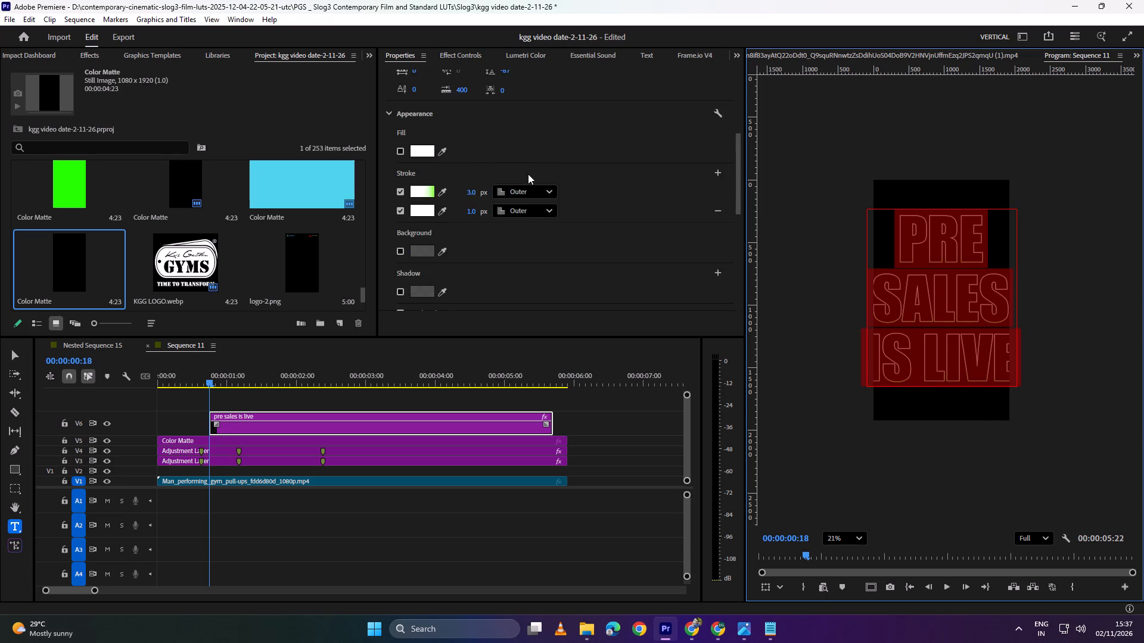
scroll(528, 174, up, 7)
click(475, 54)
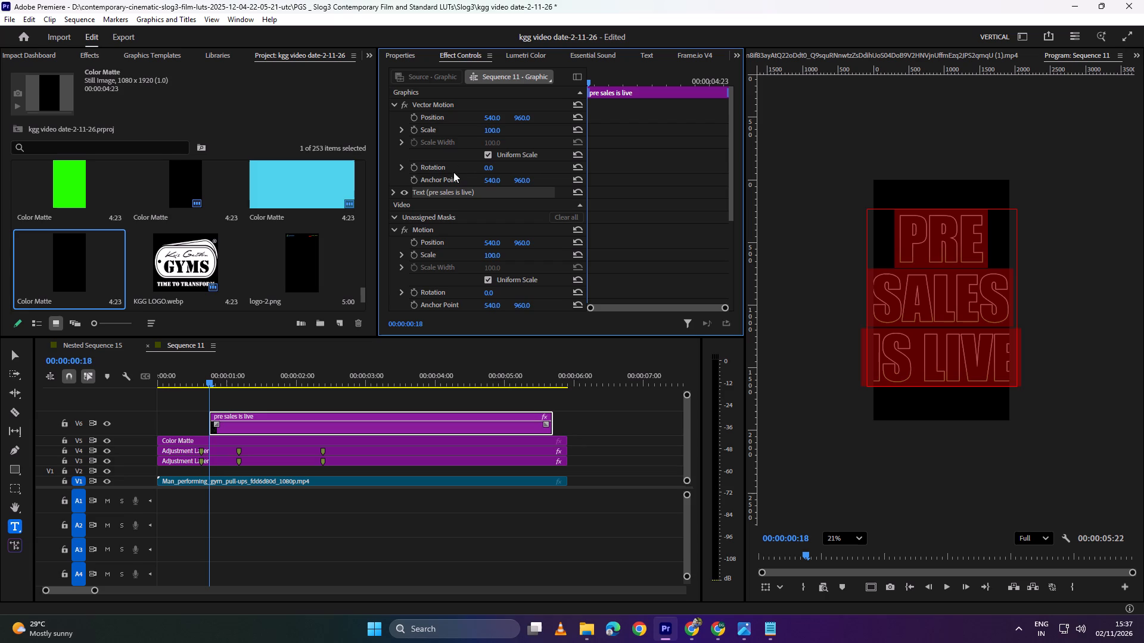
drag(495, 130, 484, 132)
click(602, 408)
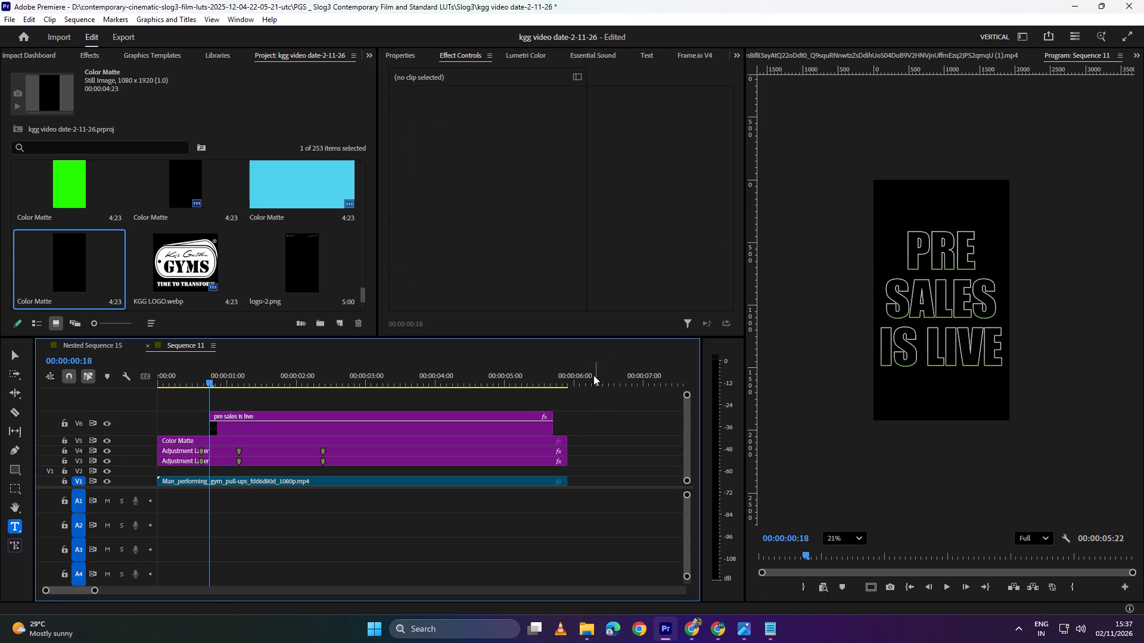
Move the "pre sales is live" title to the start of the sequence and duplicate it onto track V7.
click(245, 425)
drag(262, 429, 191, 426)
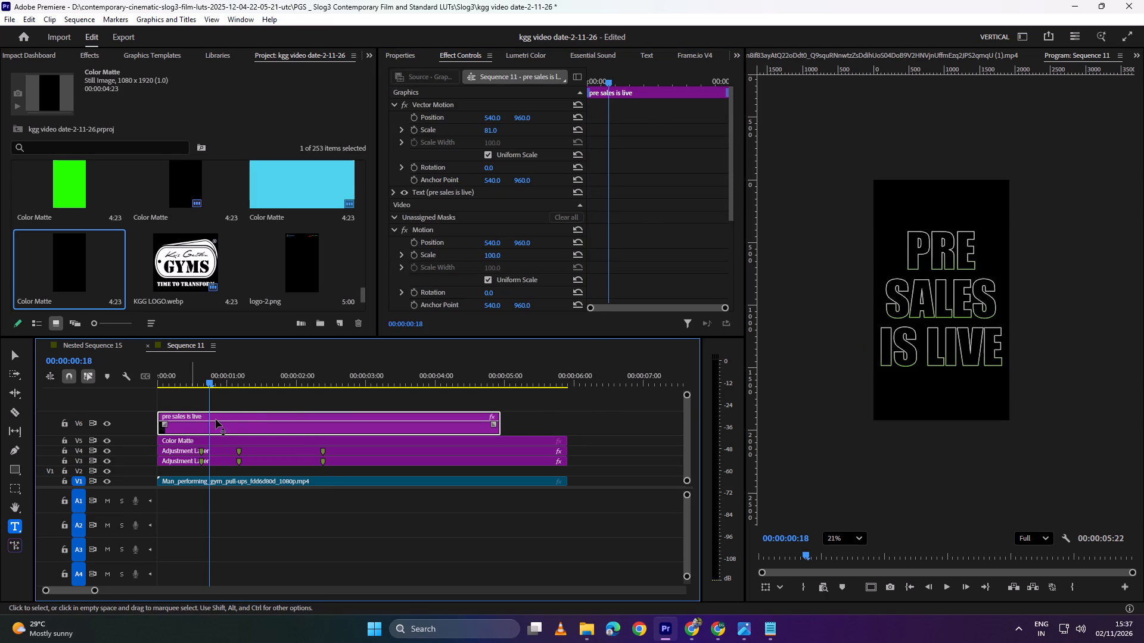
drag(237, 413, 235, 397)
Turn off both strokes and enable the white fill on the V6 copy of the "pre sales is live" title.
click(233, 424)
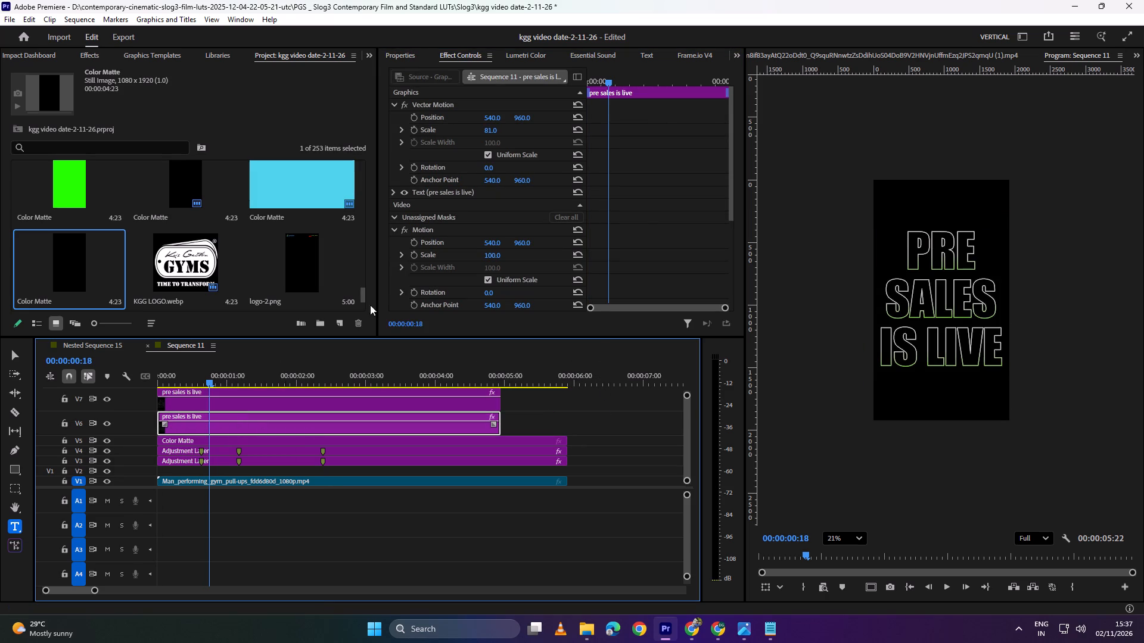
click(407, 52)
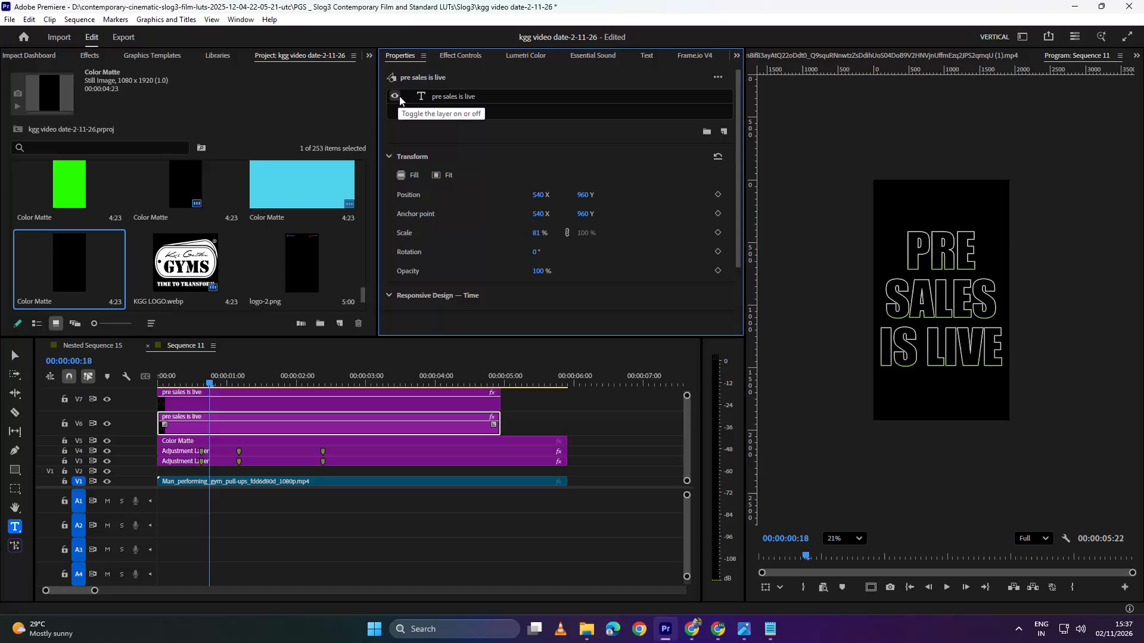
click(439, 97)
scroll(576, 282, down, 9)
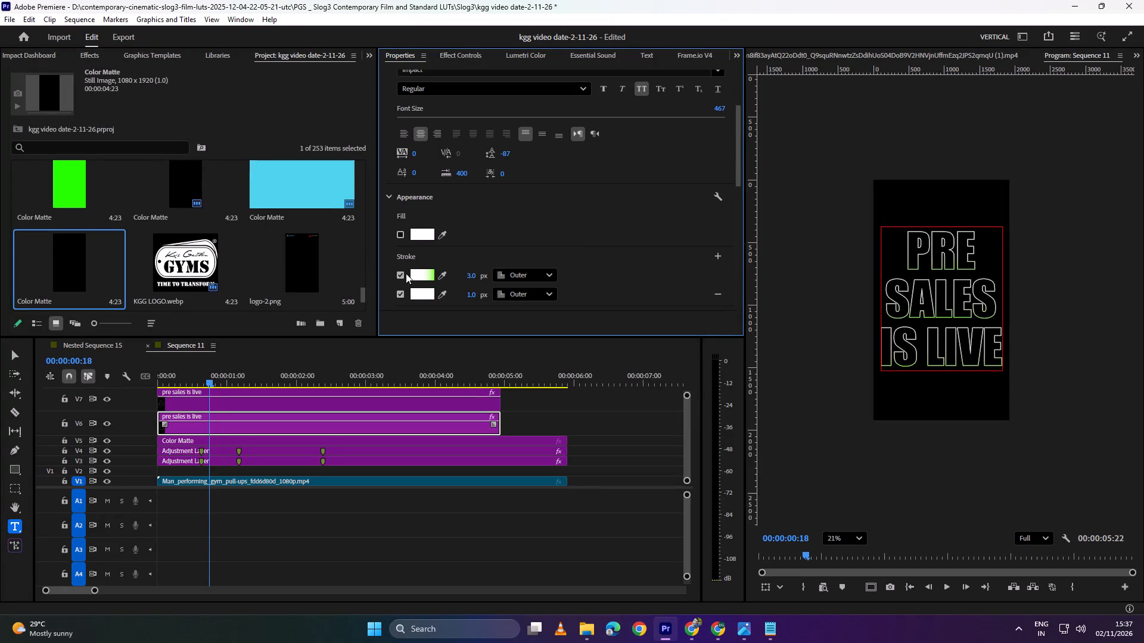
click(397, 271)
click(402, 290)
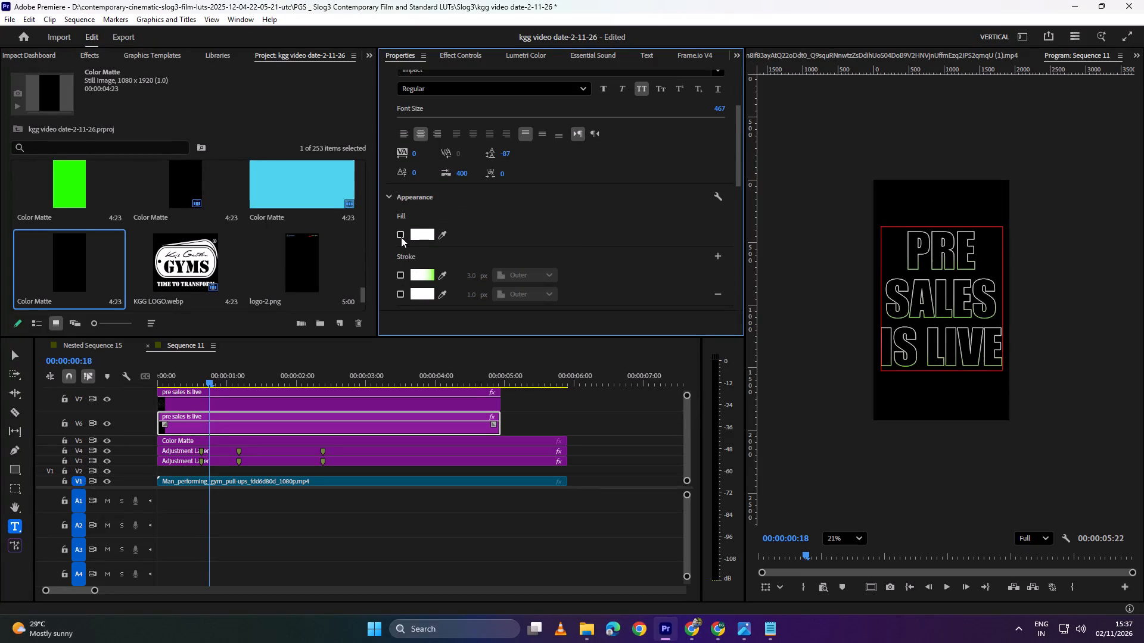
click(401, 237)
Hide track V7, which holds the outlined copy of the title.
click(254, 401)
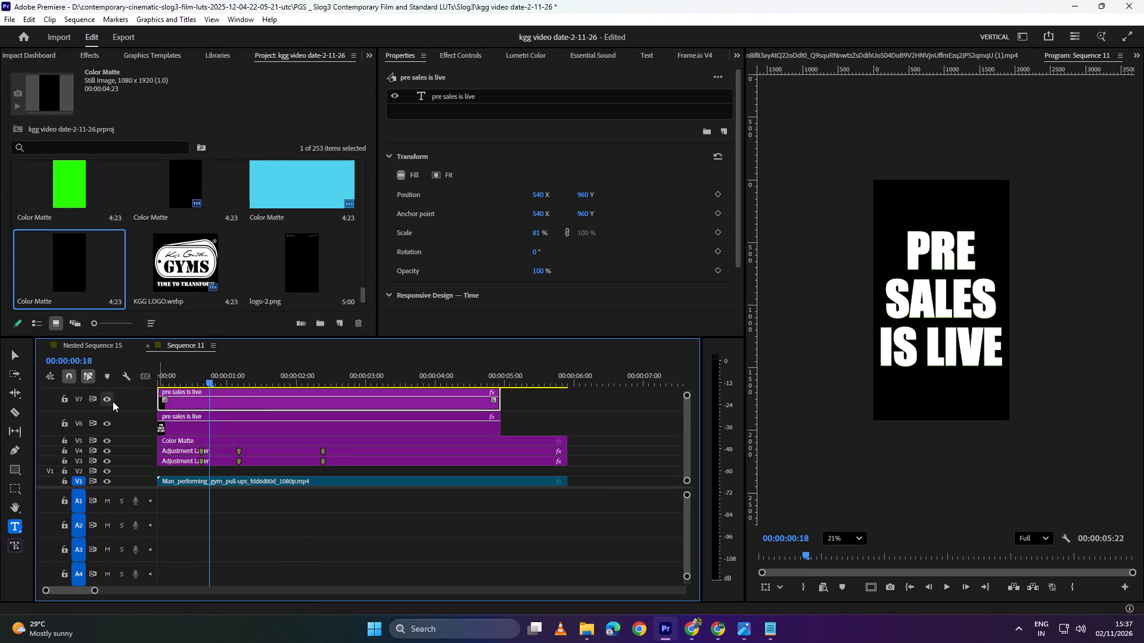
click(110, 401)
Nest the white-filled title on V6 together with the black Color Matte on V5, keeping the default name.
click(206, 427)
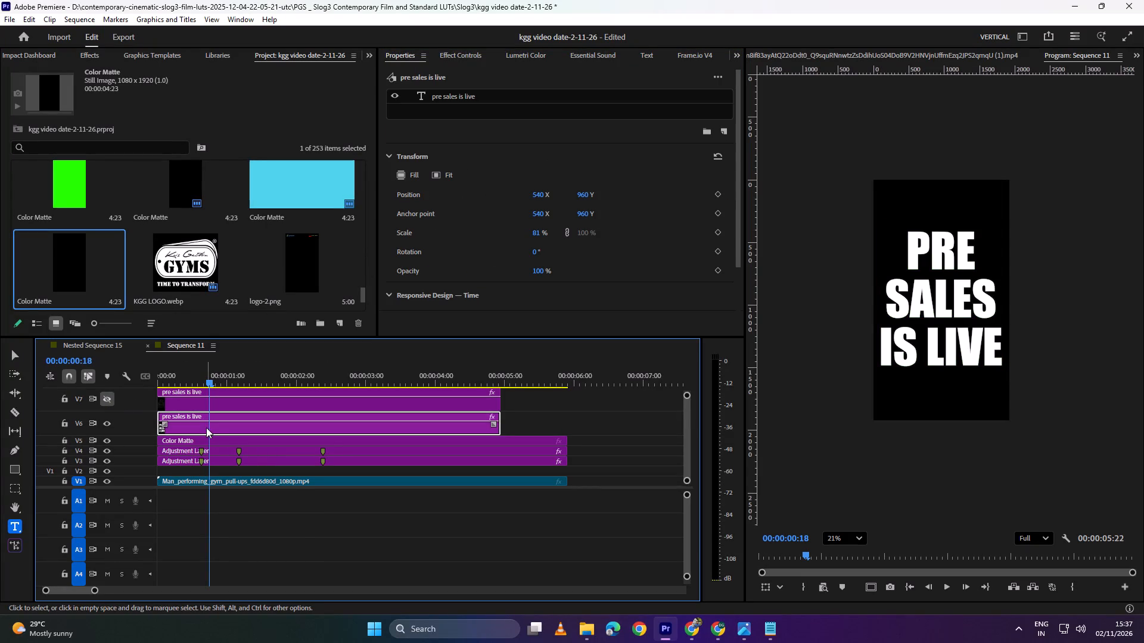
shift+click(194, 442)
right_click(204, 429)
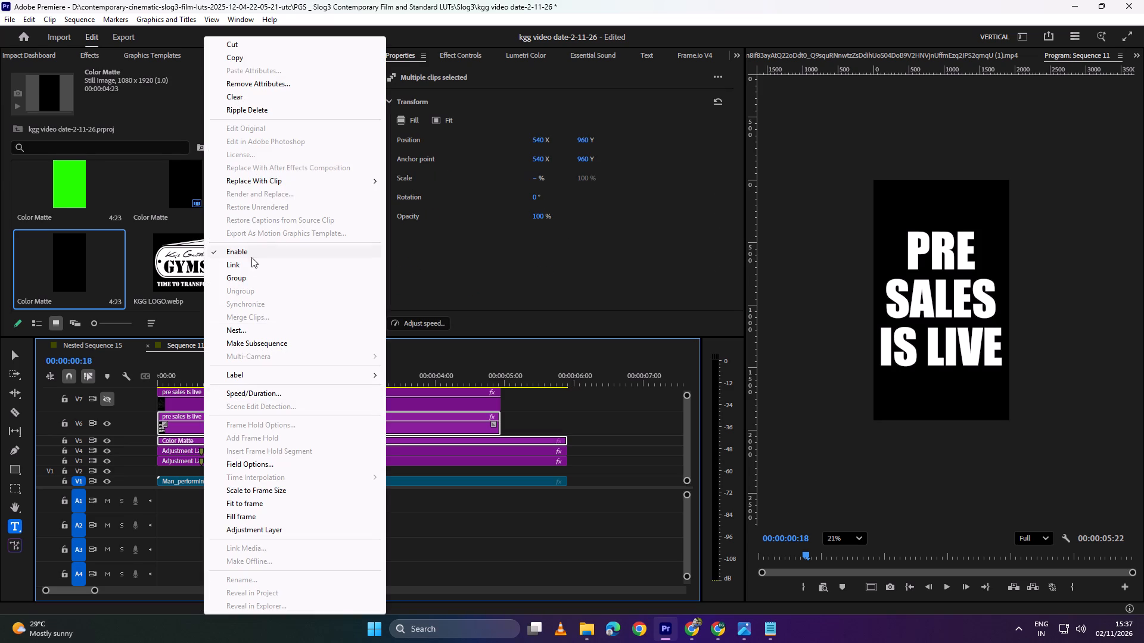
click(241, 327)
click(592, 321)
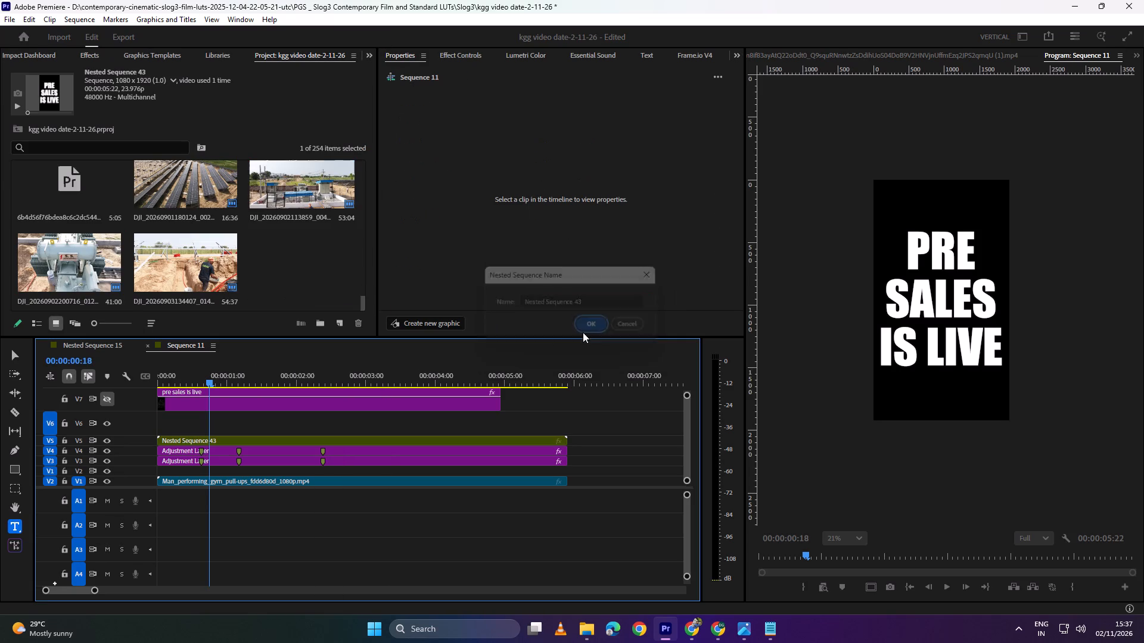
Set the nested title sequence's blend mode to Multiply and play the sequence from the start to check the footage inside the letters.
click(214, 442)
click(456, 49)
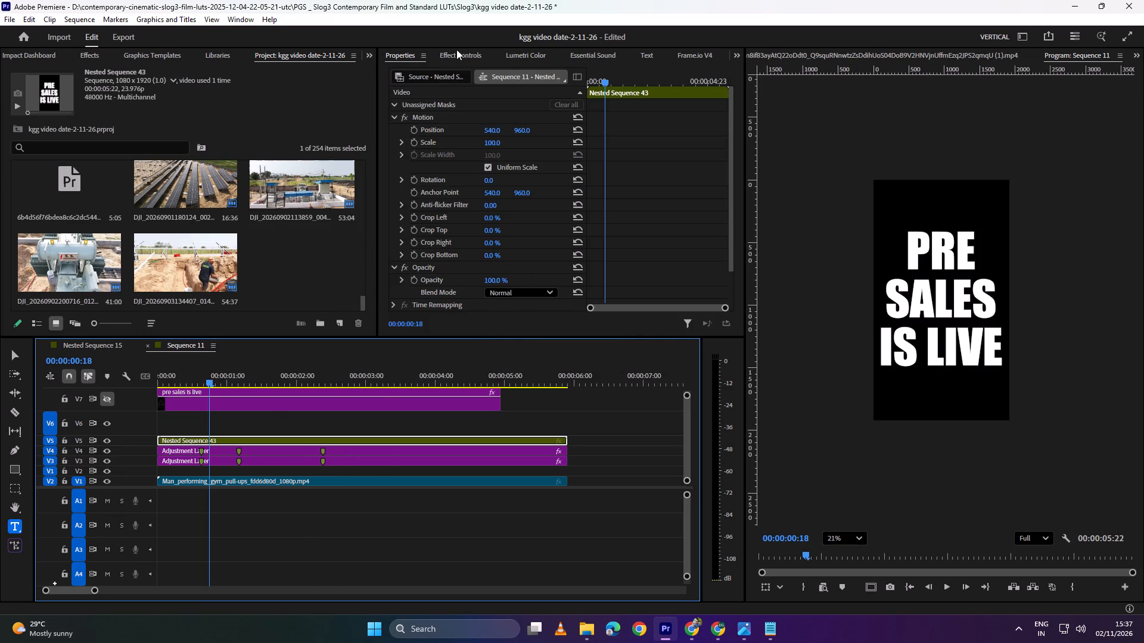
click(505, 294)
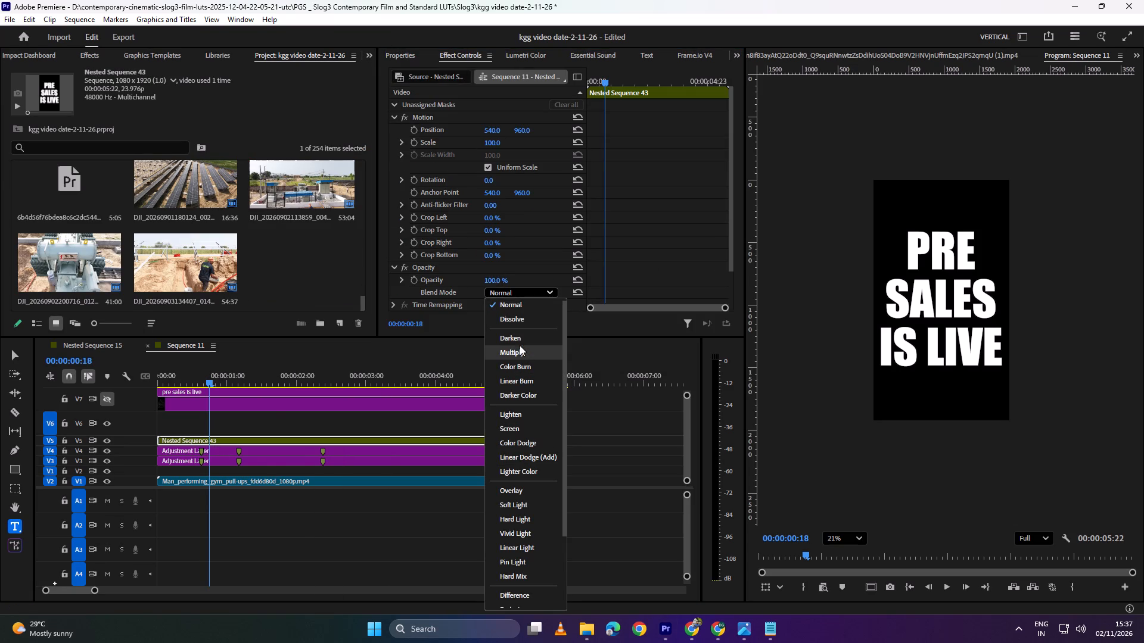
click(518, 356)
drag(229, 374, 7, 403)
key(space)
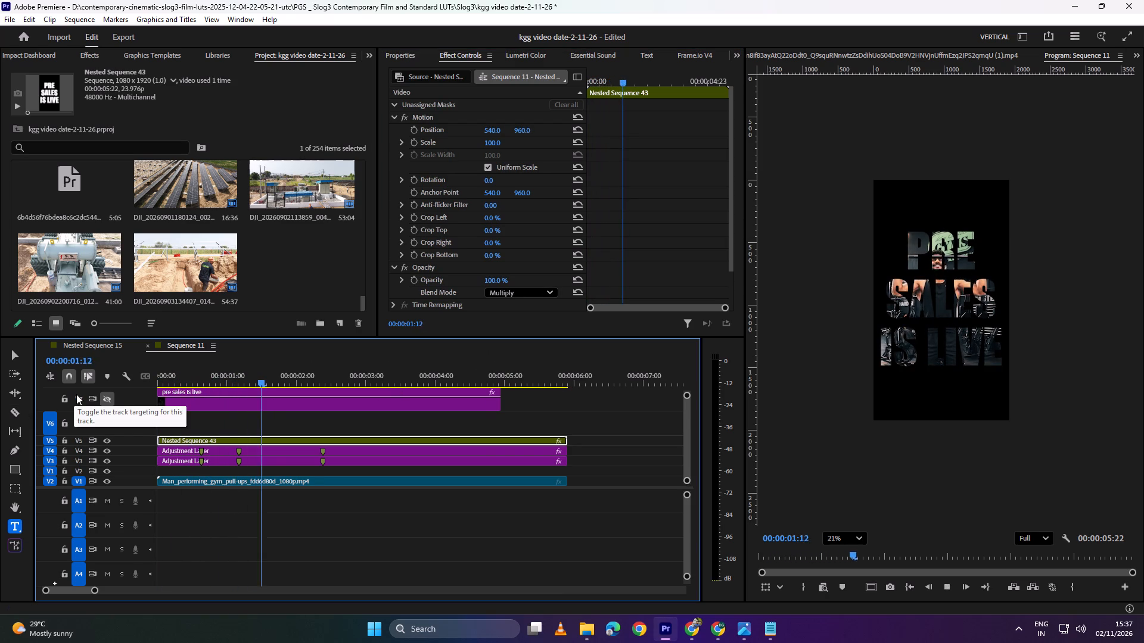
key(space)
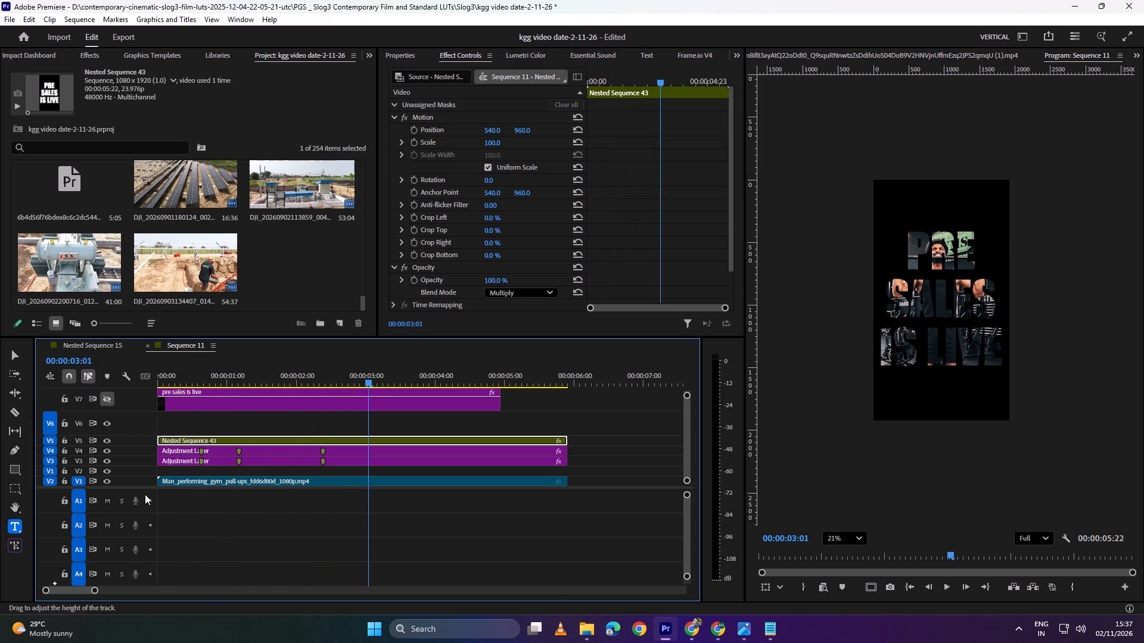
Set the pull-ups clip's vertical position to 1069 and its scale to 95, trying larger scales behind the title.
click(203, 442)
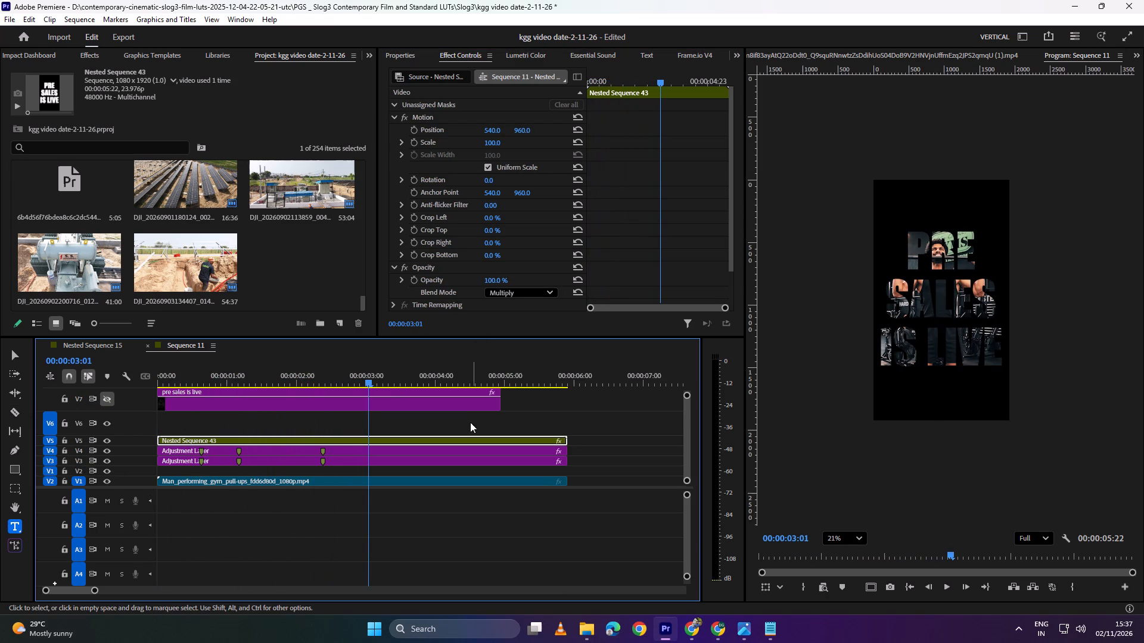
click(344, 480)
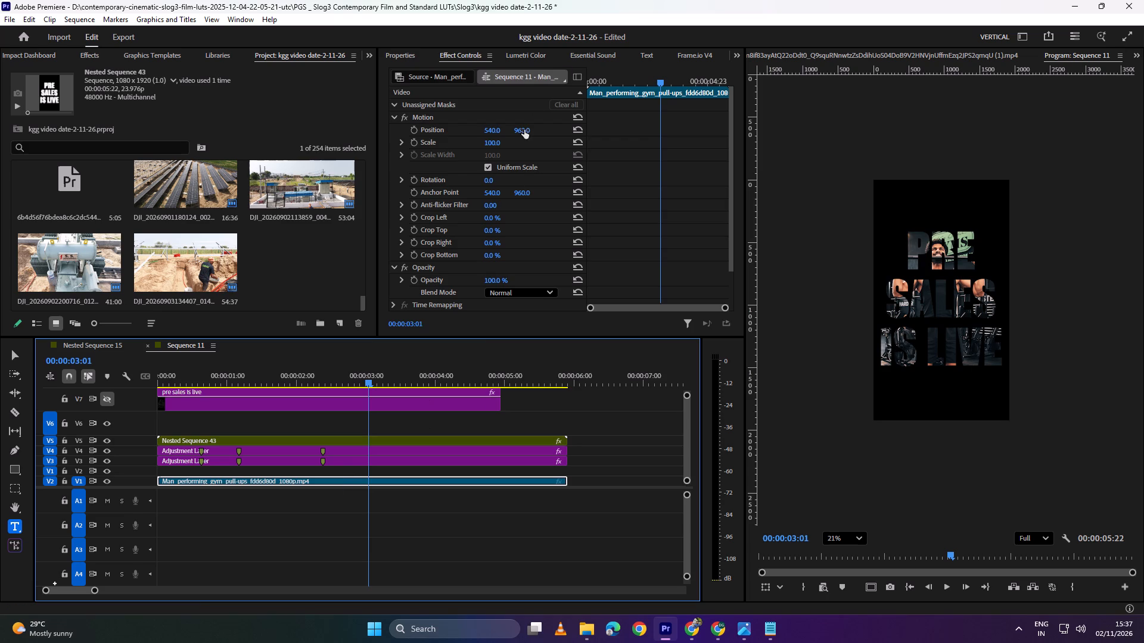
drag(524, 130, 627, 130)
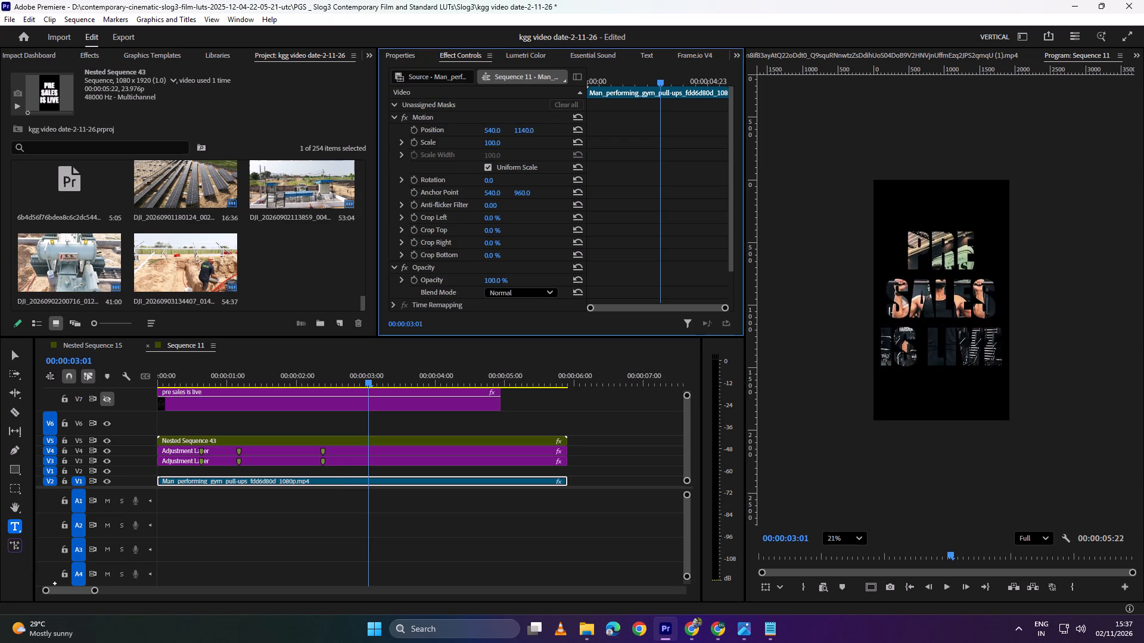
drag(627, 130, 588, 141)
drag(495, 143, 569, 134)
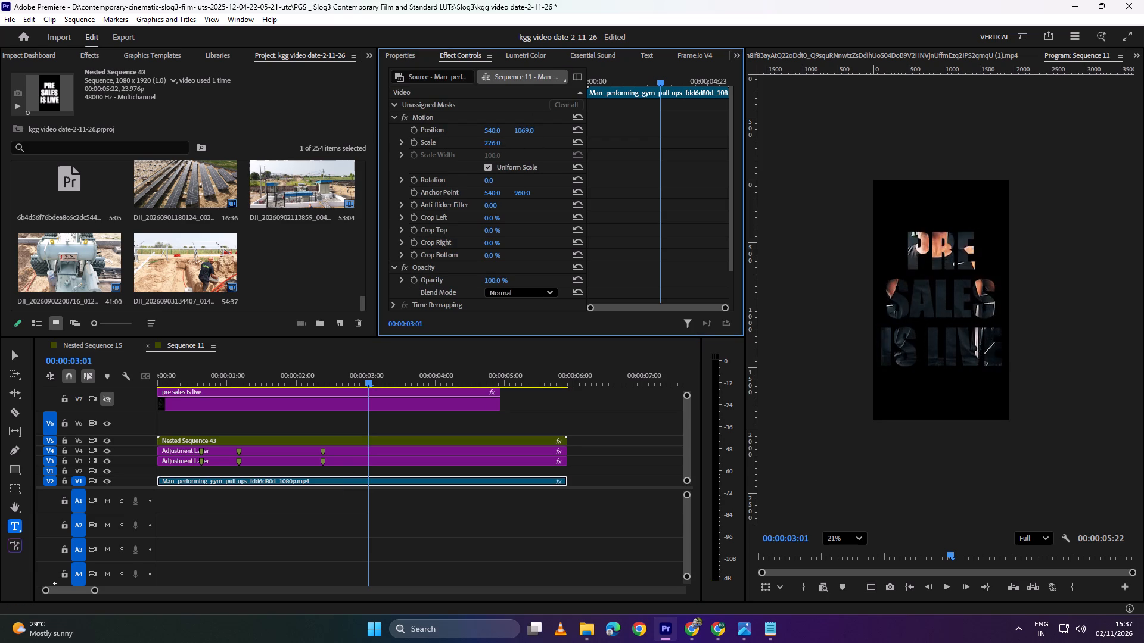
drag(569, 134, 692, 111)
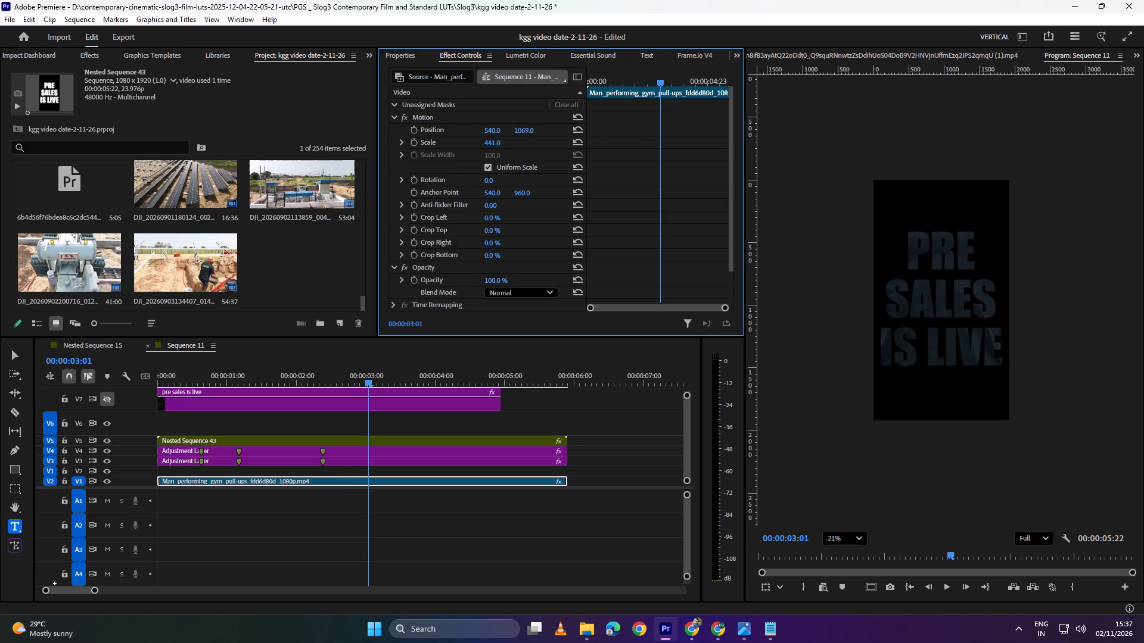
drag(692, 111, 486, 140)
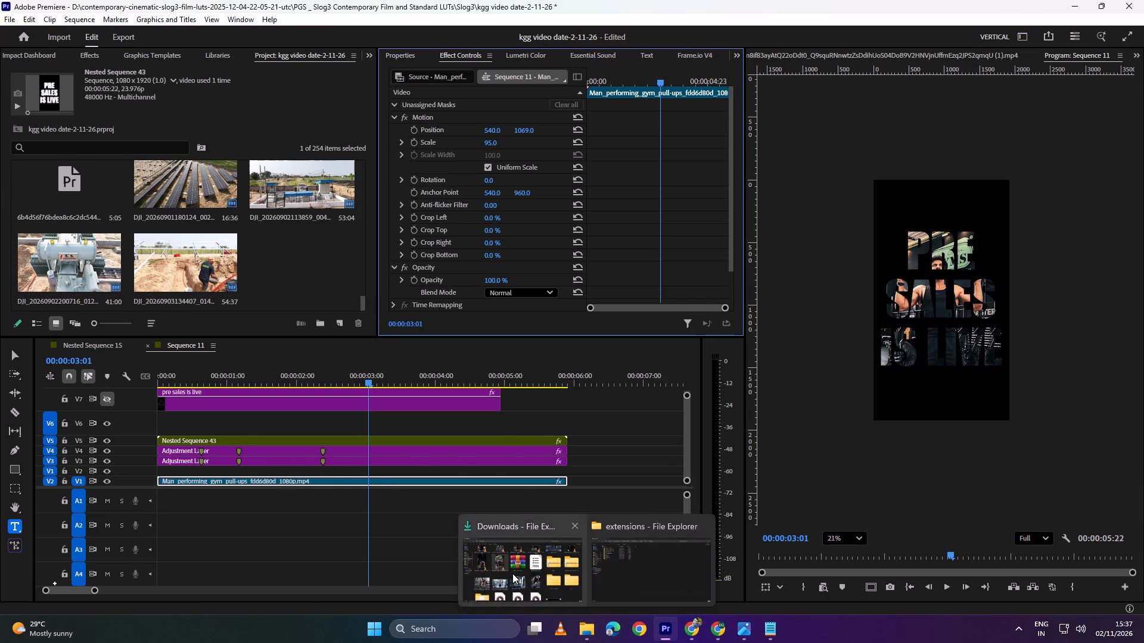
Bring the gym image image.png_72daf8d9 from the Downloads folder onto track V2 above the pull-ups clip, starting at the beginning of the sequence.
click(512, 573)
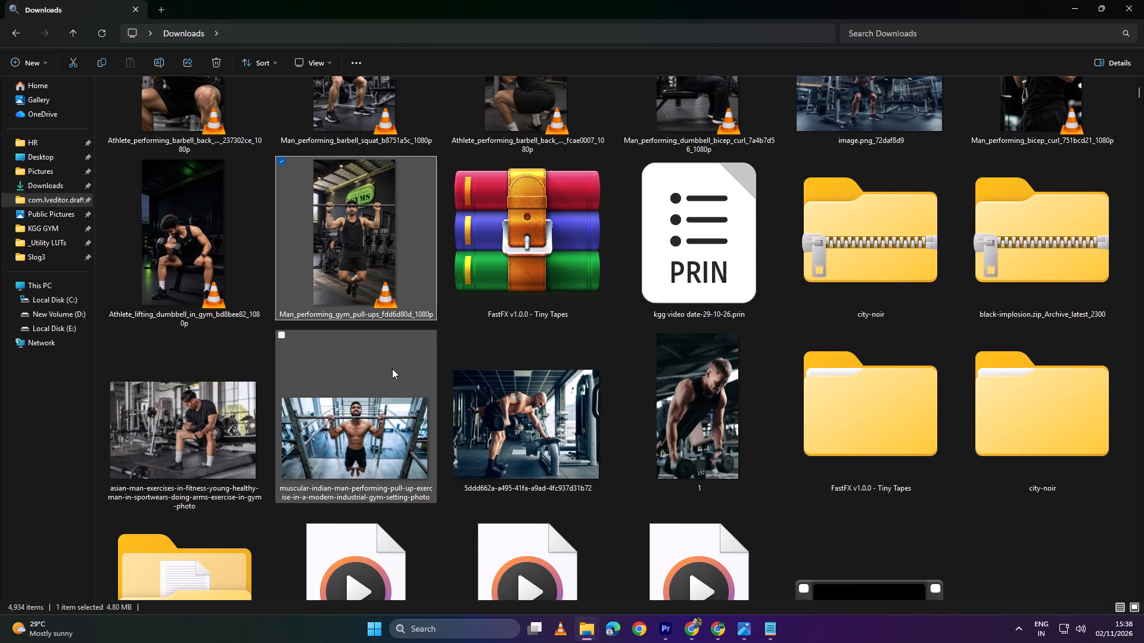
scroll(392, 369, up, 1)
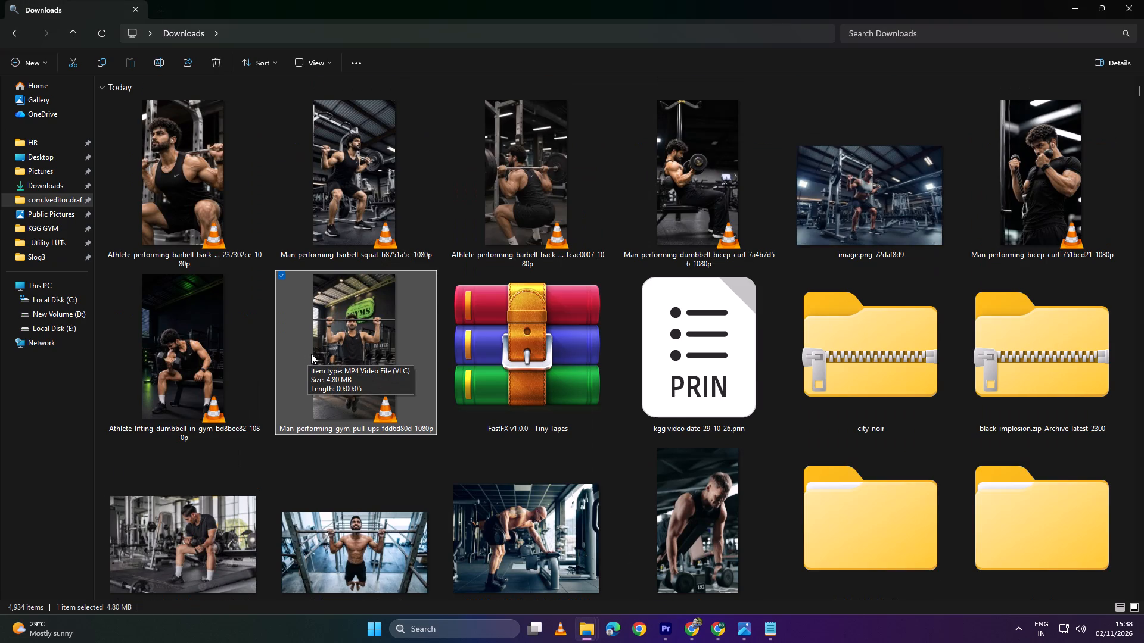
scroll(311, 354, down, 2)
scroll(628, 327, up, 2)
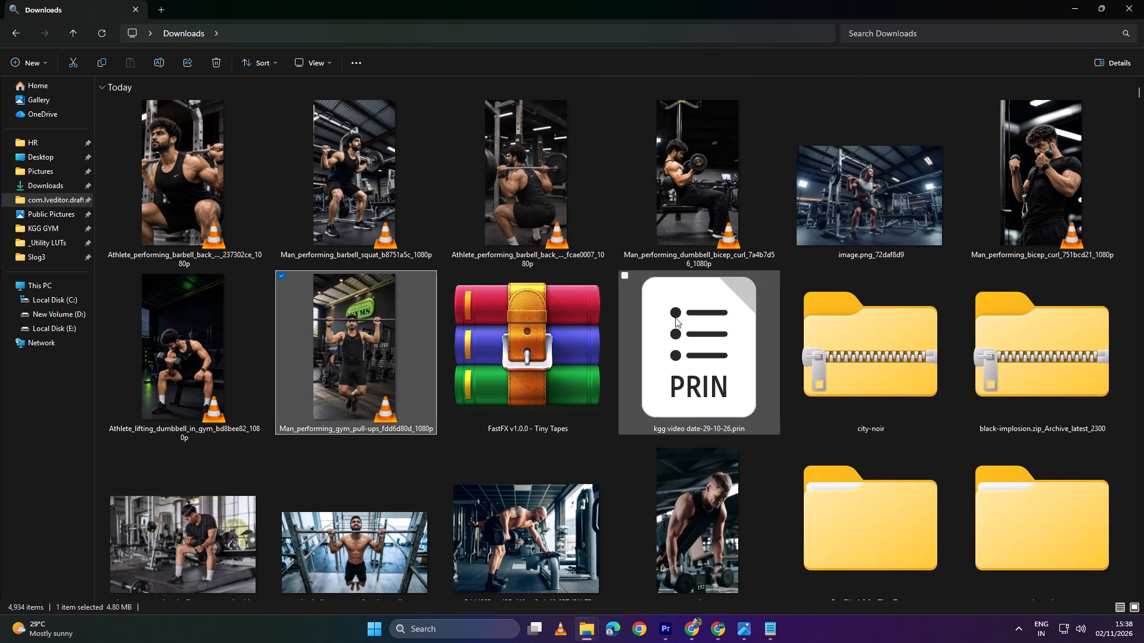
click(882, 180)
drag(868, 207, 686, 642)
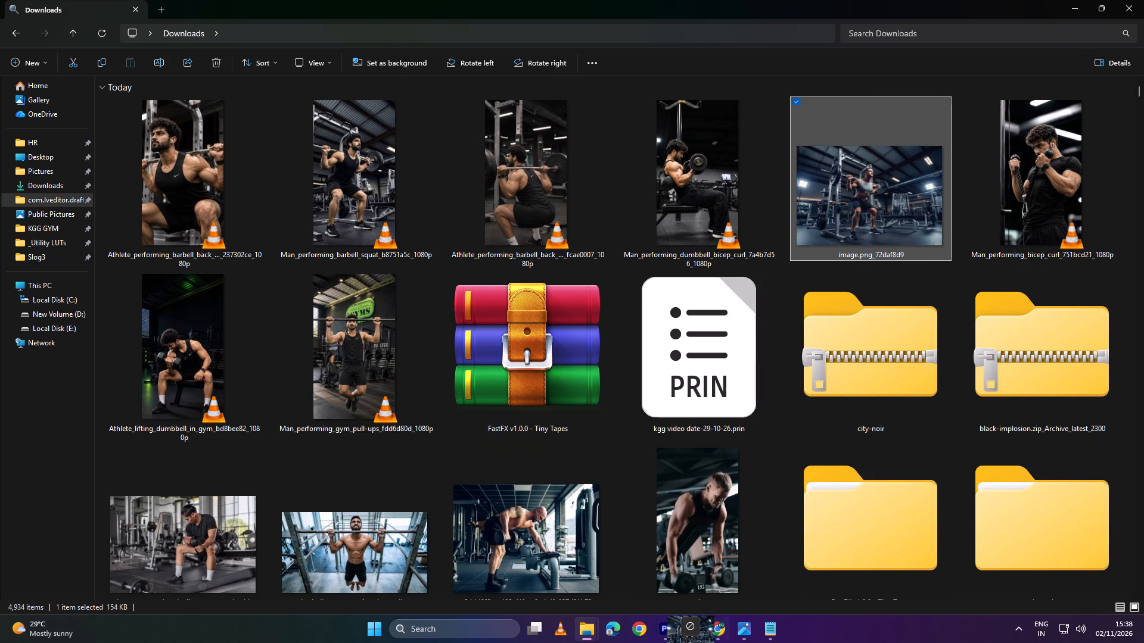
drag(686, 642, 402, 476)
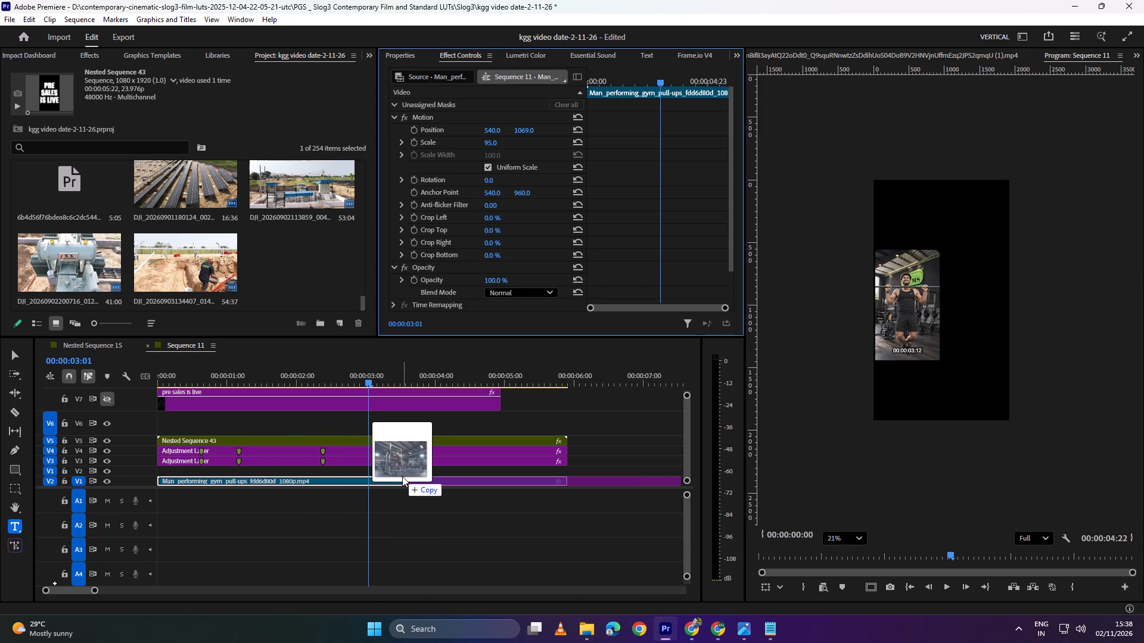
drag(402, 476, 405, 470)
click(558, 471)
drag(623, 470, 407, 464)
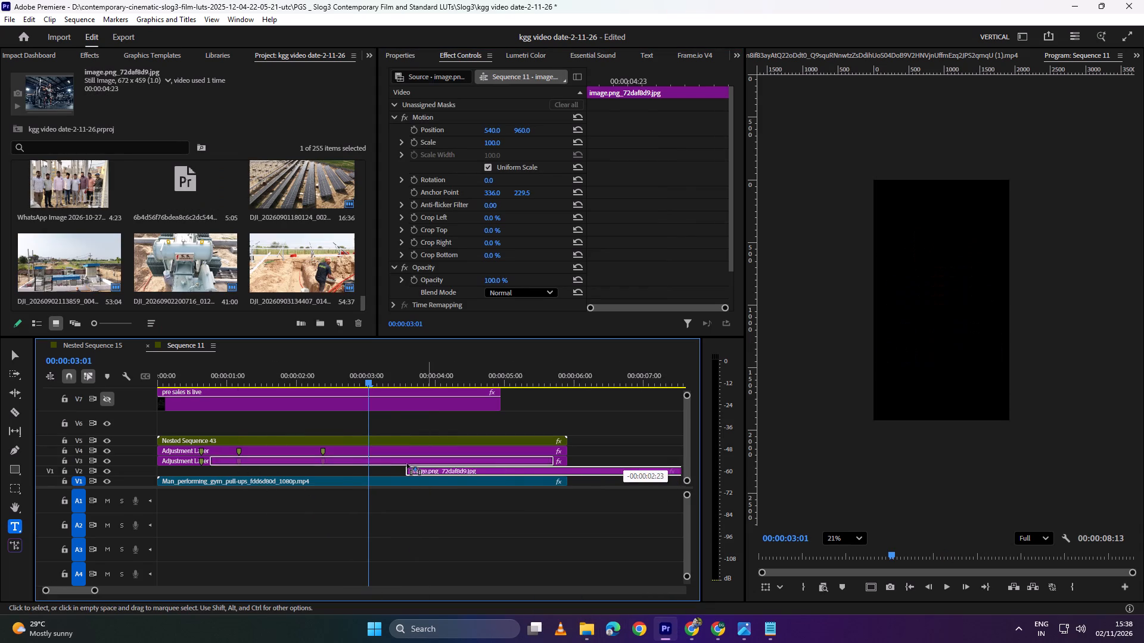
drag(407, 464, 315, 475)
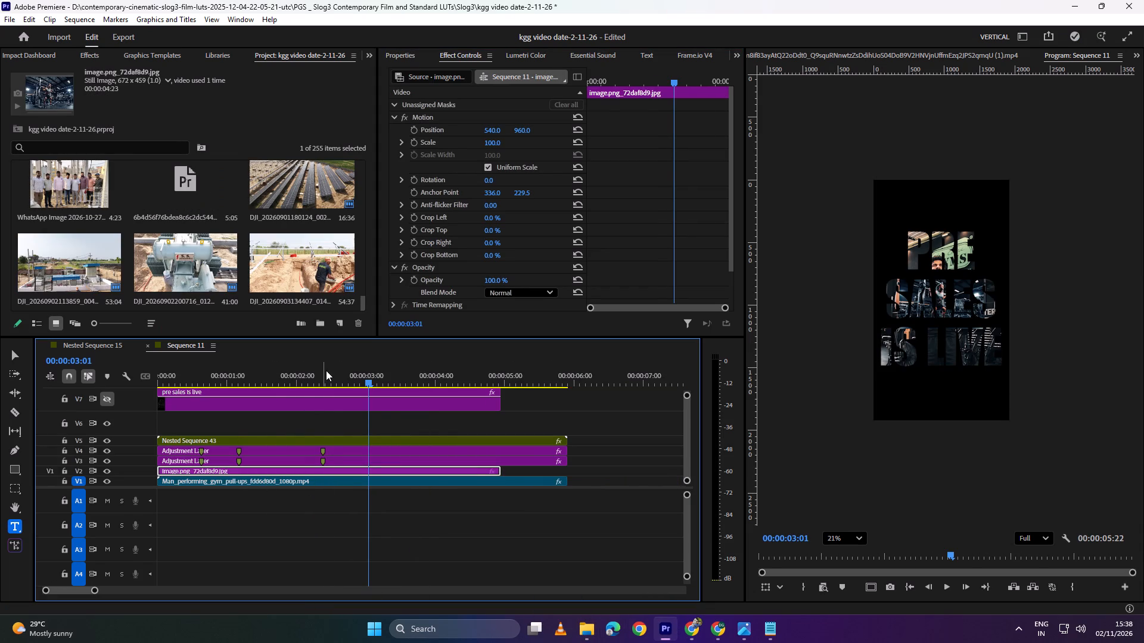
Scale the gym image on V2 to 353 and set its vertical position to 1234, checking it in a short playback.
drag(326, 370, 253, 379)
click(300, 469)
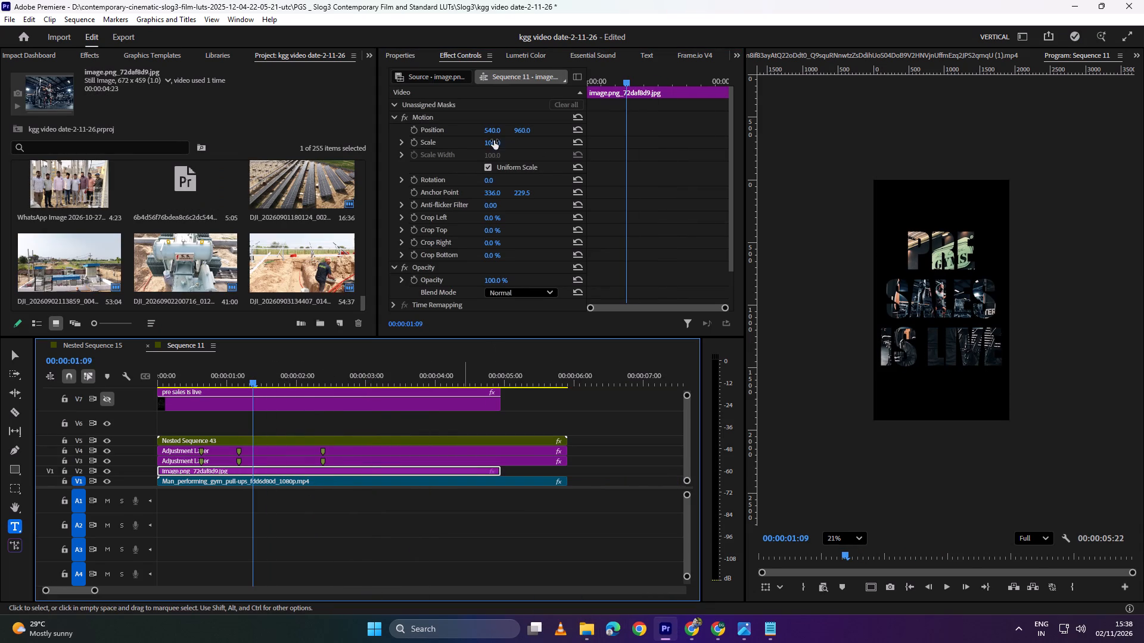
drag(494, 141, 648, 145)
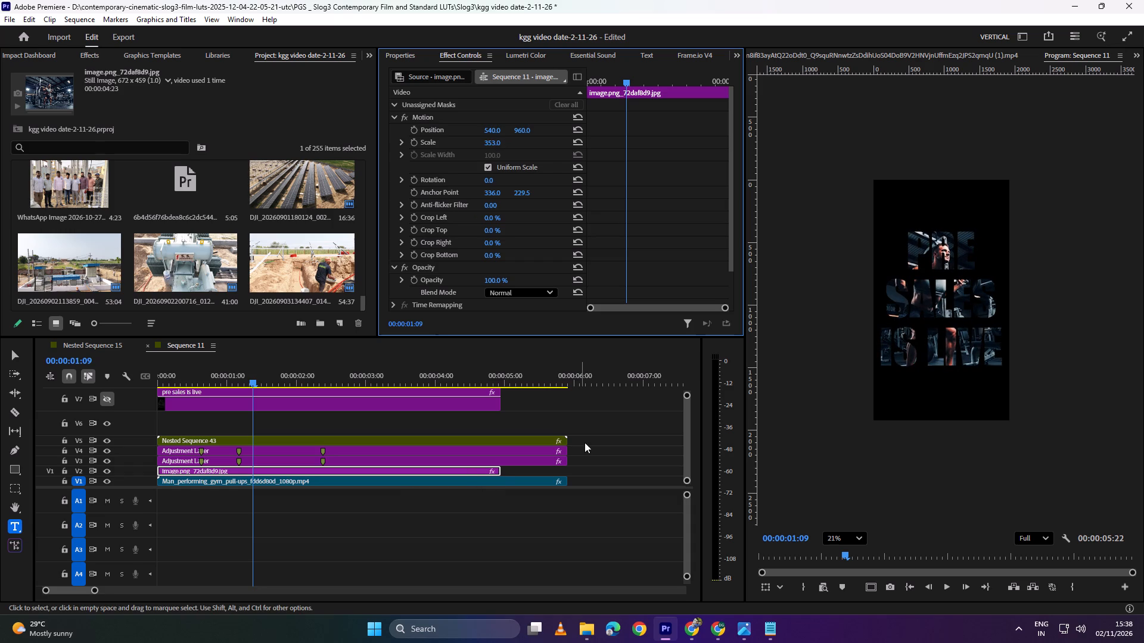
click(244, 473)
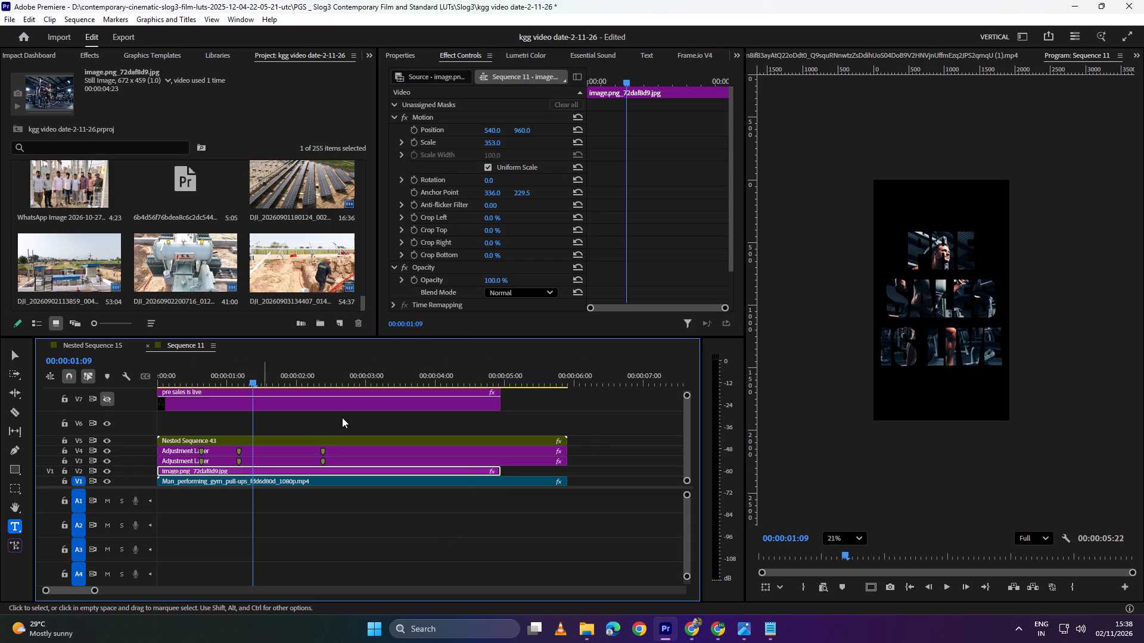
drag(523, 127, 255, 188)
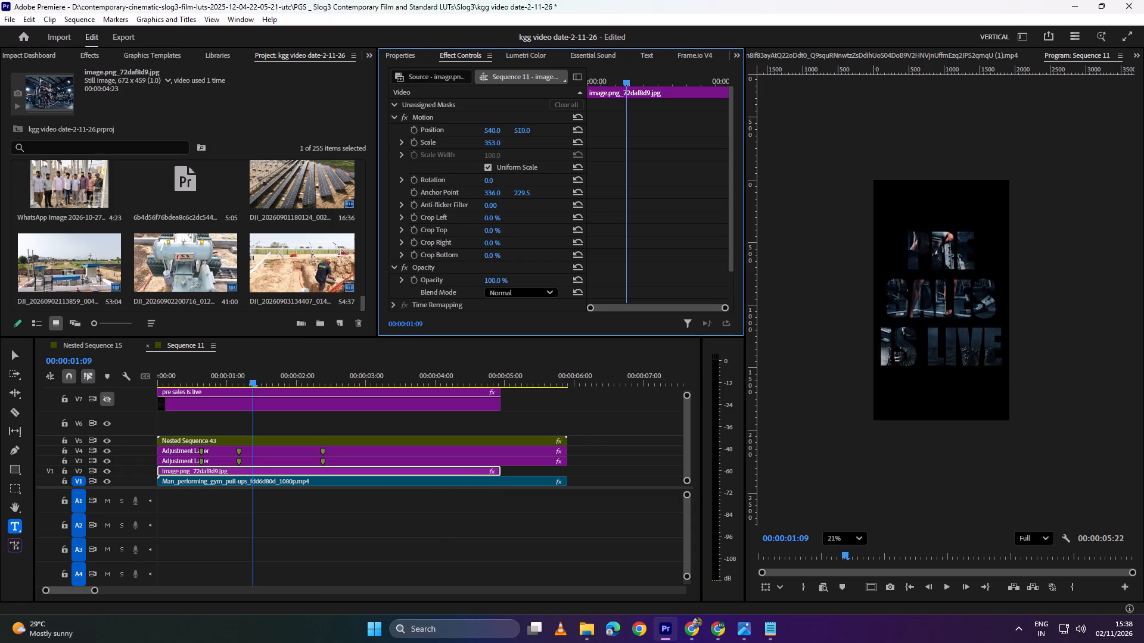
drag(255, 188, 893, 119)
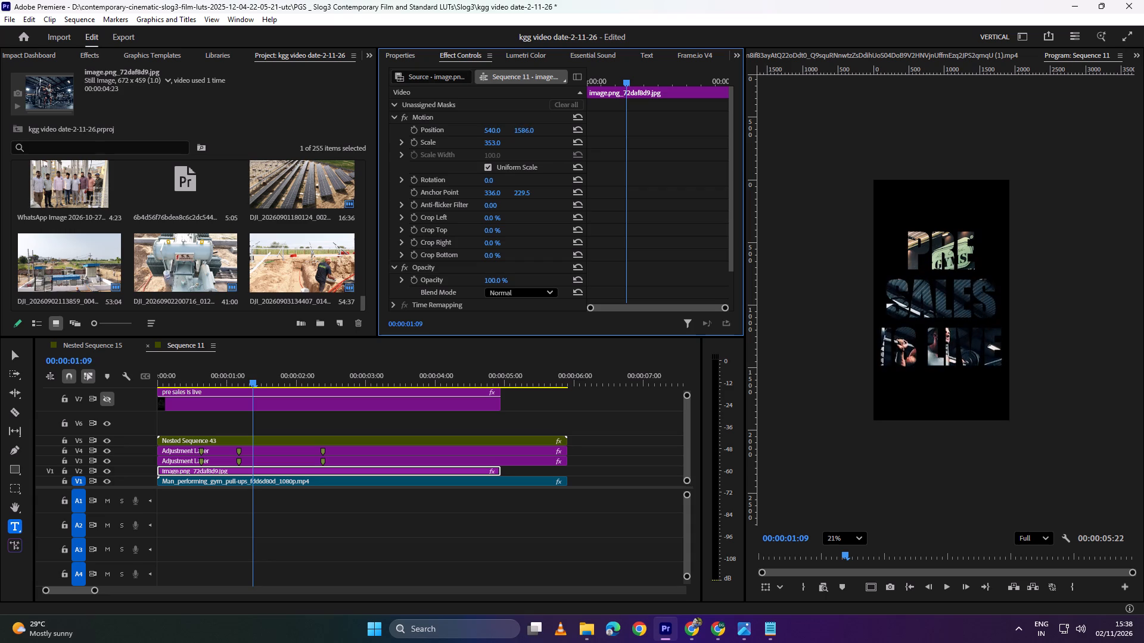
drag(893, 119, 689, 158)
key(space)
key(space)
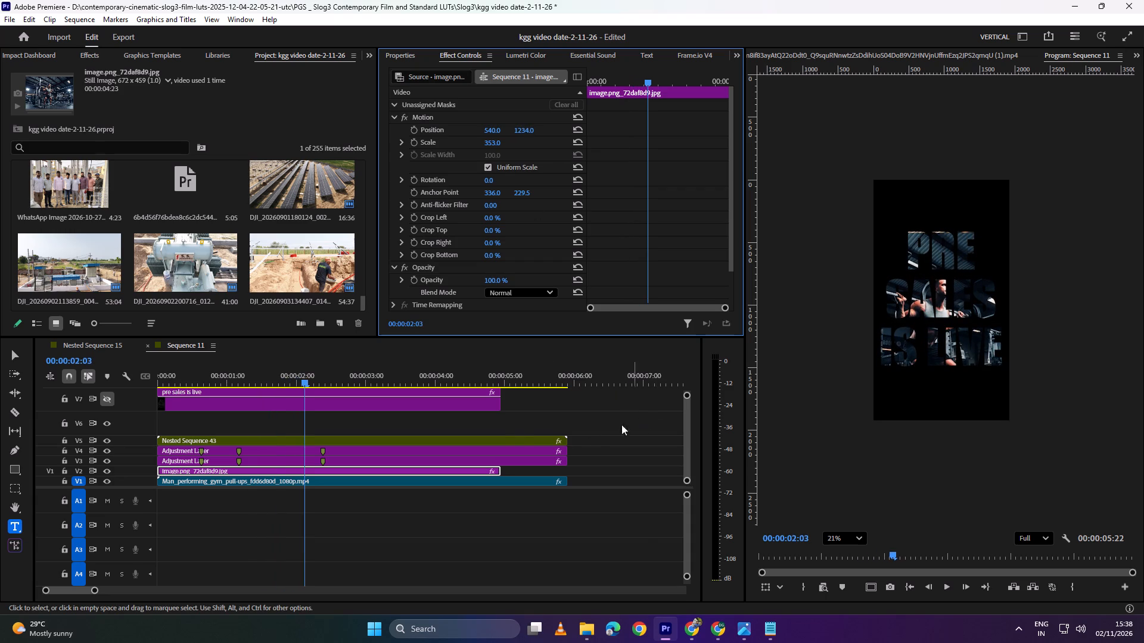
Extend the gym image on V2 to end with the nested title and return the playhead to the sequence start.
drag(318, 373, 150, 401)
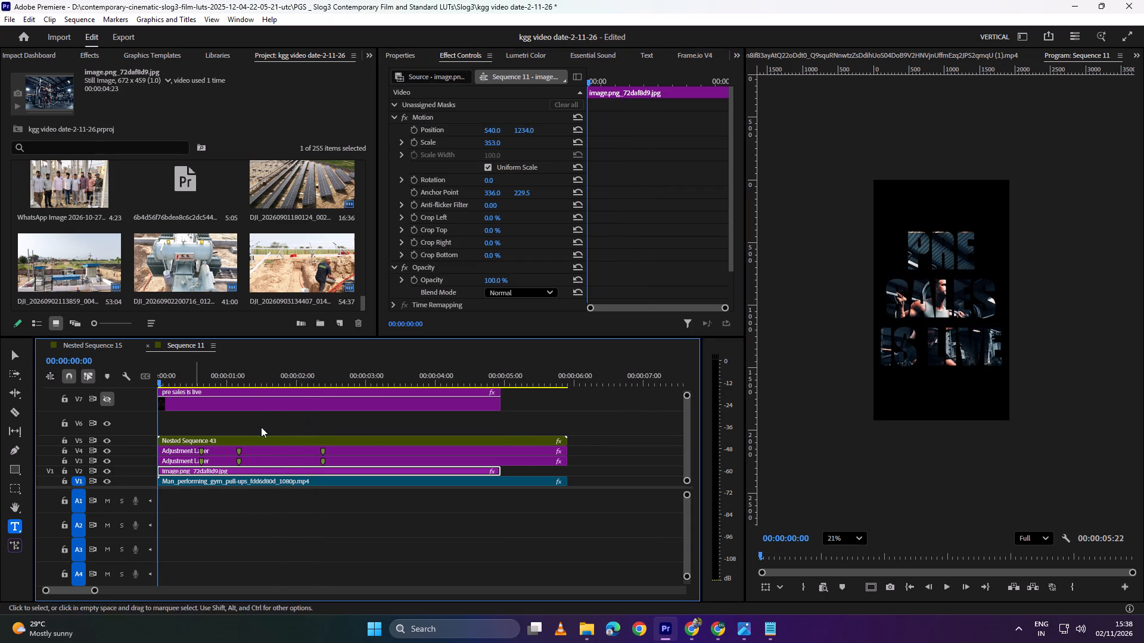
drag(505, 469, 572, 463)
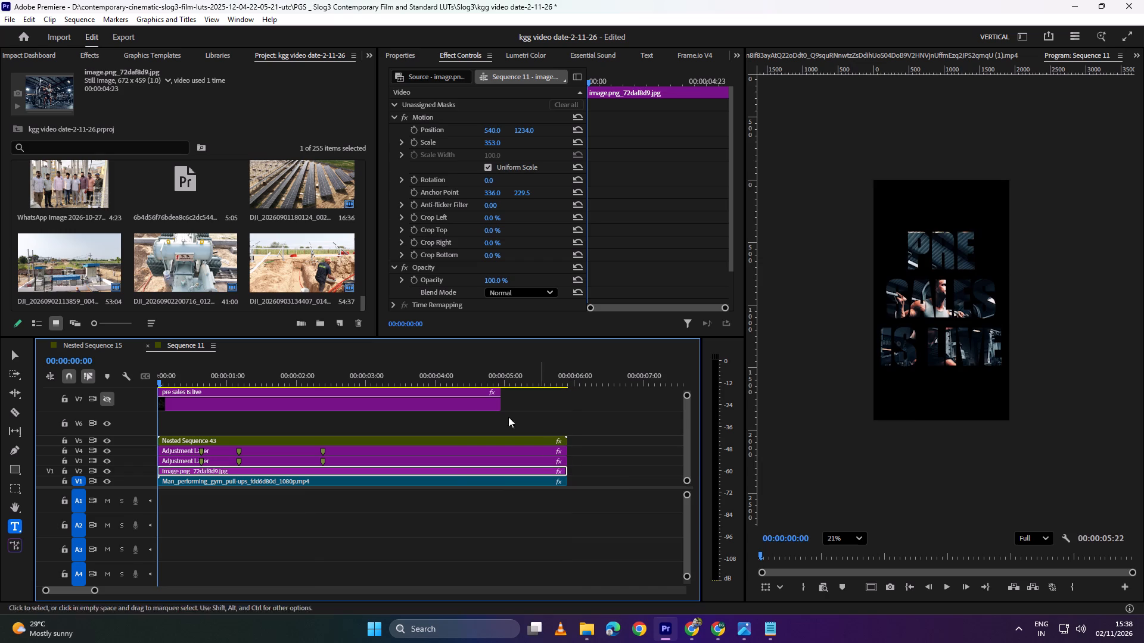
drag(462, 374, 143, 413)
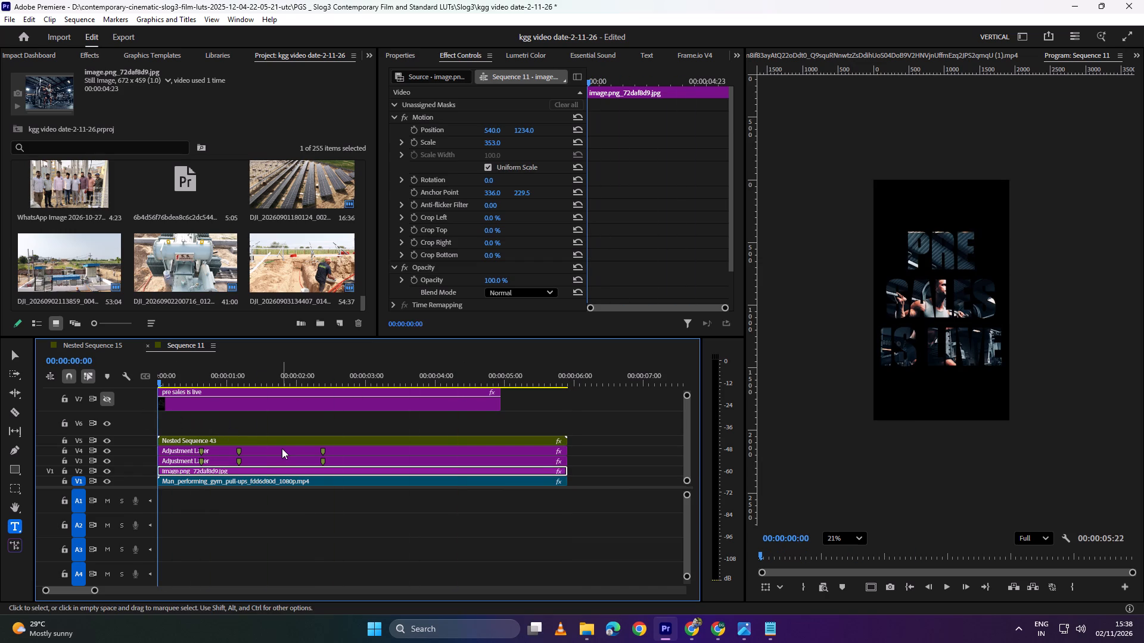
Play back the opening of the sequence to check the gym image on V2 through the letters.
click(207, 470)
drag(210, 372, 141, 384)
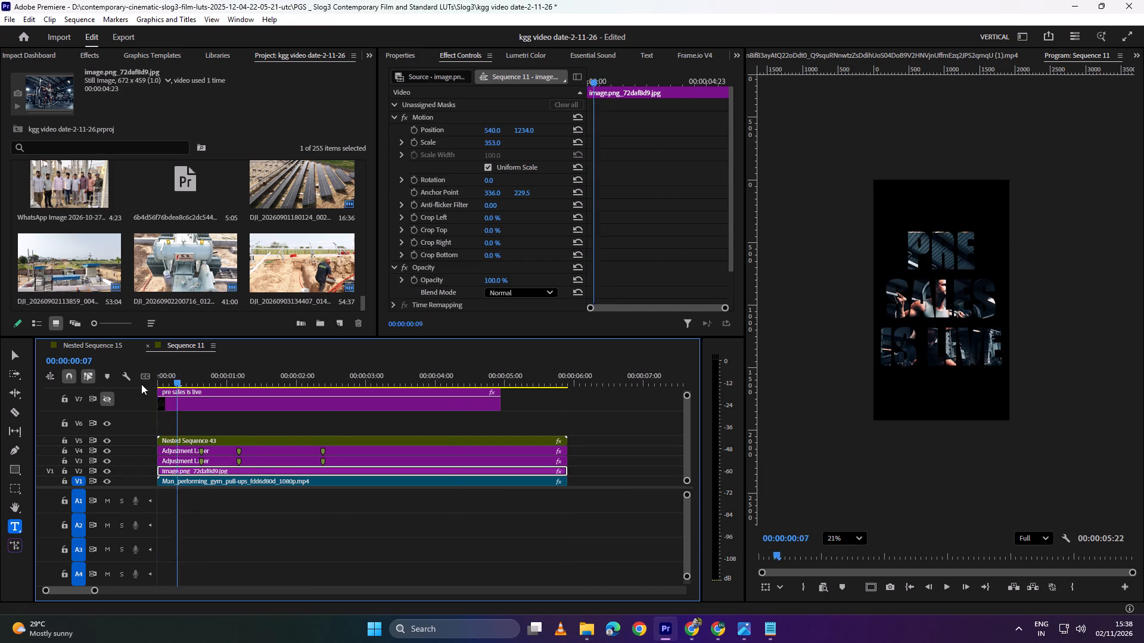
drag(141, 384, 56, 395)
key(space)
key(space)
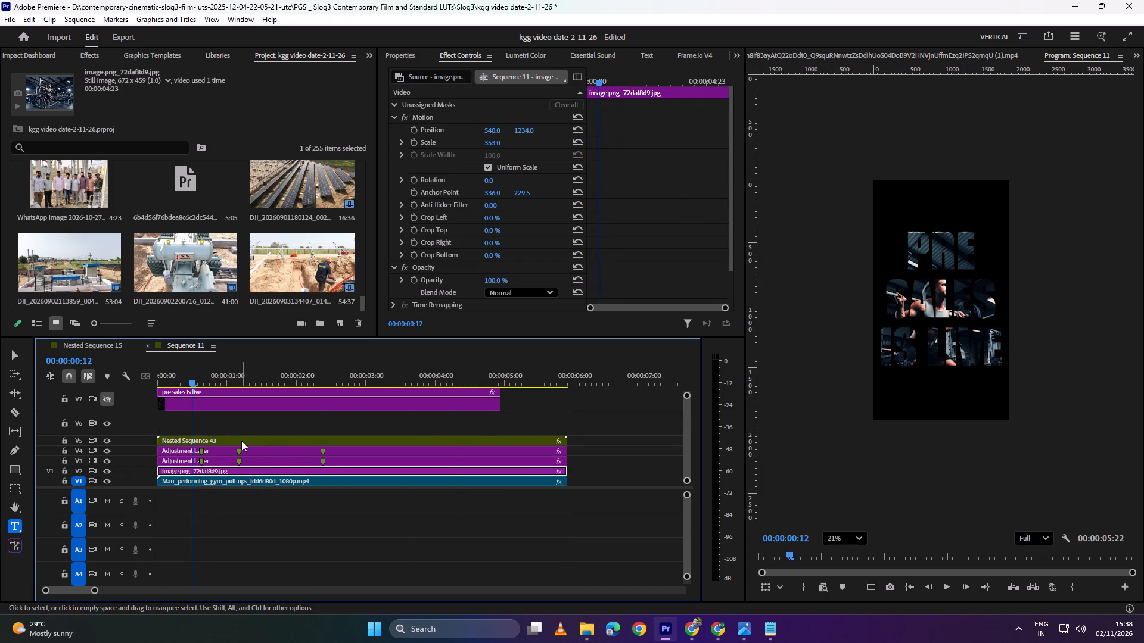
Browse the DANNYRIO NO-PLUGIN PACK presets in the effects library for an animation for the gym image.
click(365, 49)
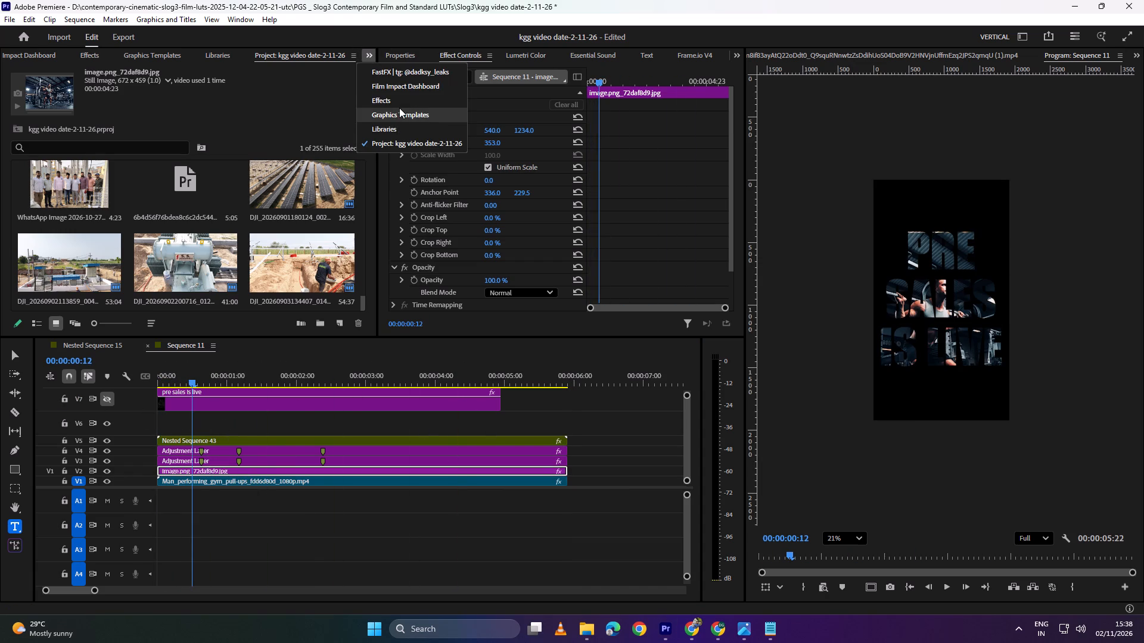
click(401, 102)
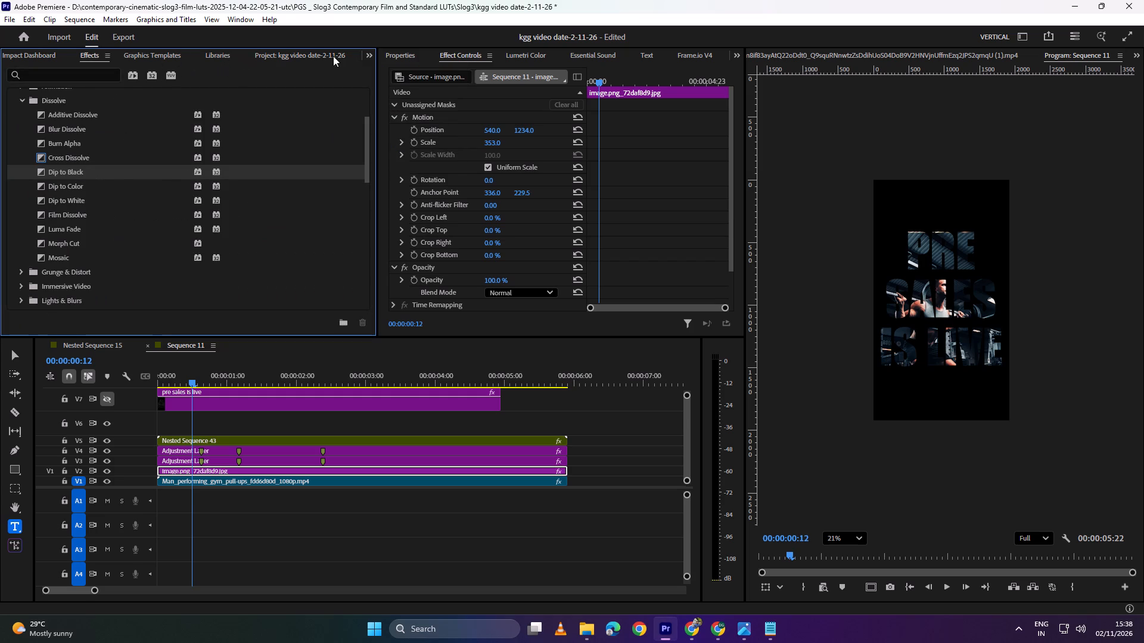
scroll(105, 154, up, 6)
click(16, 139)
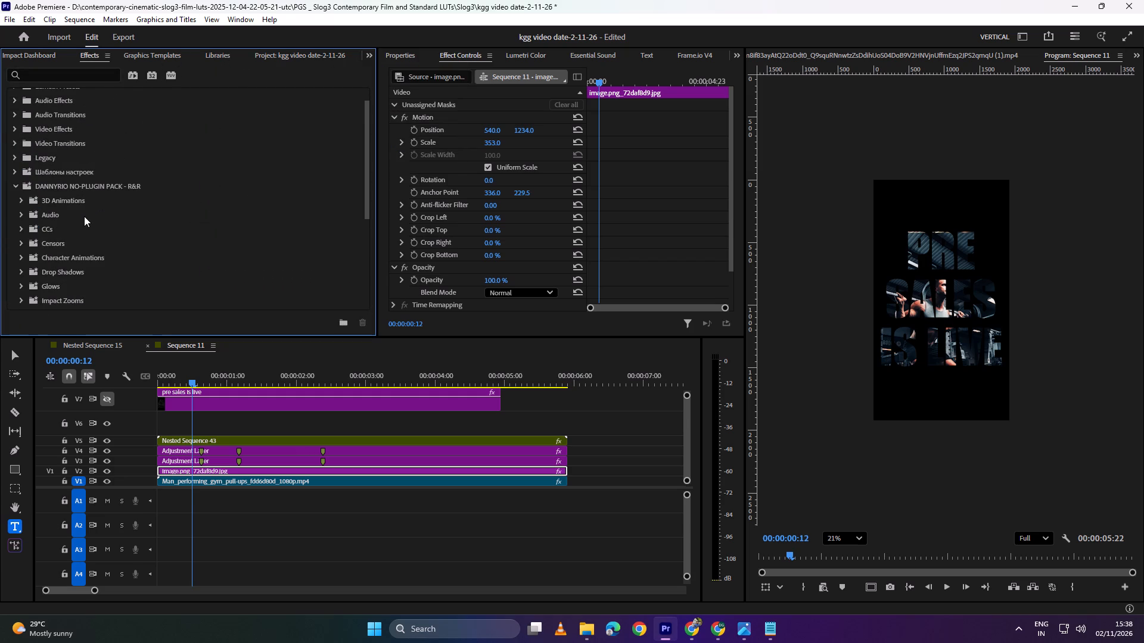
scroll(61, 255, down, 9)
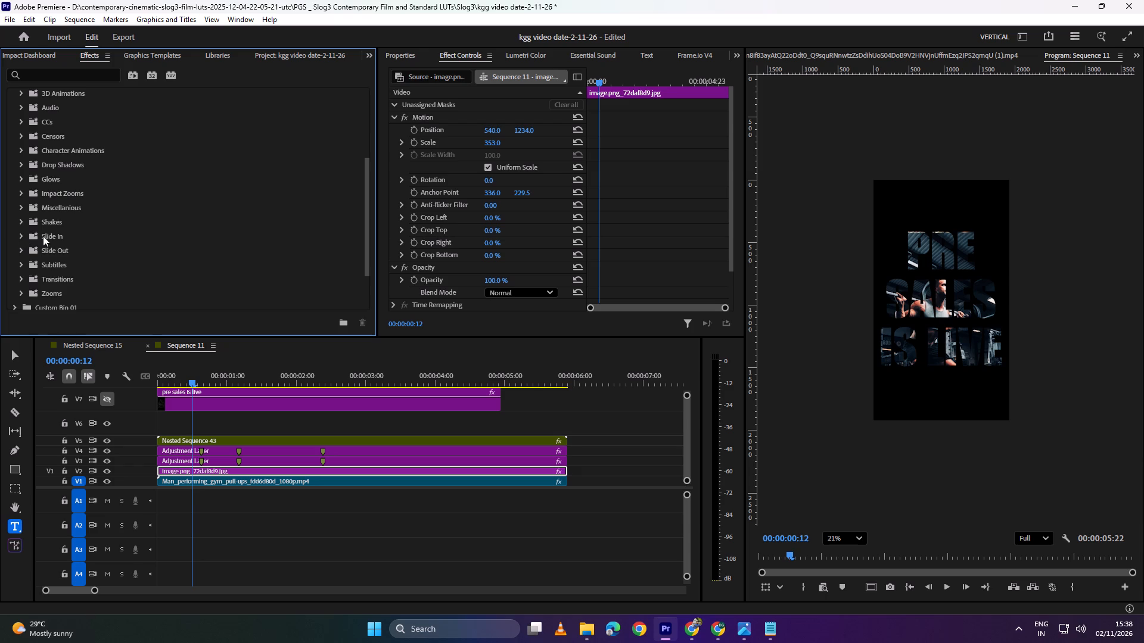
scroll(57, 235, down, 4)
scroll(66, 193, up, 4)
scroll(66, 193, down, 11)
scroll(66, 193, up, 12)
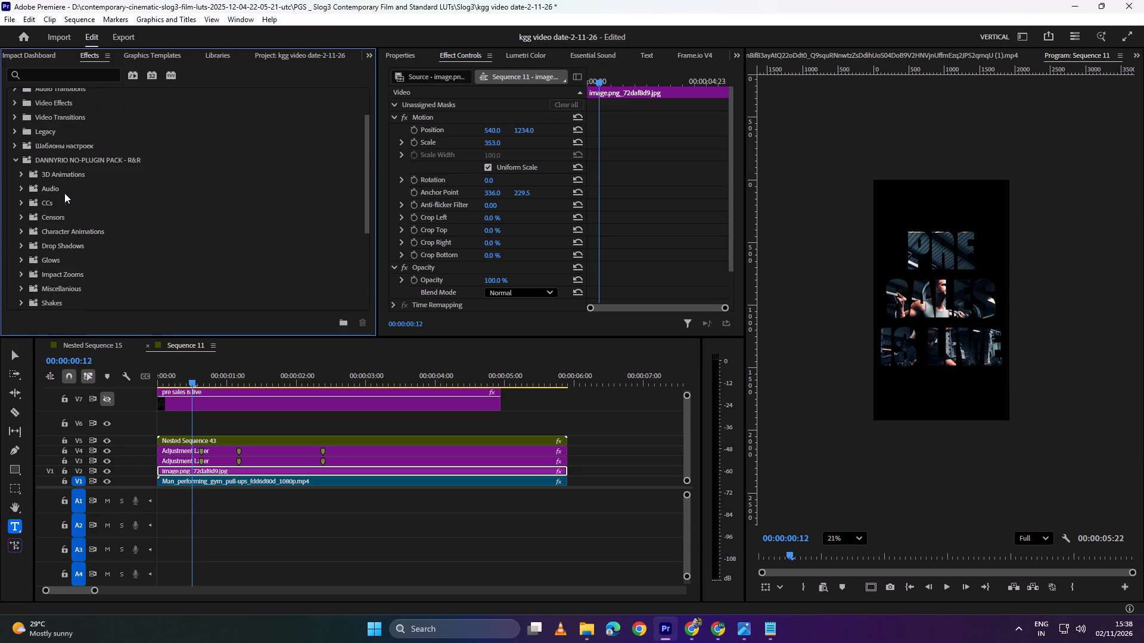
Apply the Film Impact Transform effect Grow to the gym image on V2 and check it in short playbacks.
click(36, 55)
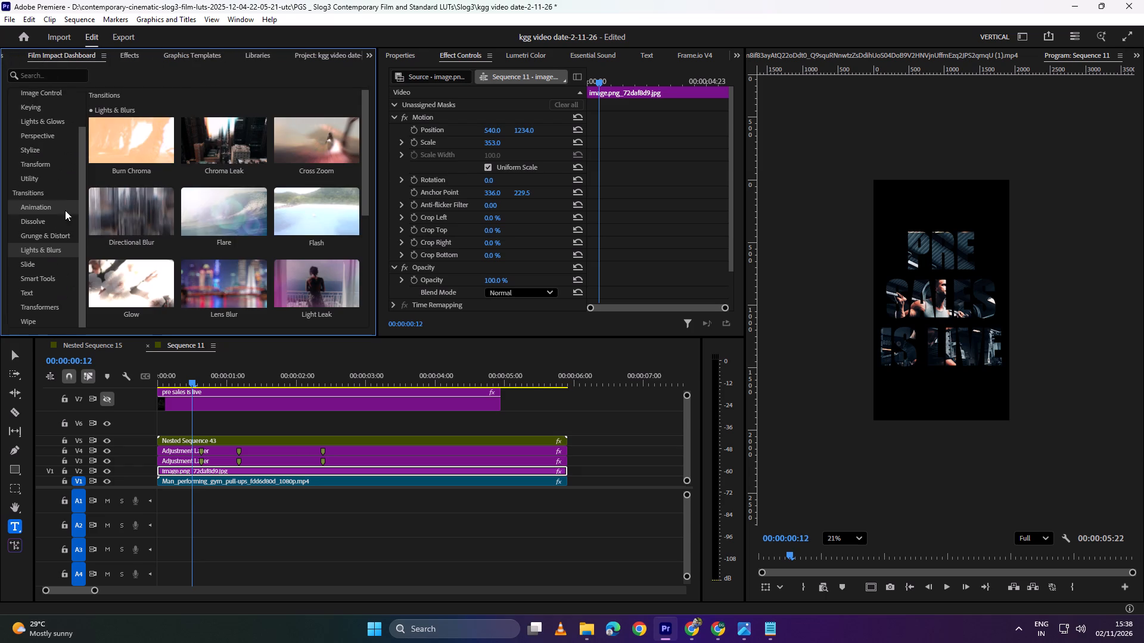
click(51, 208)
click(50, 169)
click(229, 173)
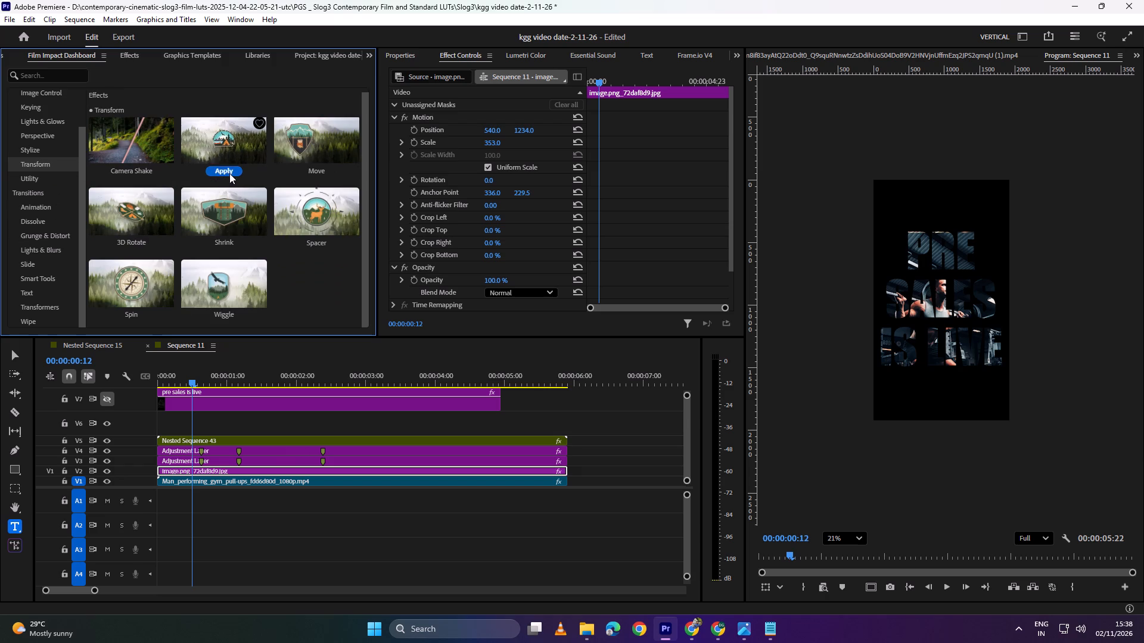
drag(253, 376, 93, 377)
key(space)
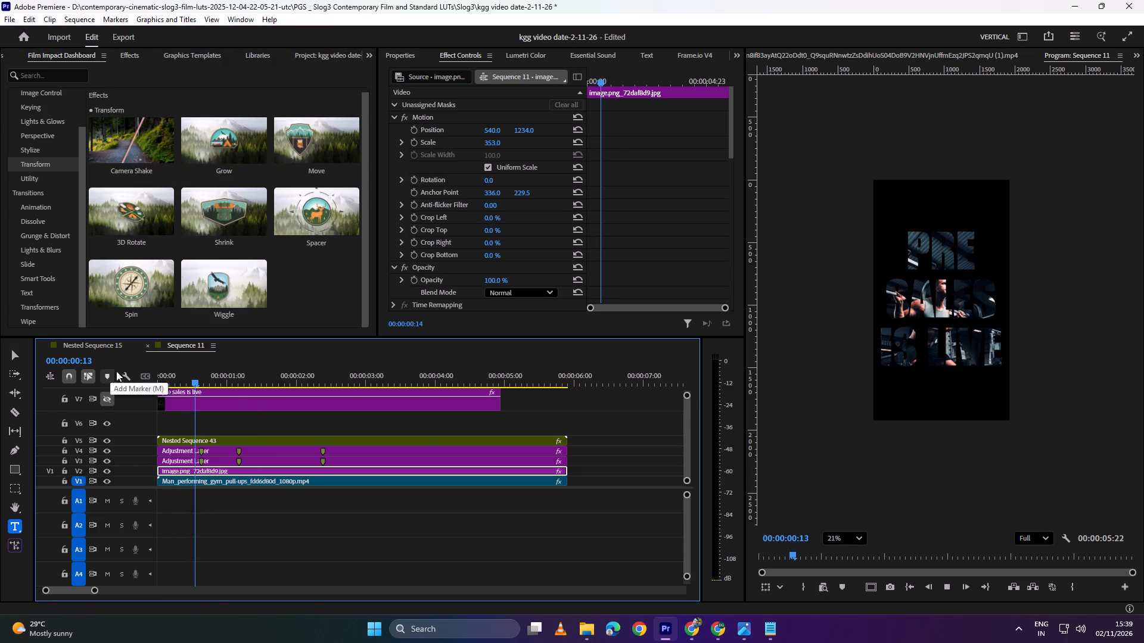
key(space)
drag(310, 370, 0, 417)
key(space)
key(space)
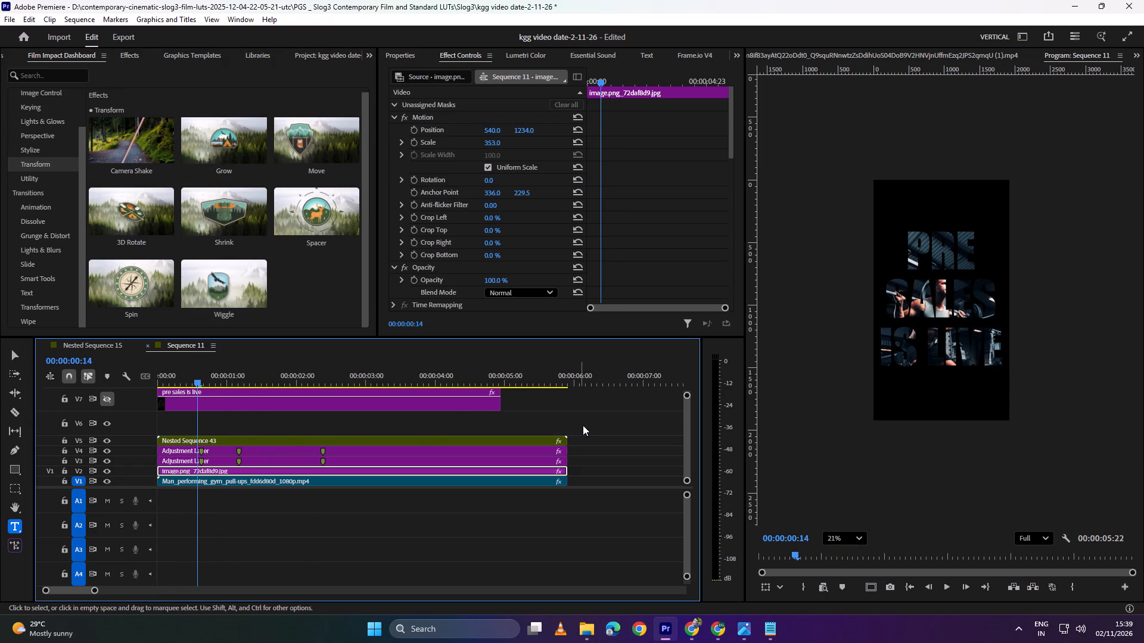
Extend the "pre sales is live" title on V7 to end with the nested title and reduce the video track heights.
drag(502, 398, 549, 399)
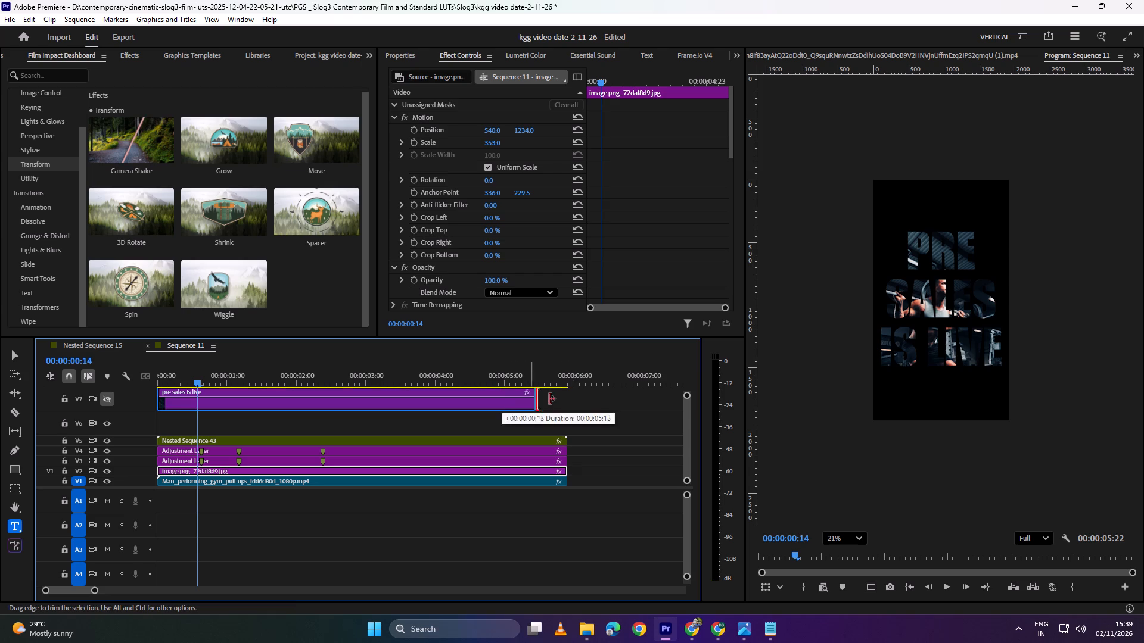
drag(549, 399, 570, 401)
drag(686, 396, 683, 275)
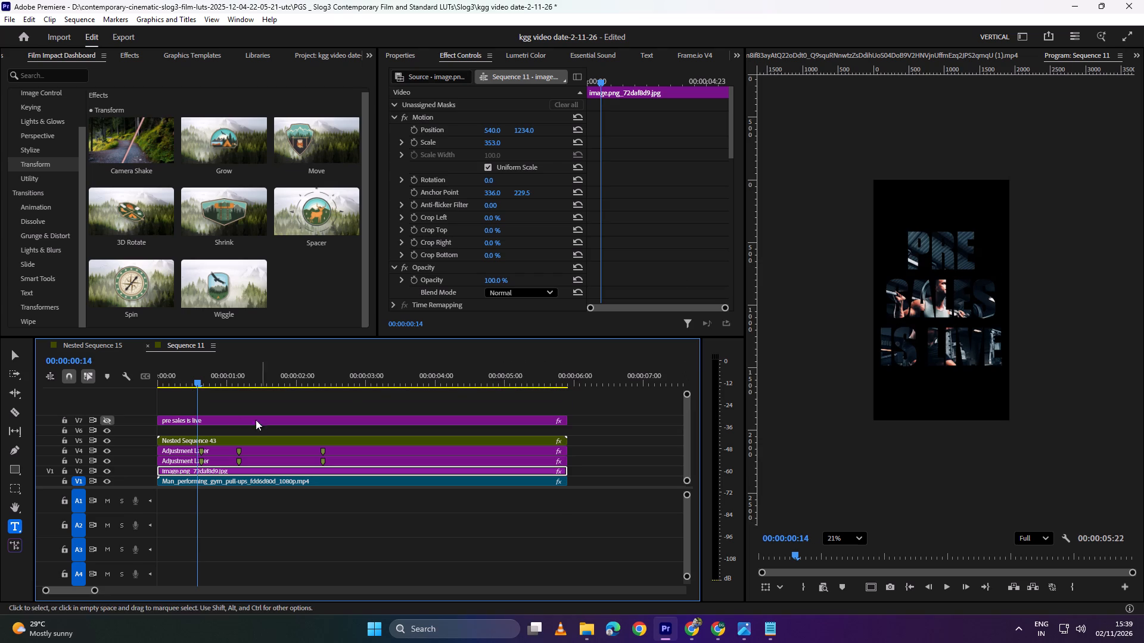
Turn on the visibility of track V7 and play the sequence to check the outlined title.
click(108, 420)
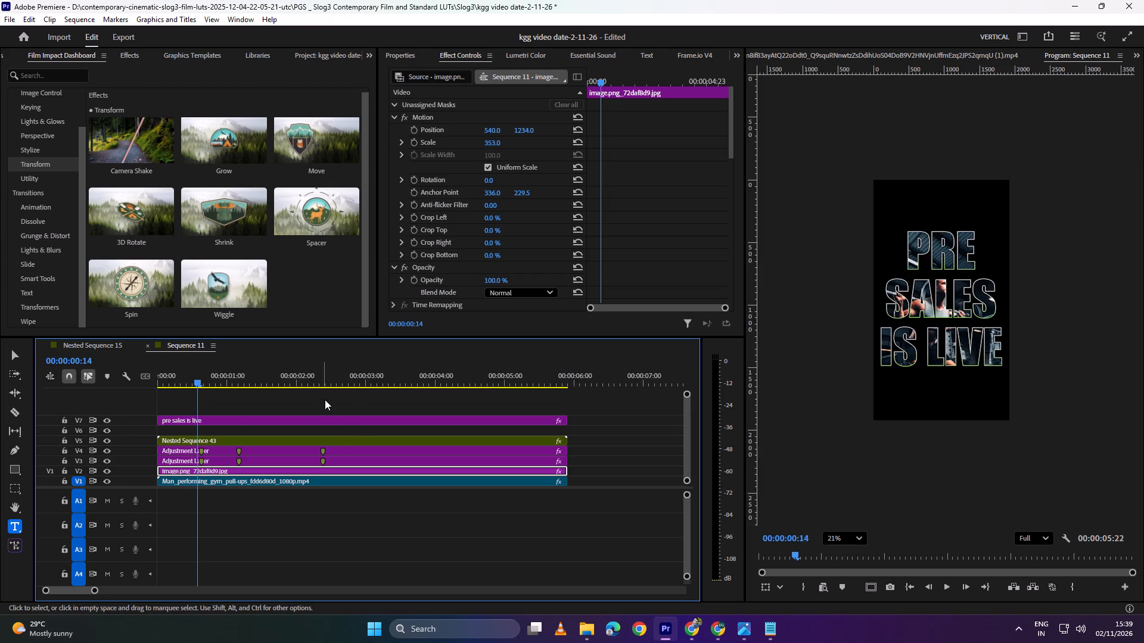
drag(297, 370, 0, 424)
key(space)
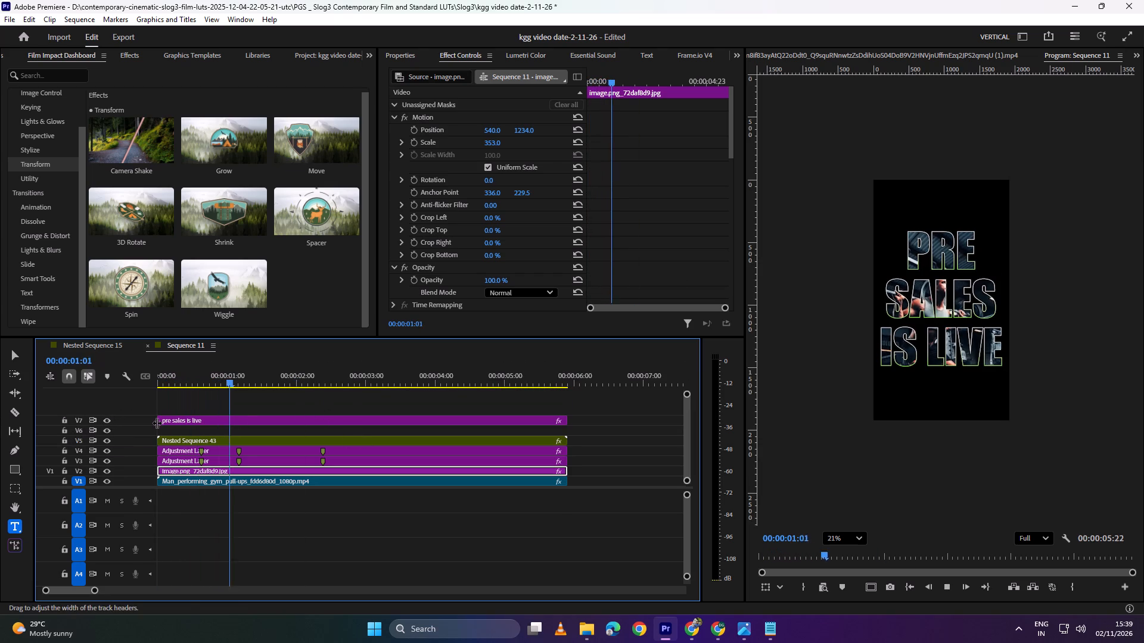
key(space)
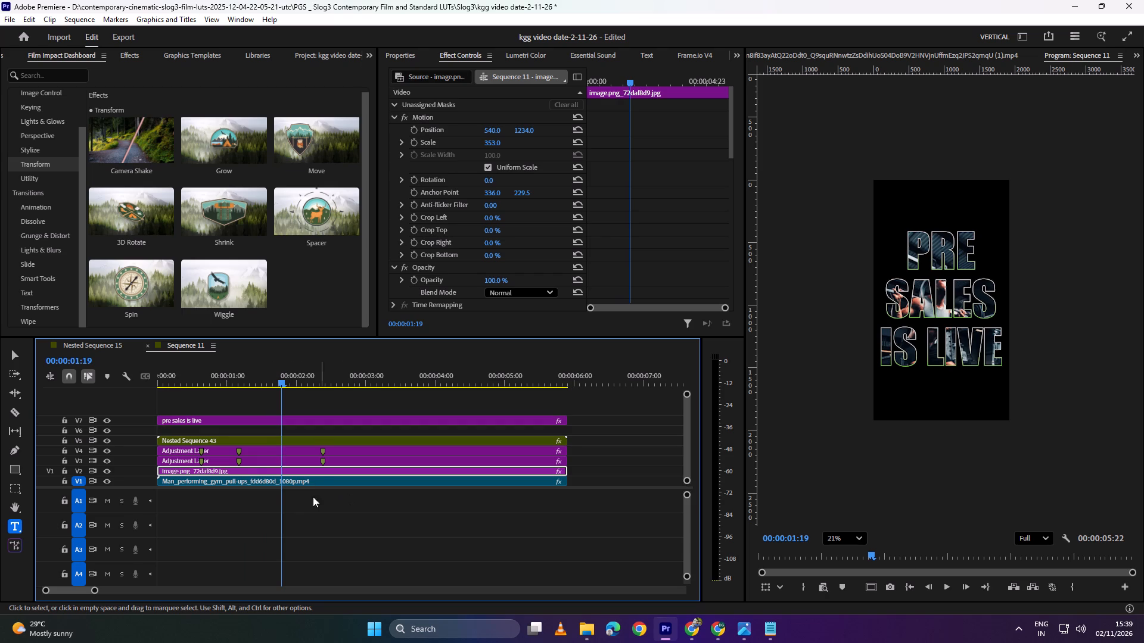
Hide track V2 with the gym image and preview the pull-ups footage through the letters.
click(108, 469)
key(space)
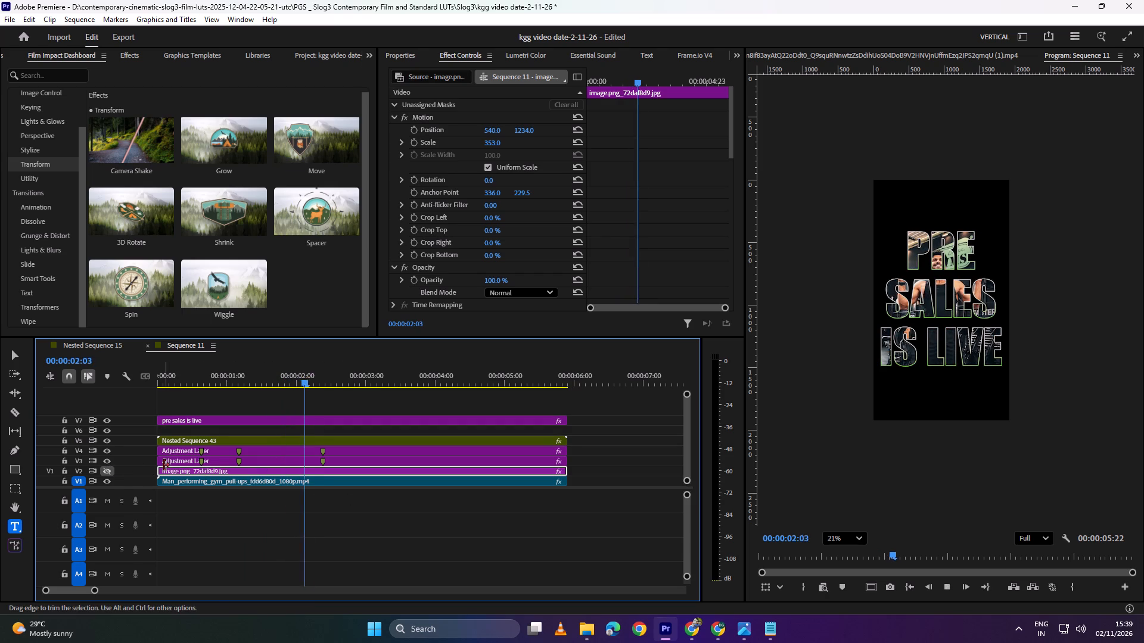
key(space)
Grade the pull-ups clip on V1 in Lumetri Color with saturation 0, exposure -0.8 and contrast 50.7.
click(241, 482)
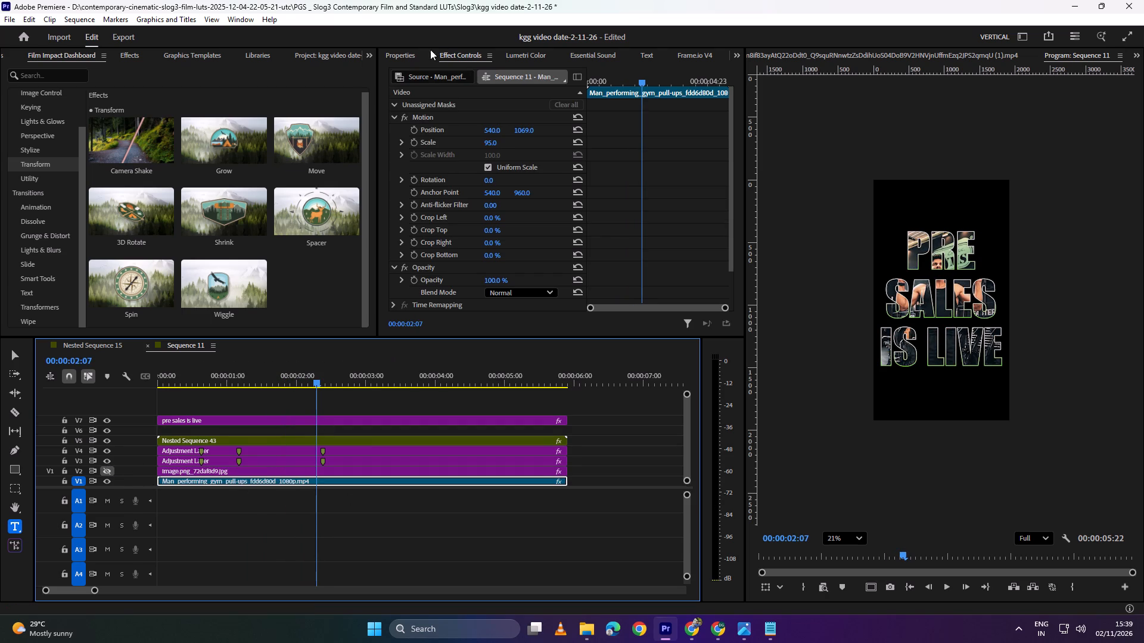
click(411, 56)
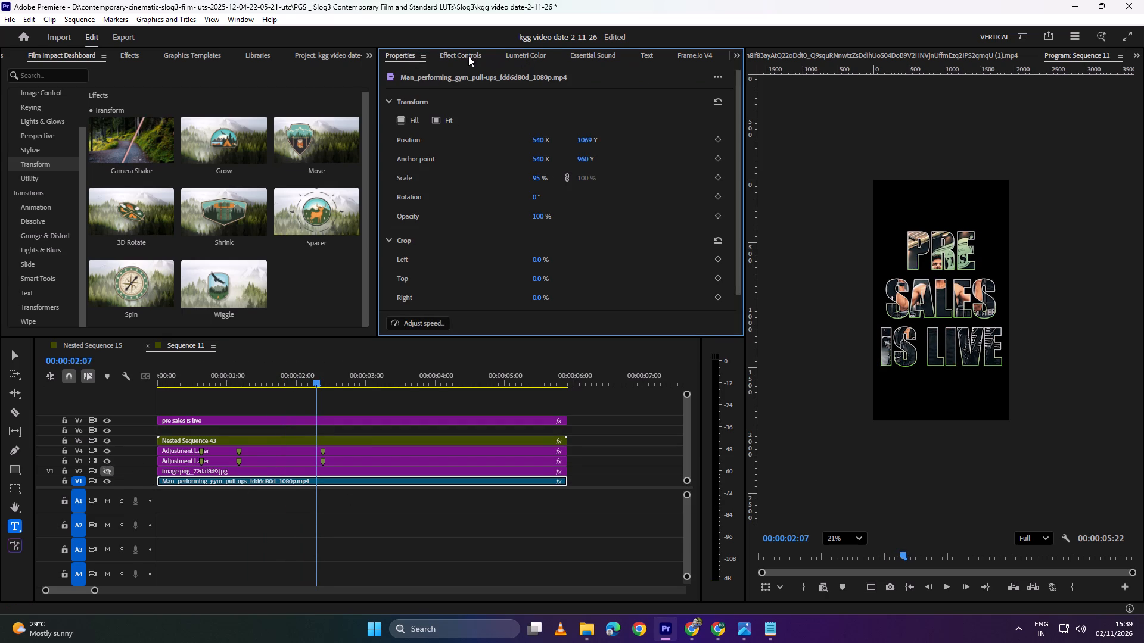
click(545, 58)
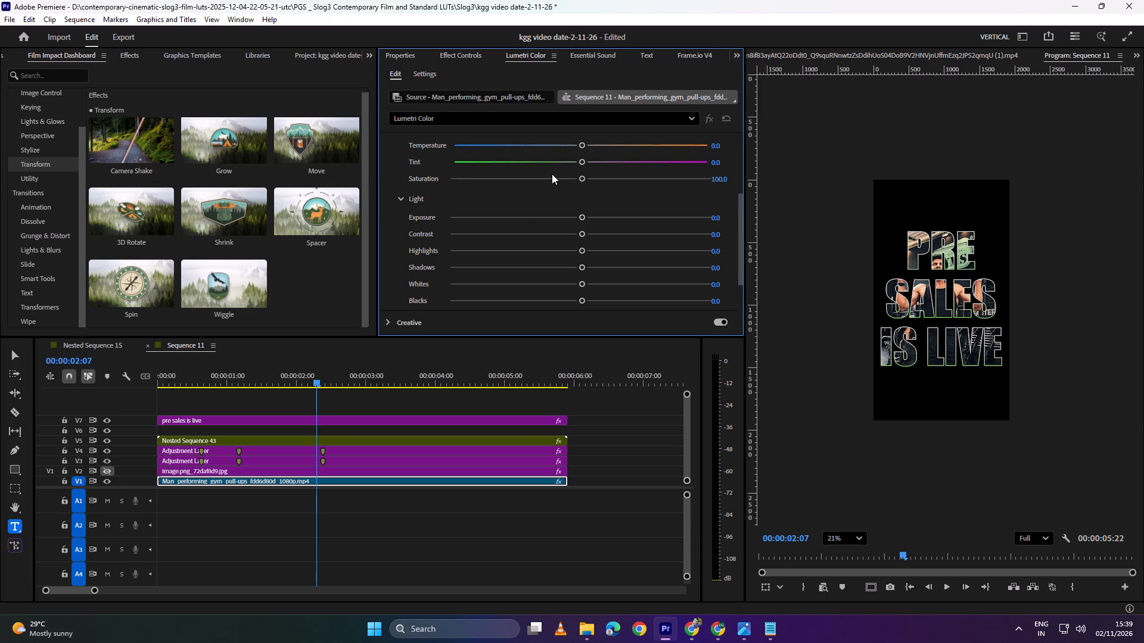
drag(578, 180, 359, 180)
drag(589, 217, 741, 217)
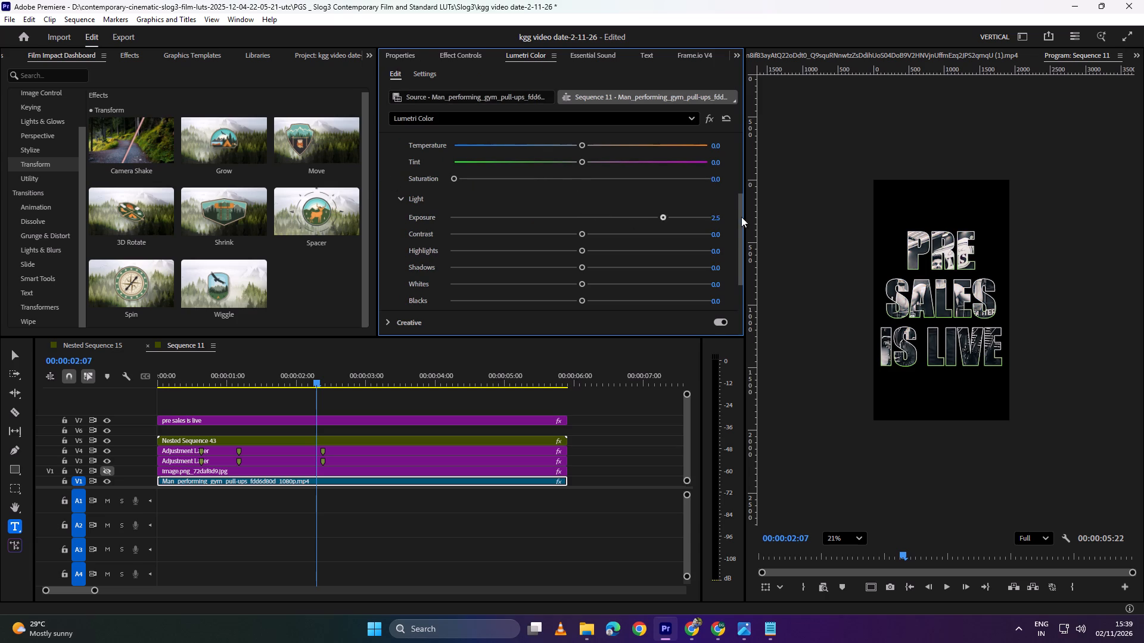
drag(741, 217, 660, 231)
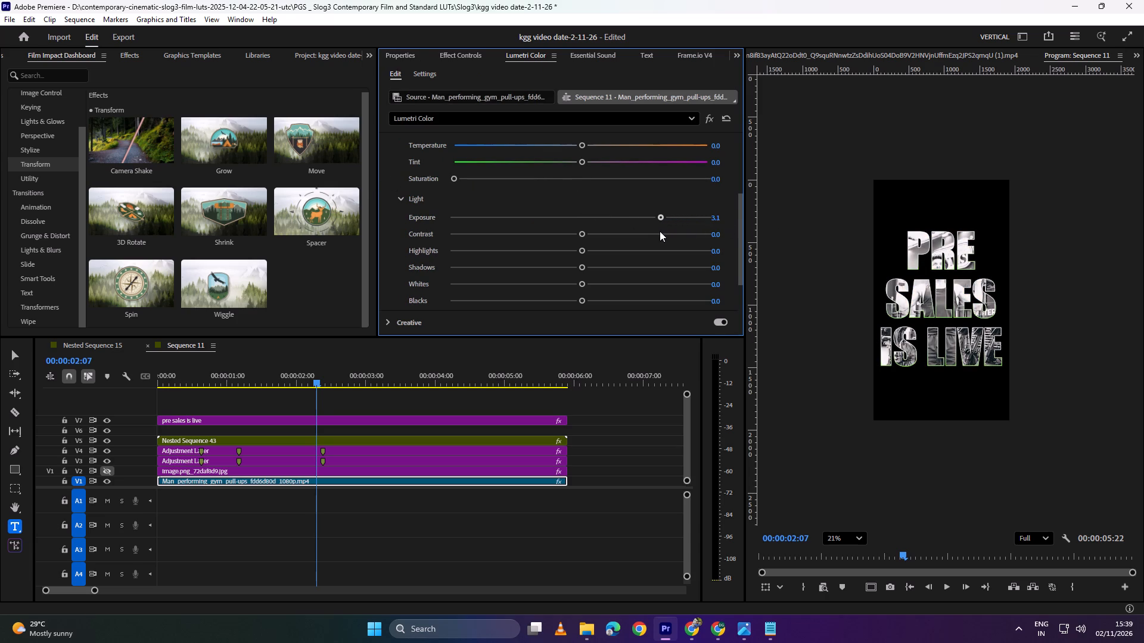
drag(660, 231, 642, 230)
drag(585, 233, 721, 224)
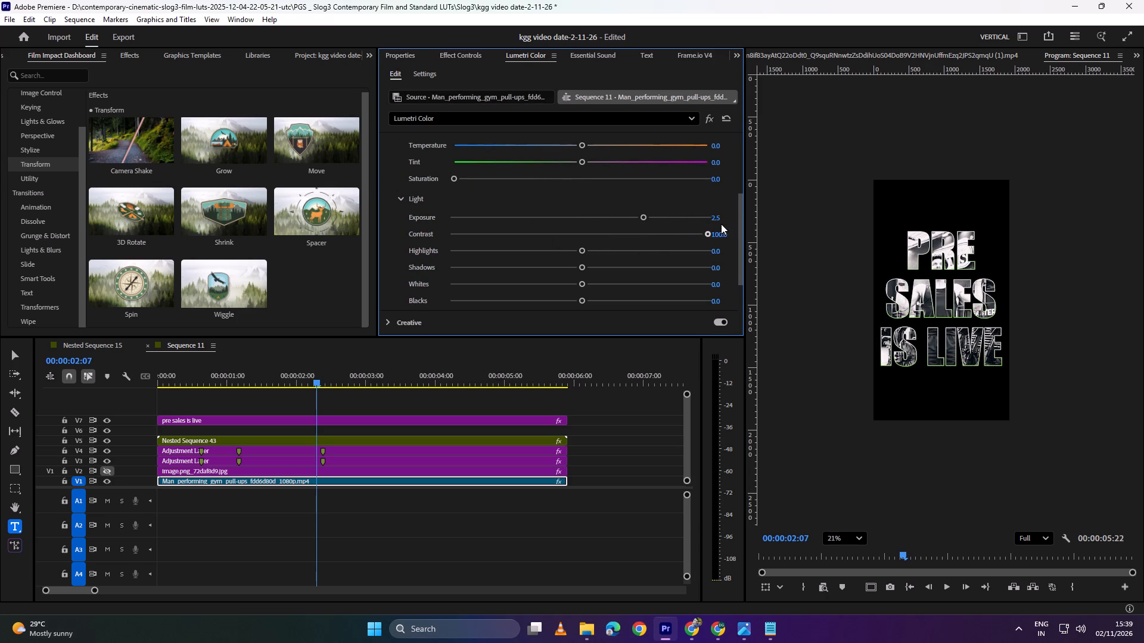
drag(721, 224, 644, 242)
drag(636, 213, 514, 214)
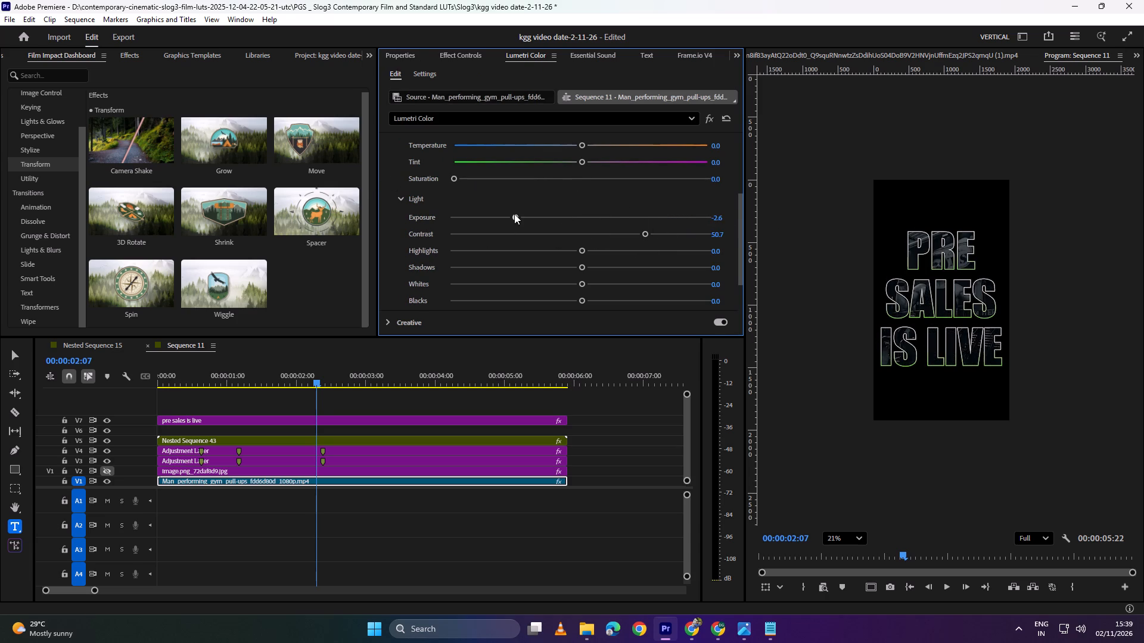
drag(514, 214, 559, 222)
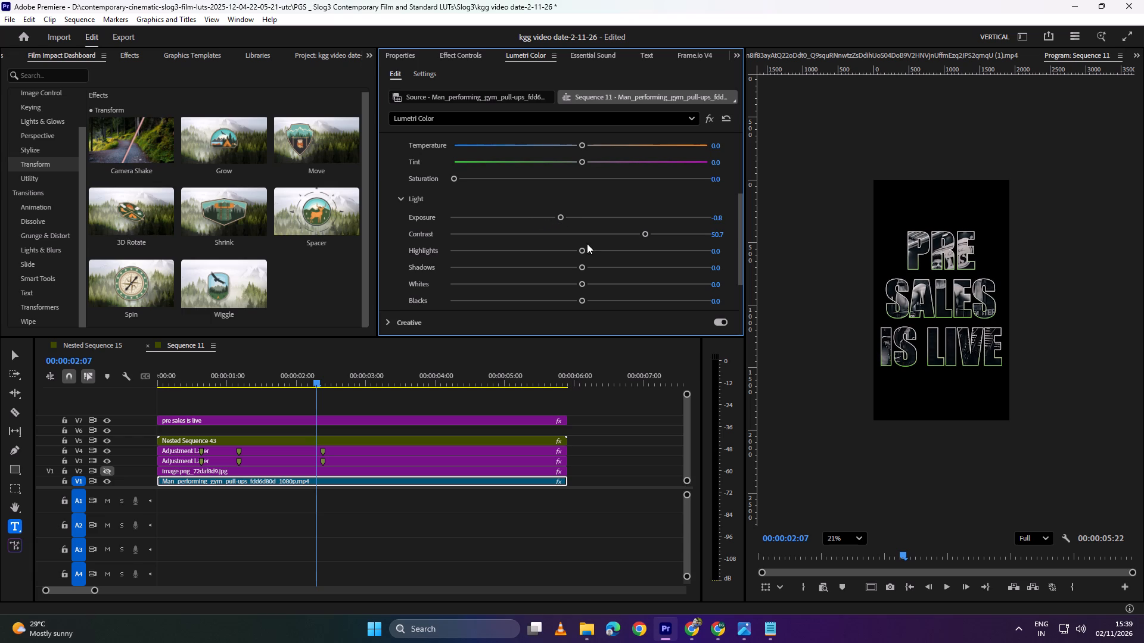
Set the pull-ups clip's highlights and shadows to 100, whites to 44.1 and blacks to 67.6, checking the grade in playback.
drag(585, 251, 754, 267)
drag(588, 266, 765, 267)
drag(585, 282, 674, 283)
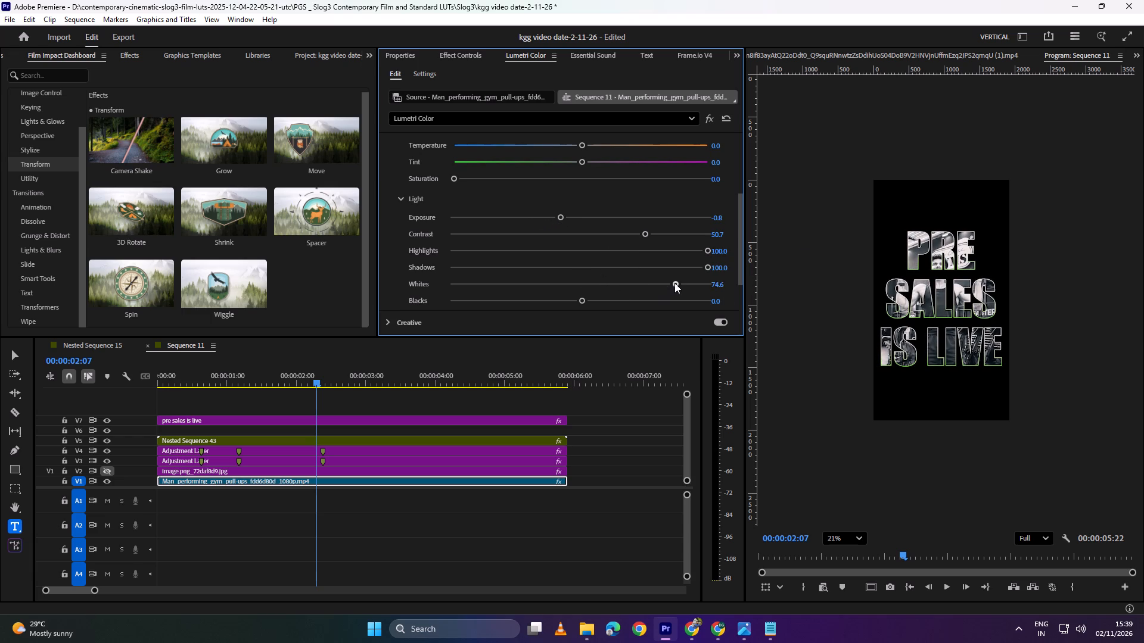
drag(674, 283, 636, 280)
drag(586, 300, 666, 299)
scroll(602, 267, down, 5)
scroll(600, 267, up, 1)
scroll(599, 268, down, 3)
scroll(487, 234, up, 8)
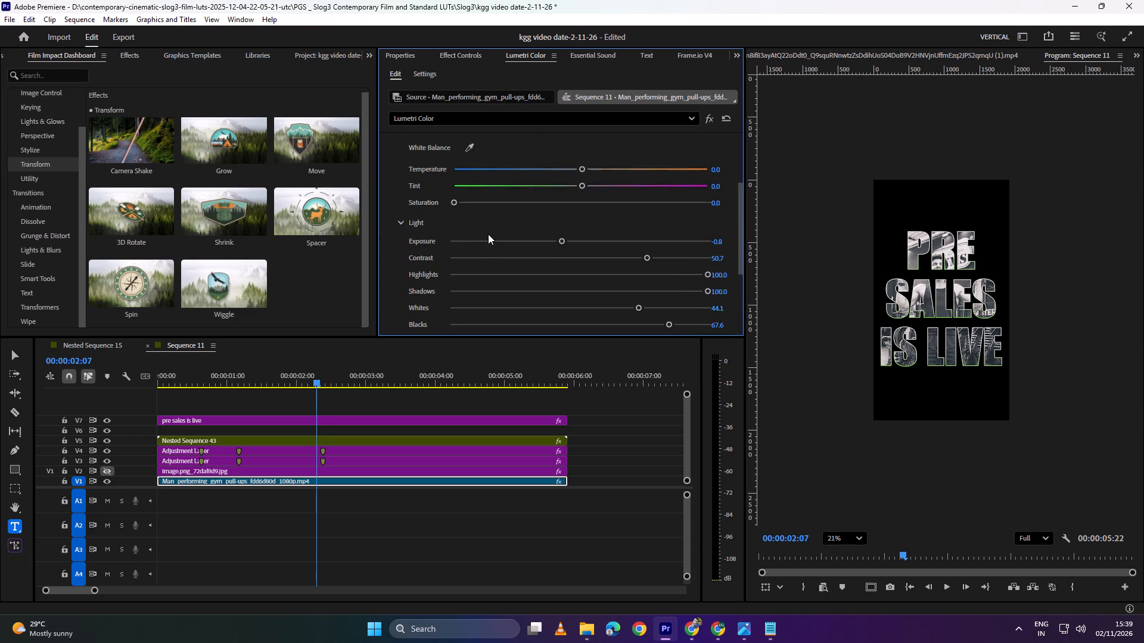
scroll(488, 234, up, 2)
scroll(490, 234, down, 1)
scroll(492, 234, up, 6)
drag(285, 369, 40, 418)
key(space)
key(space)
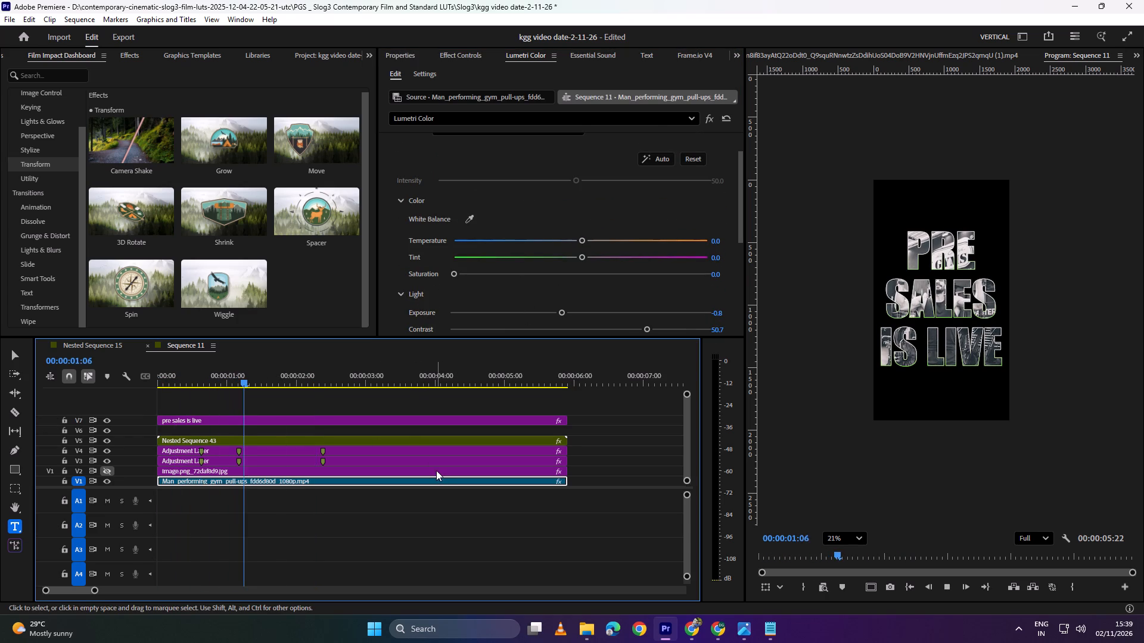
Set the pull-ups clip's saturation to 31.9 after trying stronger values, and inspect the result in playback and close up.
scroll(498, 205, up, 5)
scroll(517, 242, down, 4)
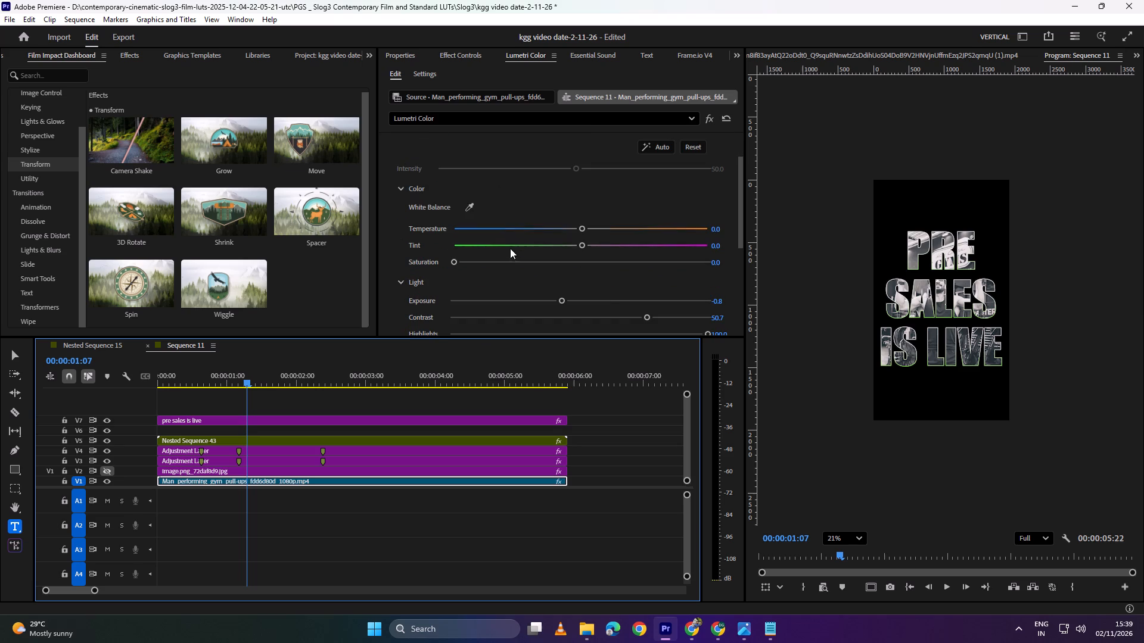
drag(460, 261, 567, 264)
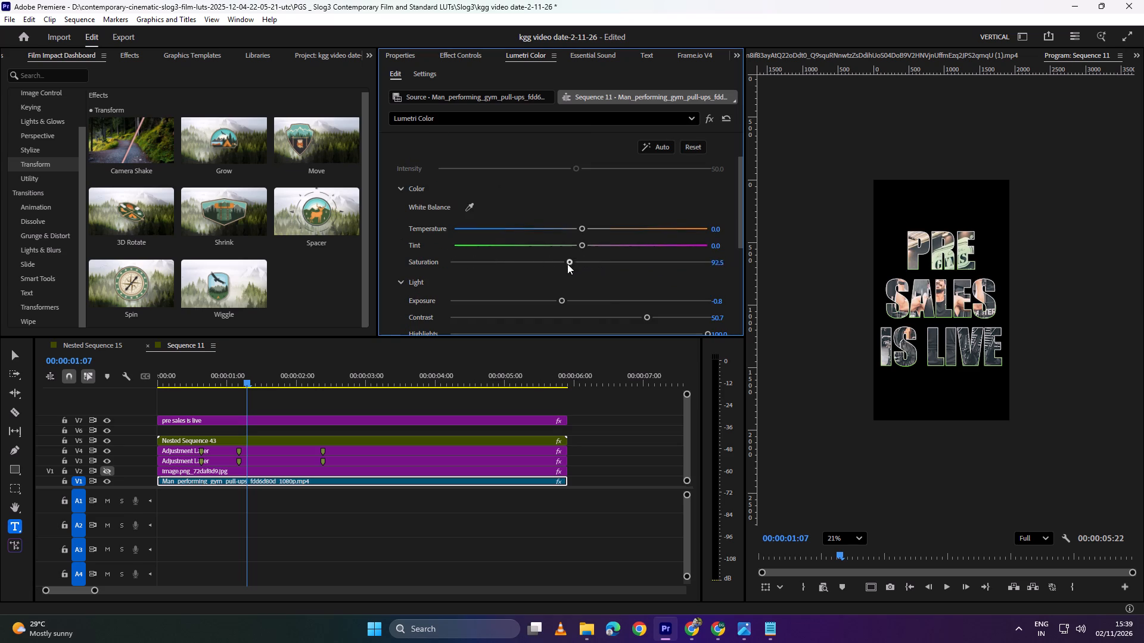
drag(567, 264, 748, 274)
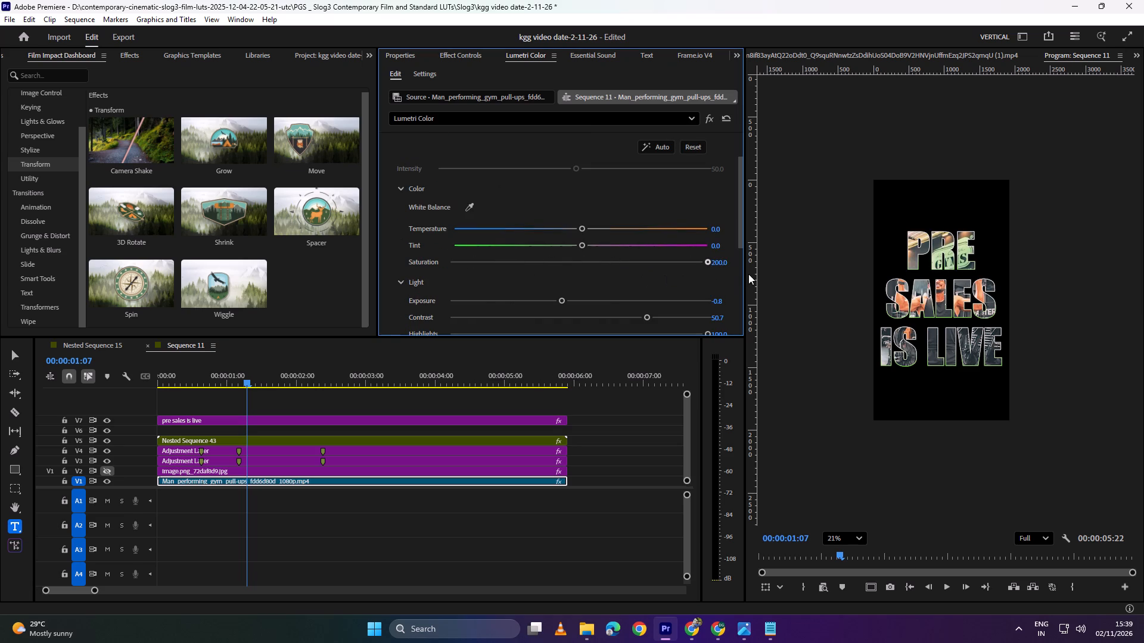
drag(748, 274, 493, 295)
drag(277, 376, 0, 408)
key(space)
key(space)
key(space)
key(space)
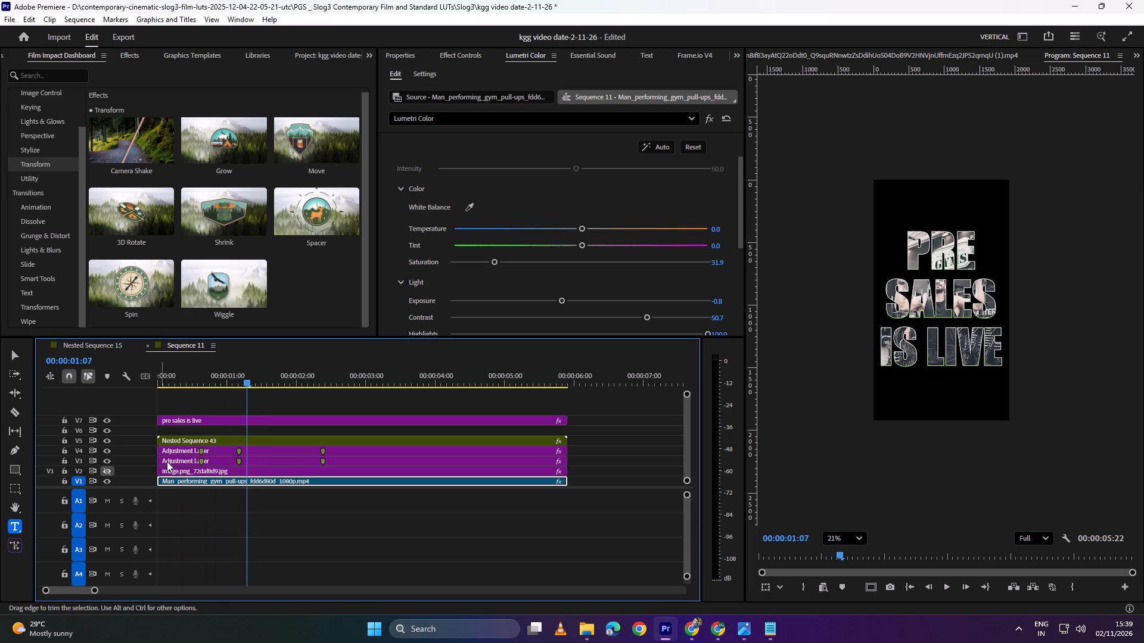
scroll(925, 366, up, 10)
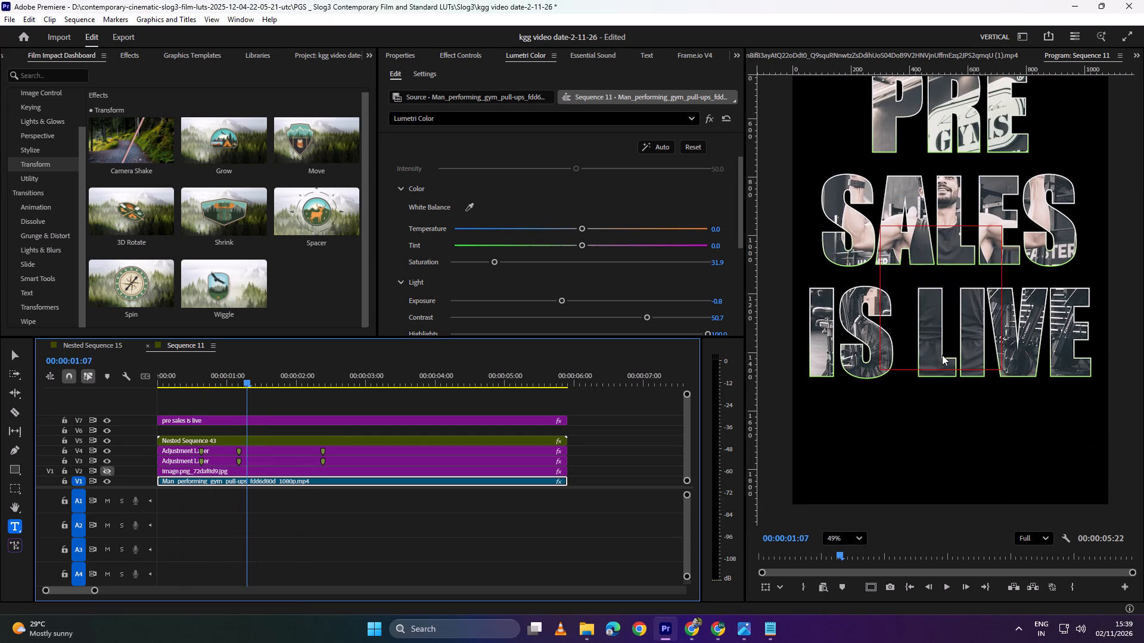
Delete the pull-ups clip from track V1.
scroll(942, 355, down, 5)
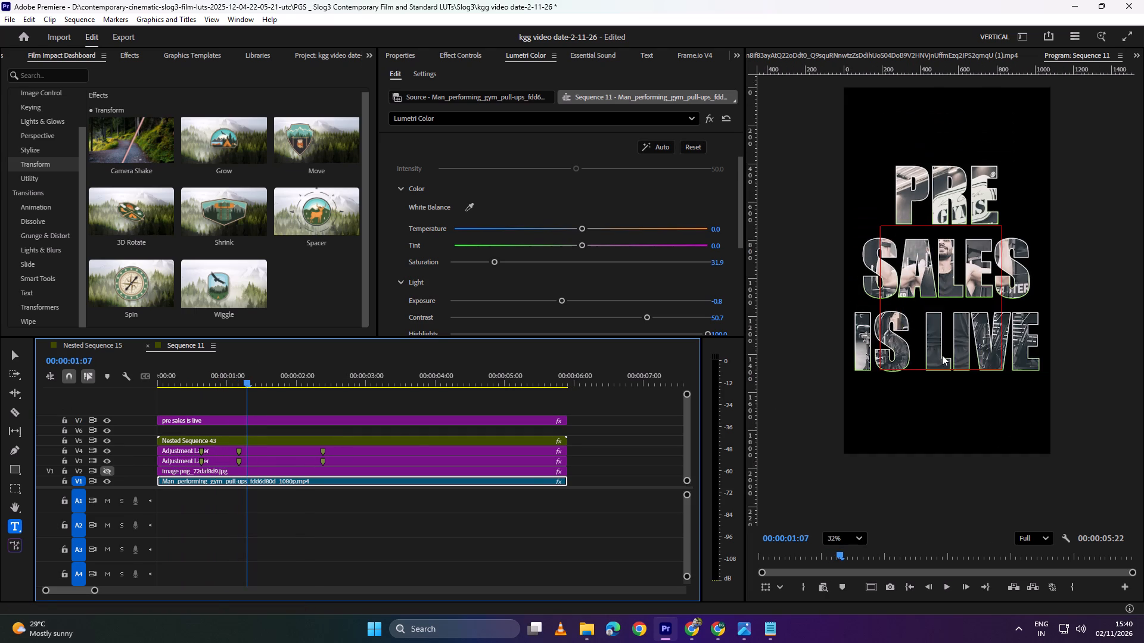
scroll(942, 355, down, 5)
click(206, 505)
click(214, 480)
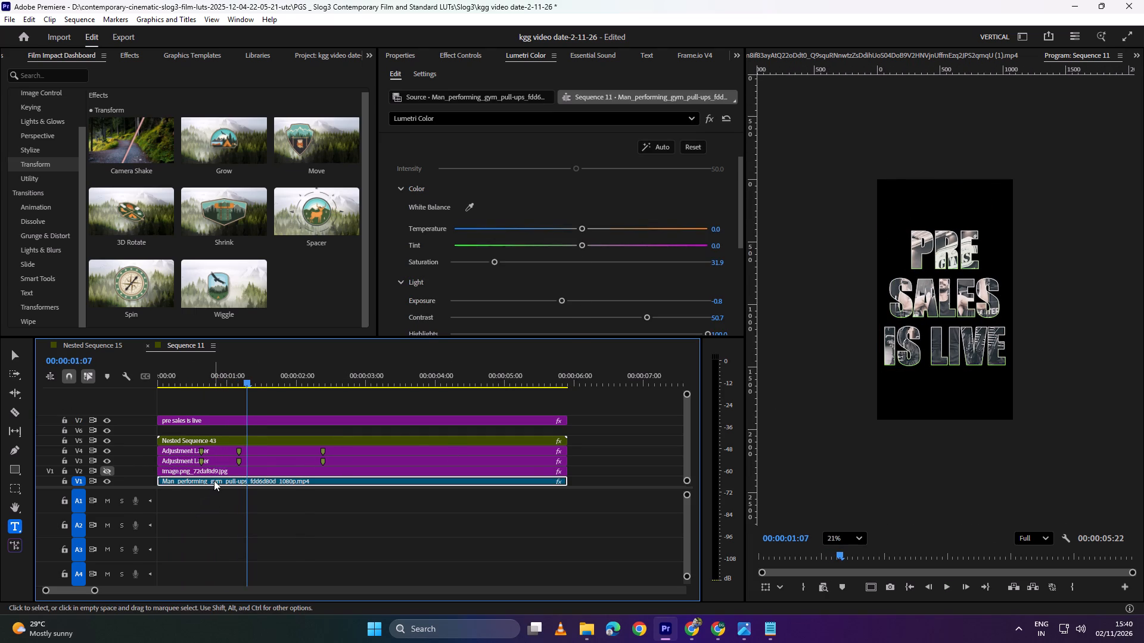
key(BackSpace)
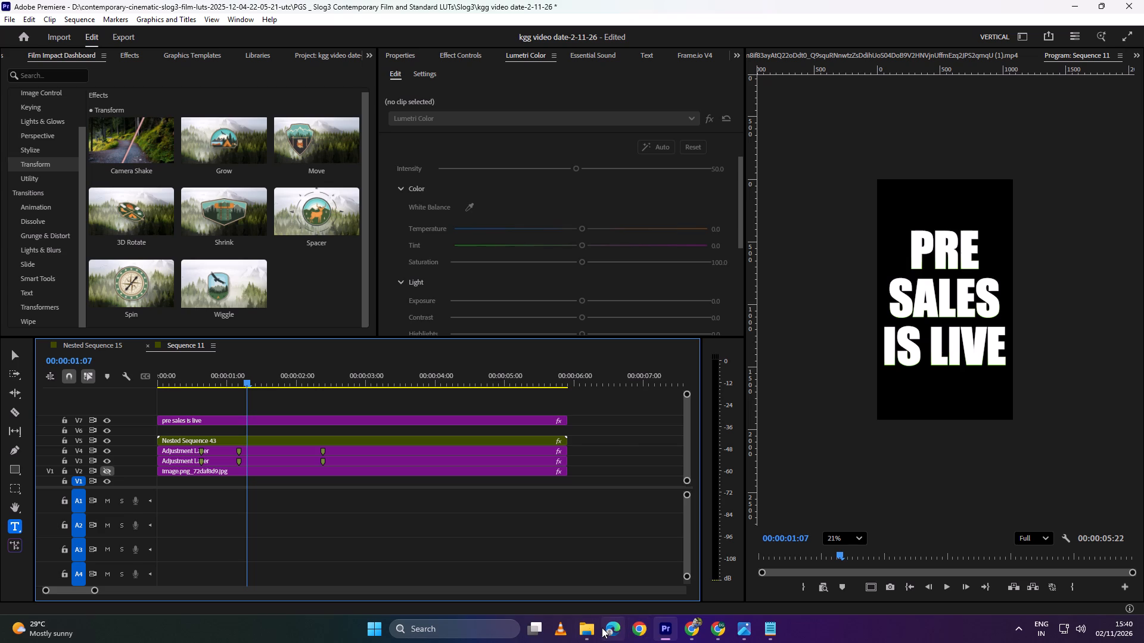
click(538, 559)
scroll(503, 416, down, 11)
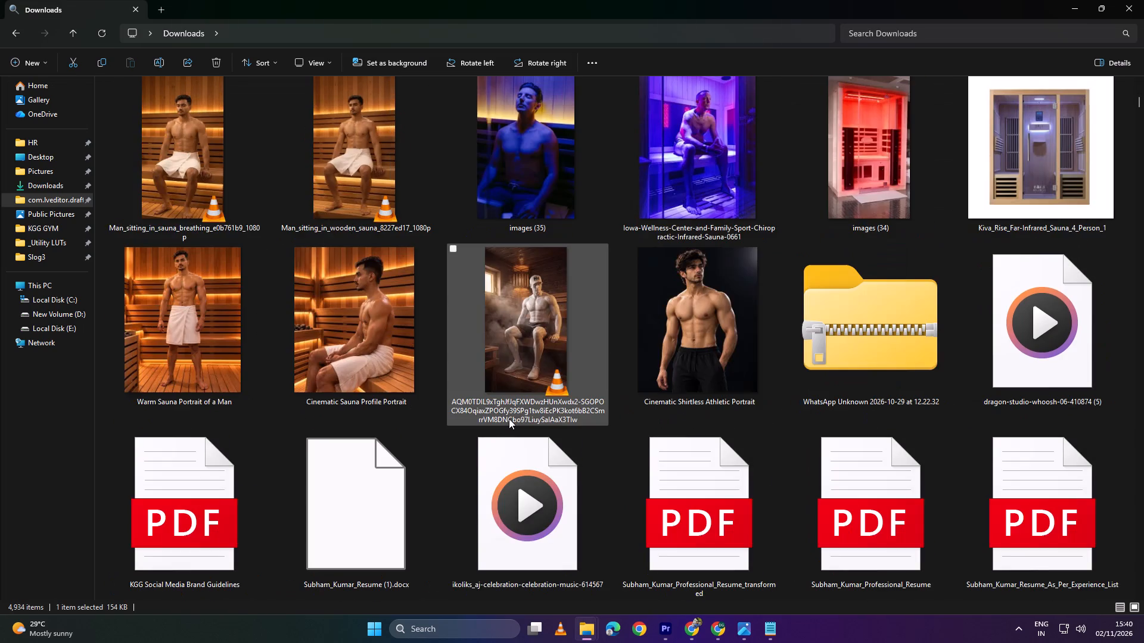
scroll(509, 419, down, 20)
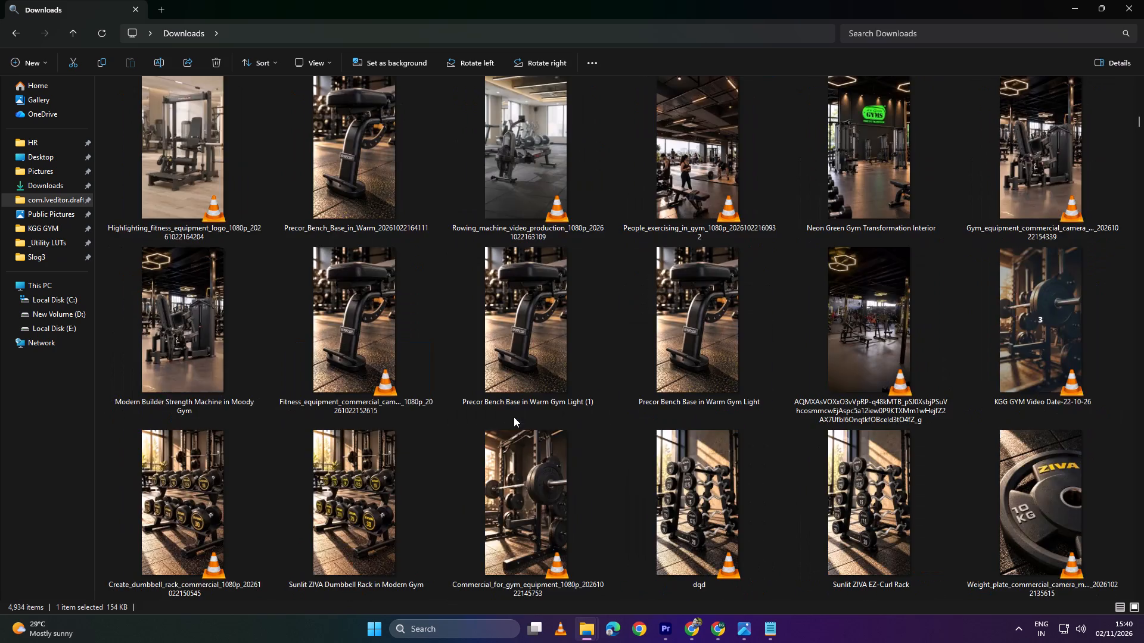
scroll(514, 417, down, 4)
scroll(514, 417, up, 7)
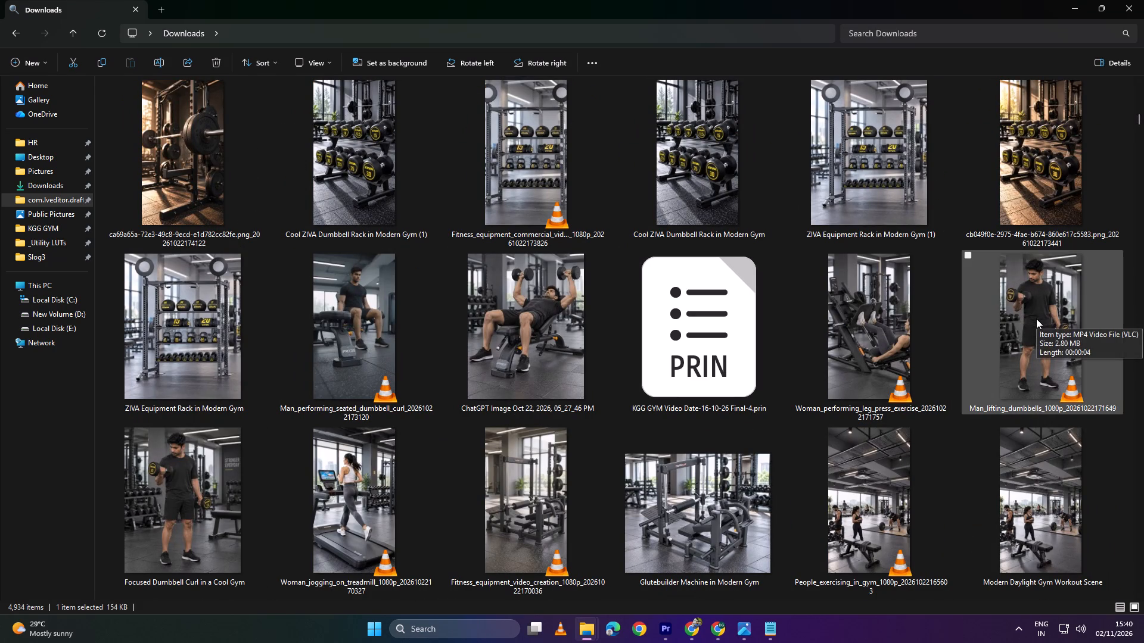
drag(1036, 319, 798, 524)
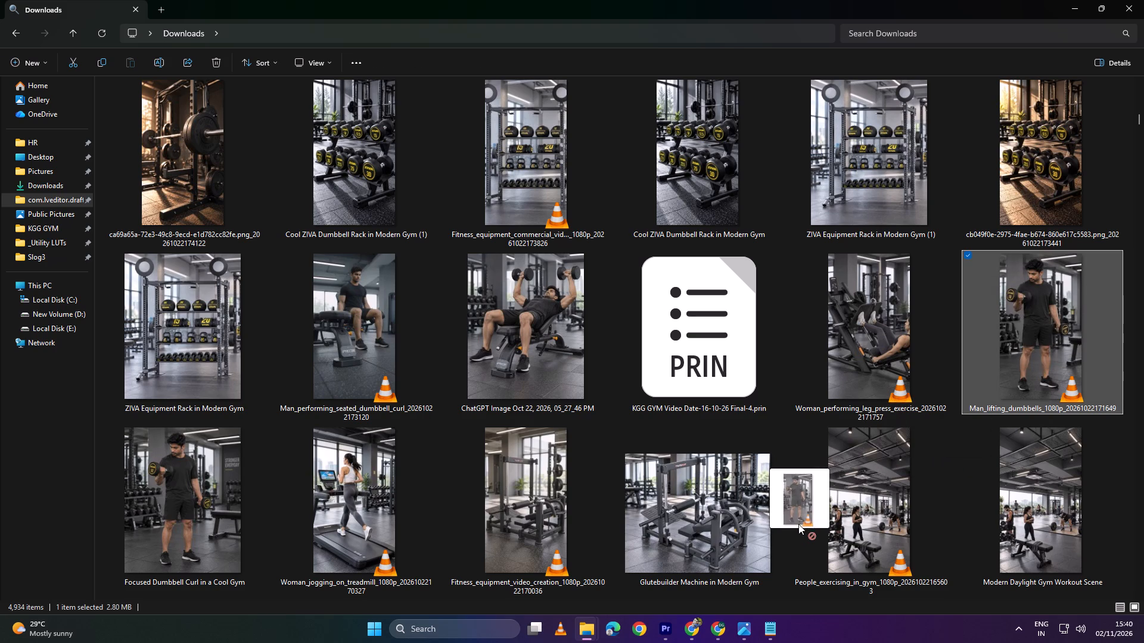
drag(798, 524, 682, 579)
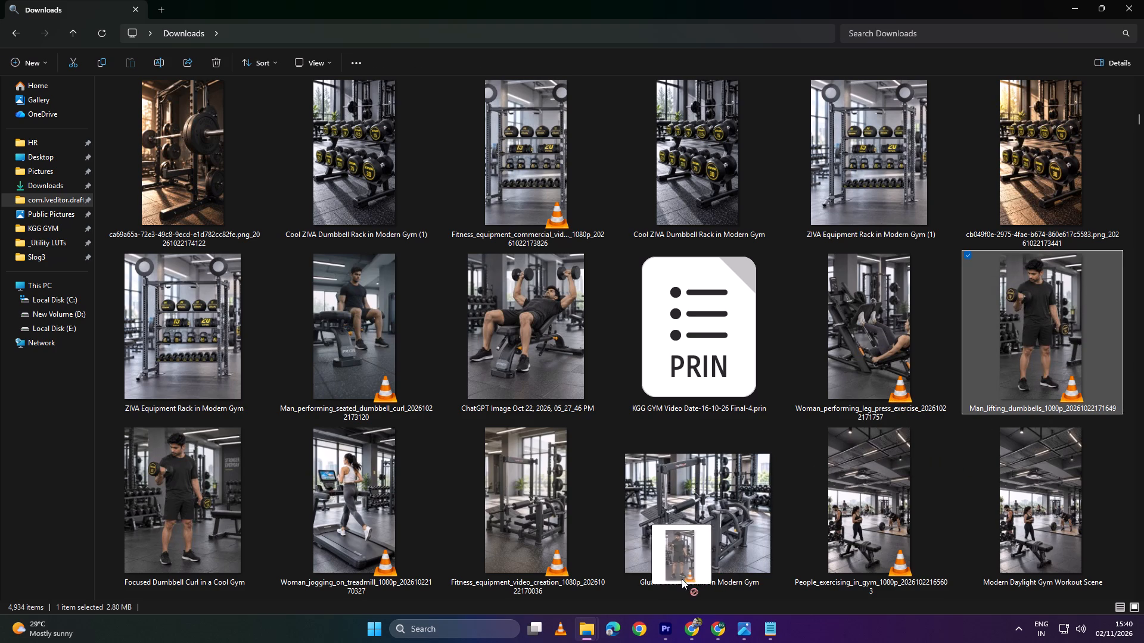
drag(682, 579, 138, 483)
drag(349, 370, 84, 402)
key(space)
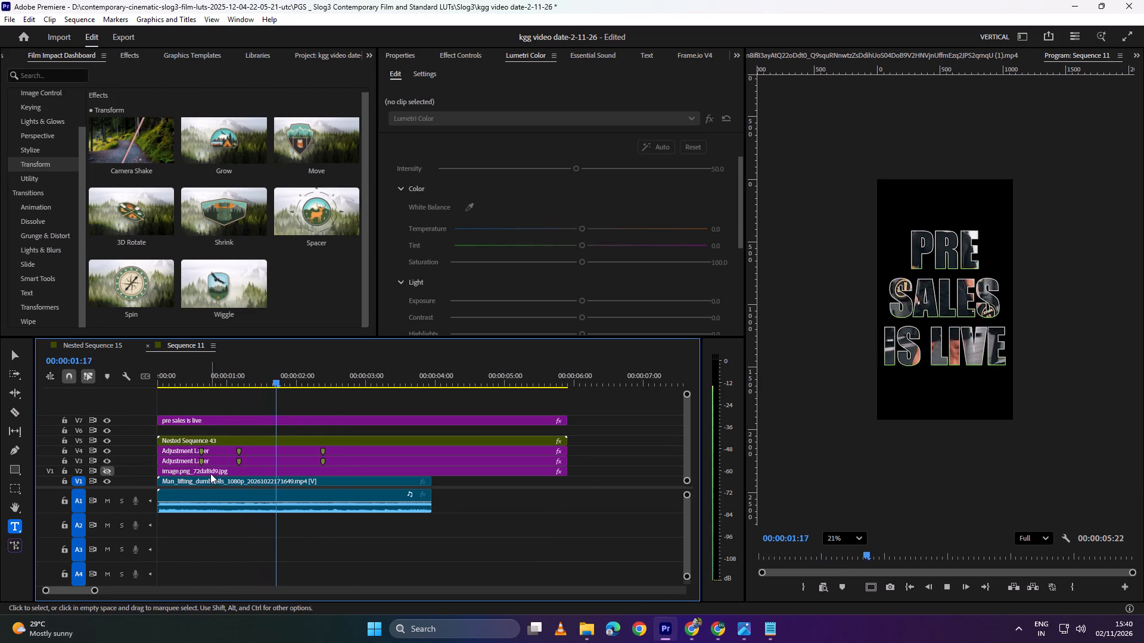
key(space)
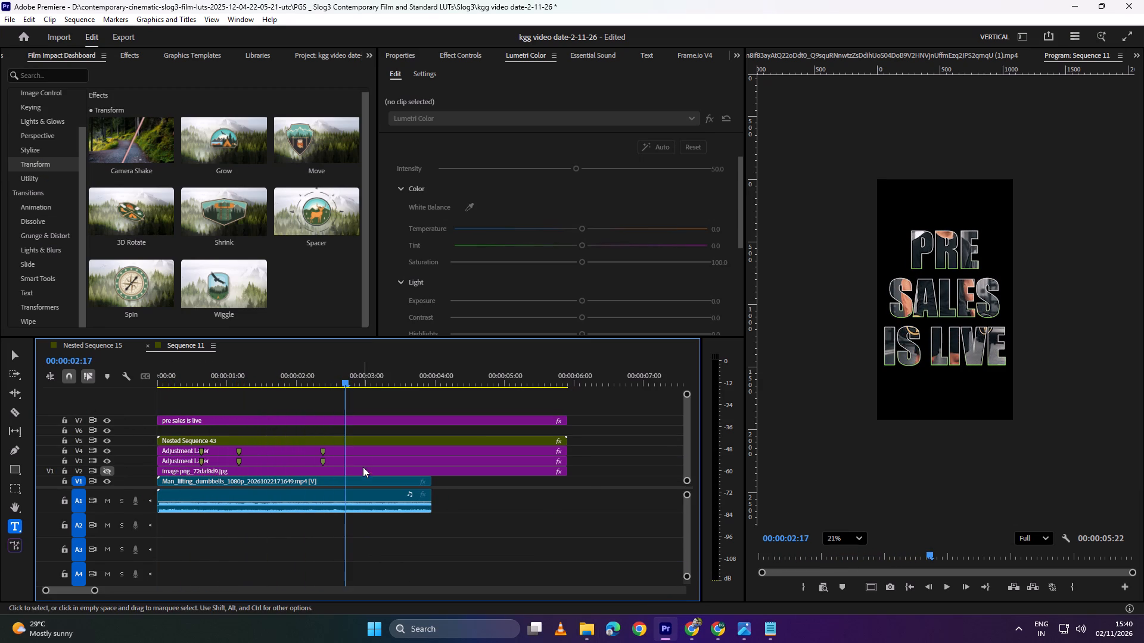
Set the dumbbell clip's vertical position to 1290 and check the framing in playback.
click(362, 480)
click(455, 57)
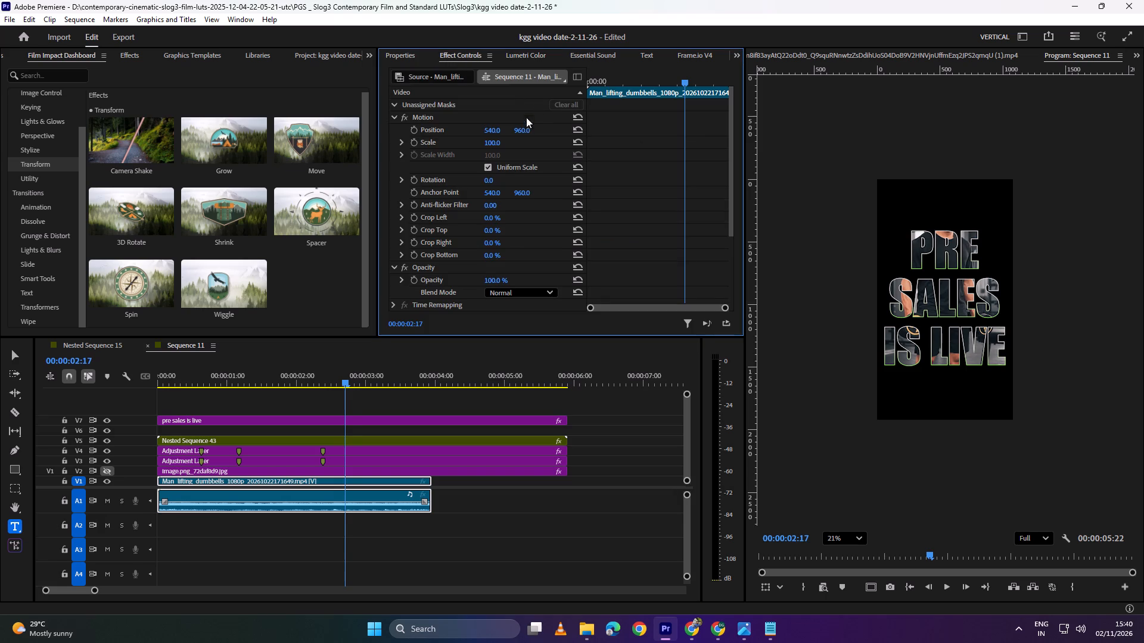
drag(527, 130, 730, 125)
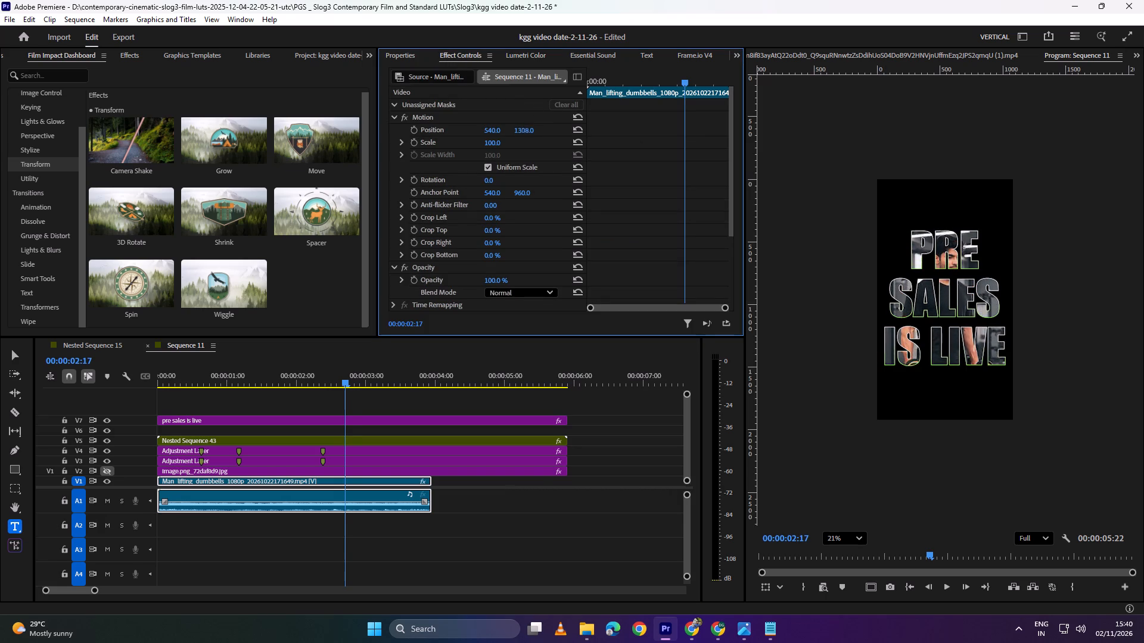
drag(730, 125, 723, 127)
key(space)
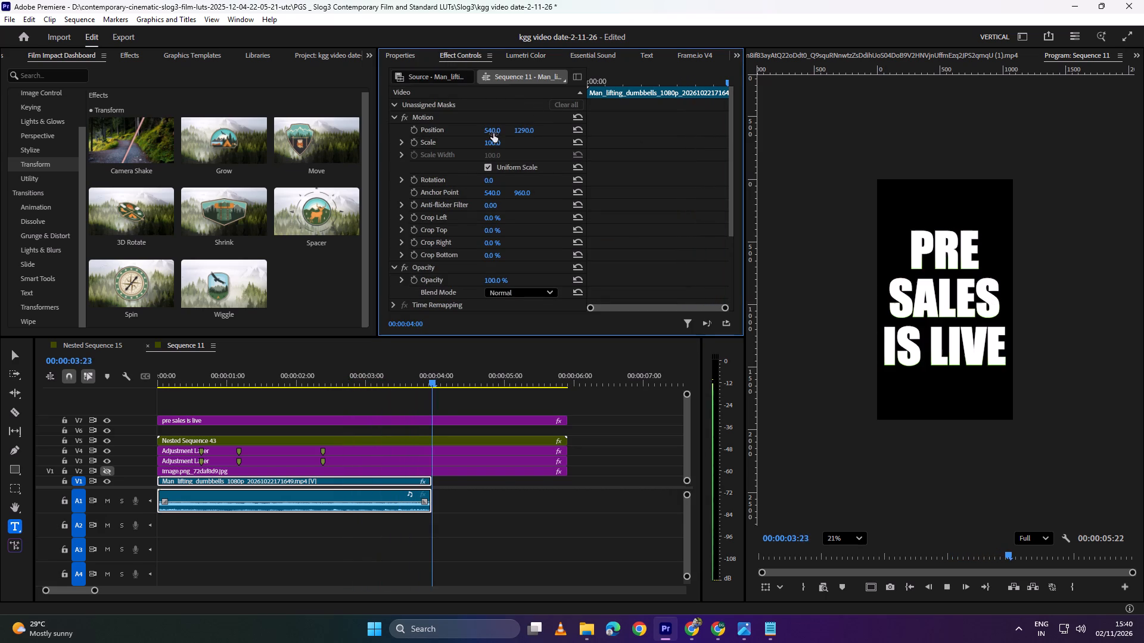
key(space)
Cut the clips on all tracks at the end of the dumbbell clip, delete the leftover pieces, and replay the sequence from the start.
key(c)
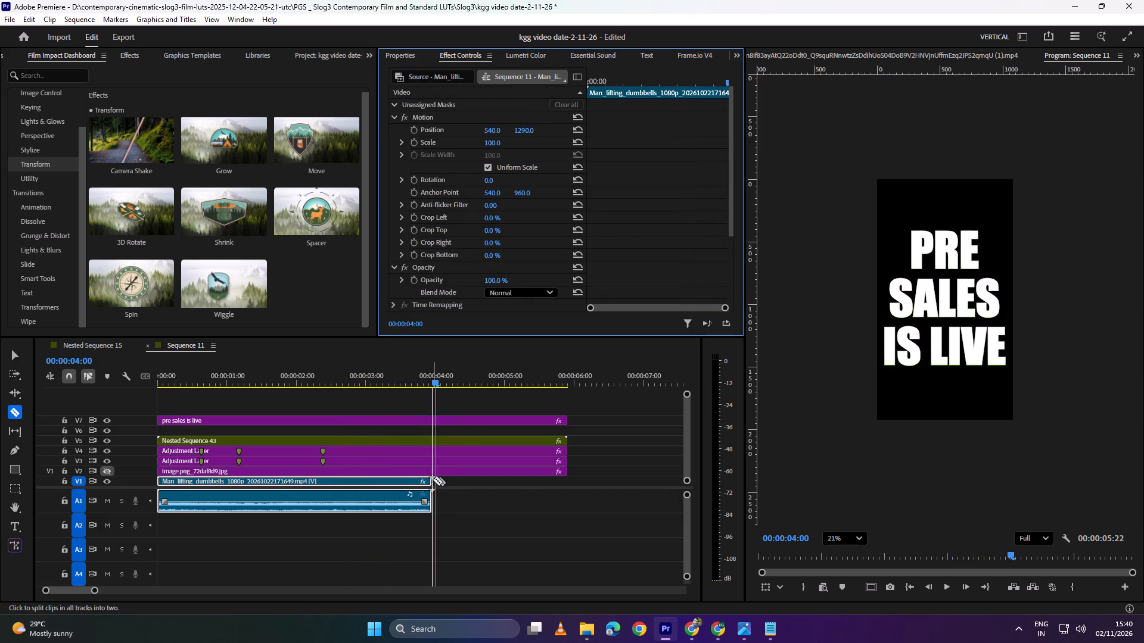
shift+click(433, 472)
key(b)
drag(509, 517, 447, 397)
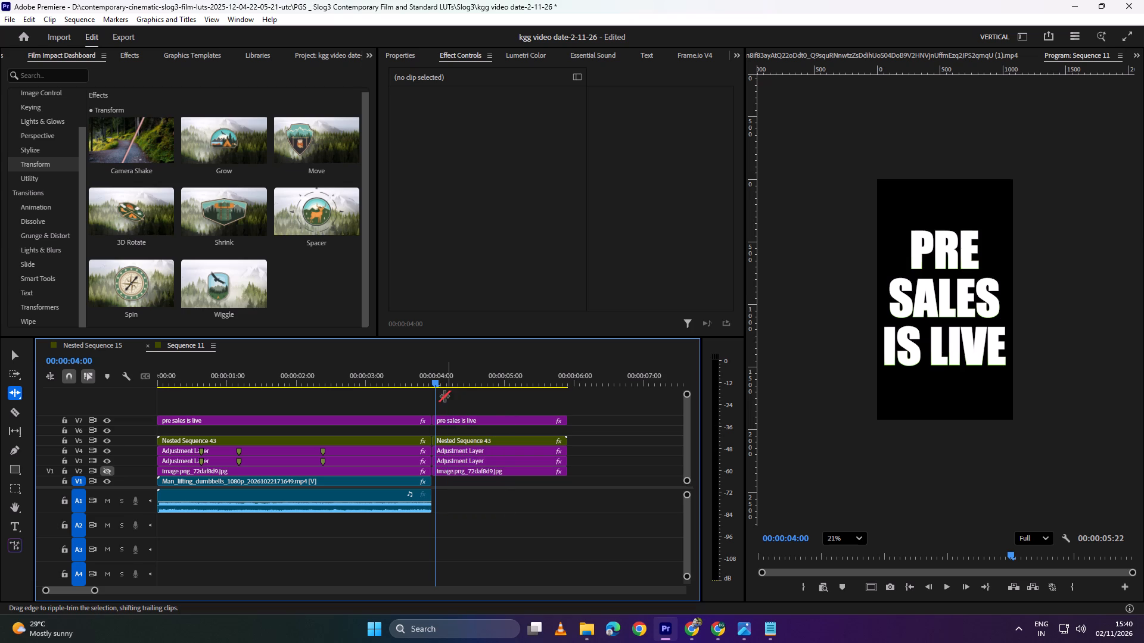
key(BackSpace)
drag(641, 511, 518, 414)
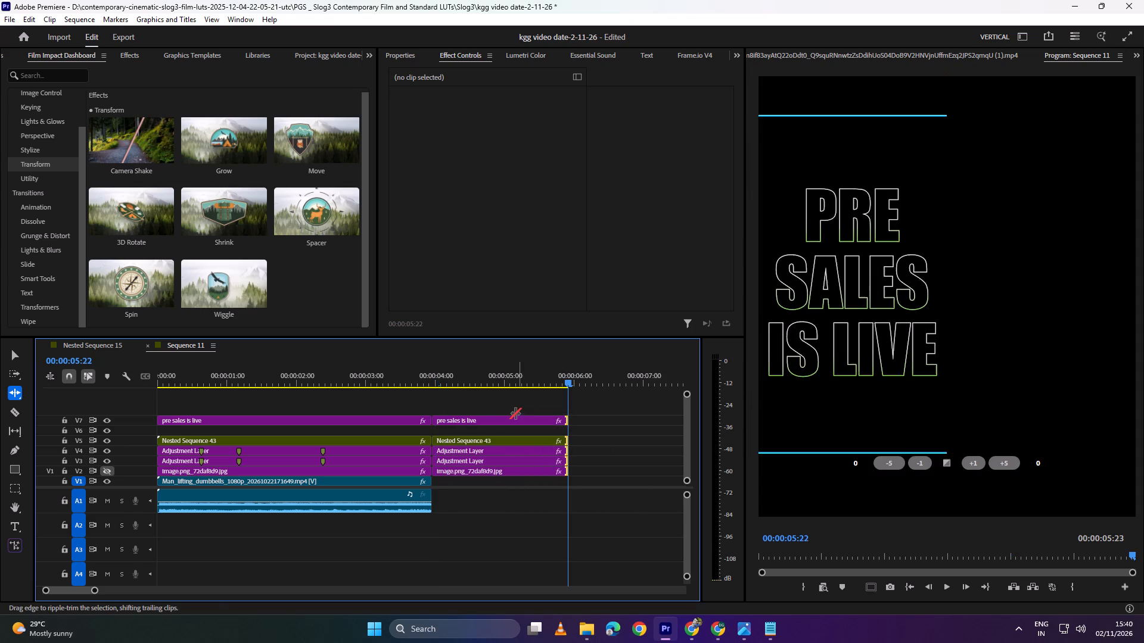
key(v)
drag(526, 527, 523, 403)
key(BackSpace)
drag(504, 373, 0, 399)
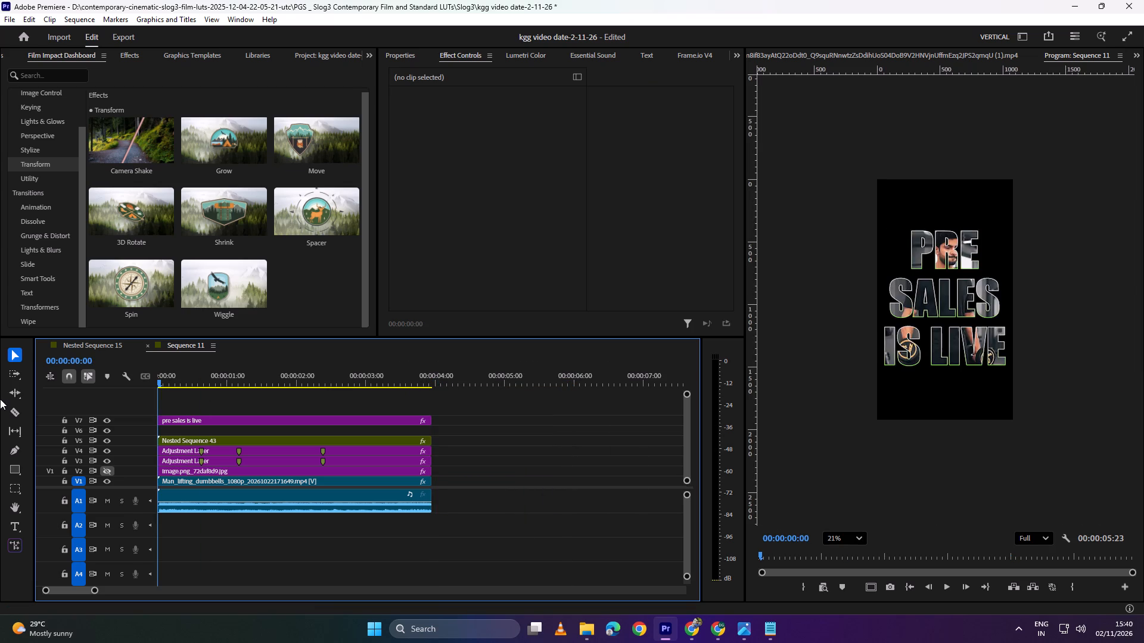
drag(0, 399, 0, 400)
key(space)
key(space)
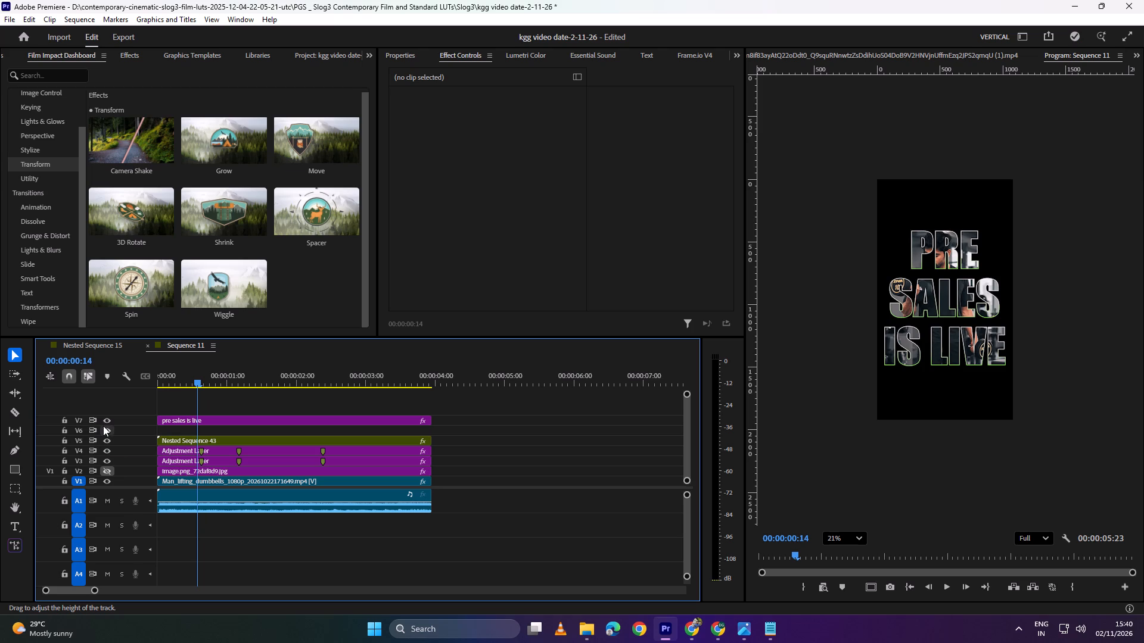
key(ctrl+l)
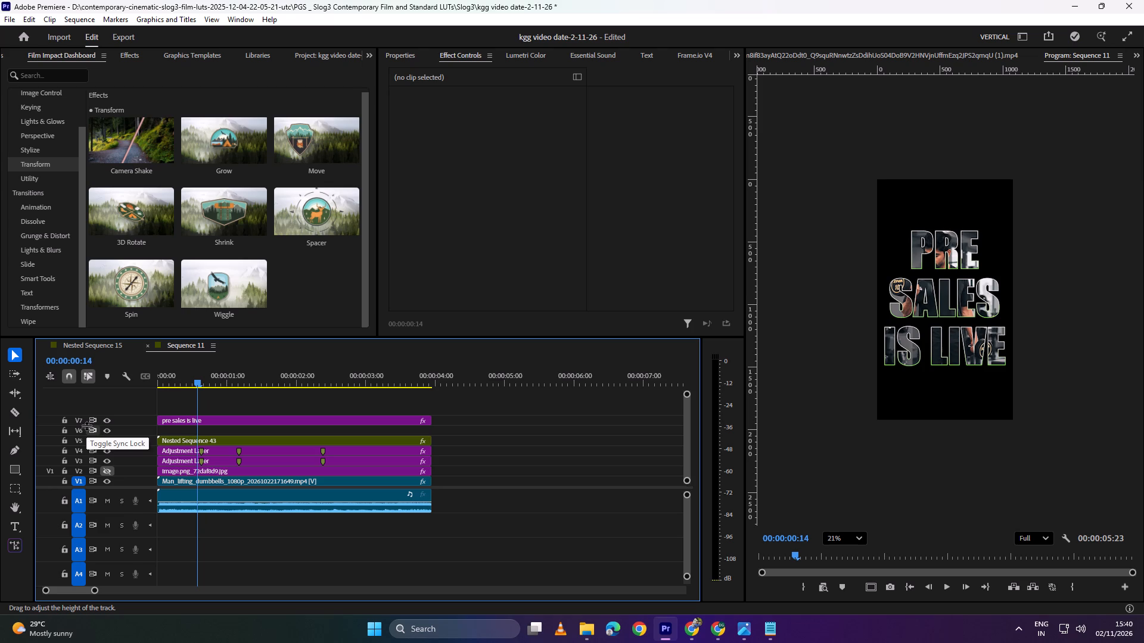
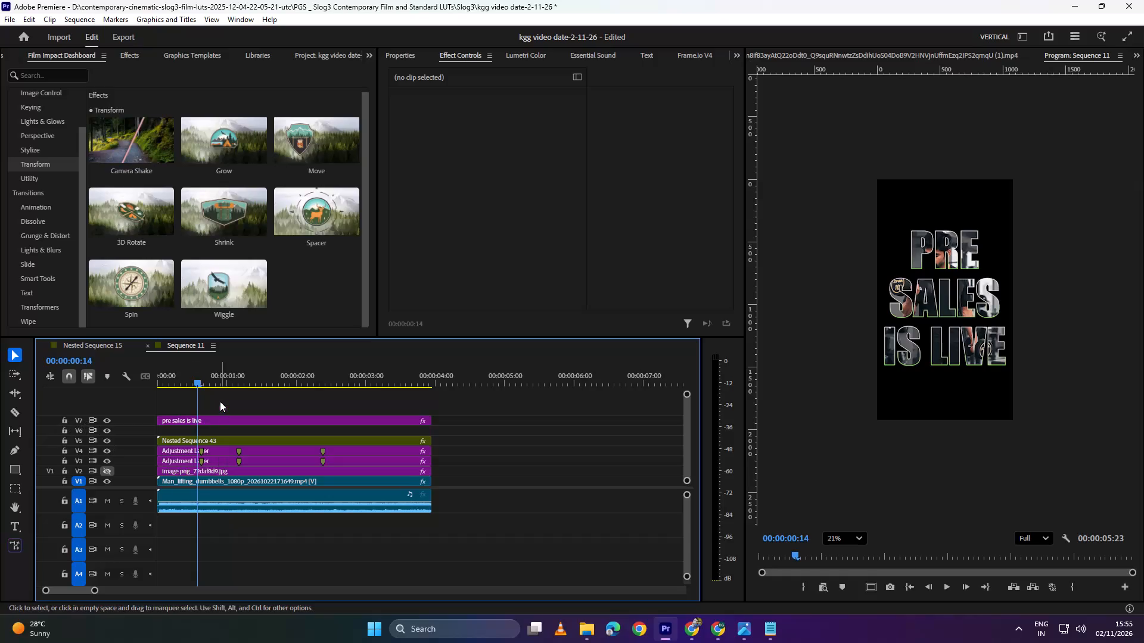
Replay the sequence from the start to check the dumbbell footage through the letters, and return to the first frame.
drag(235, 375, 0, 363)
key(space)
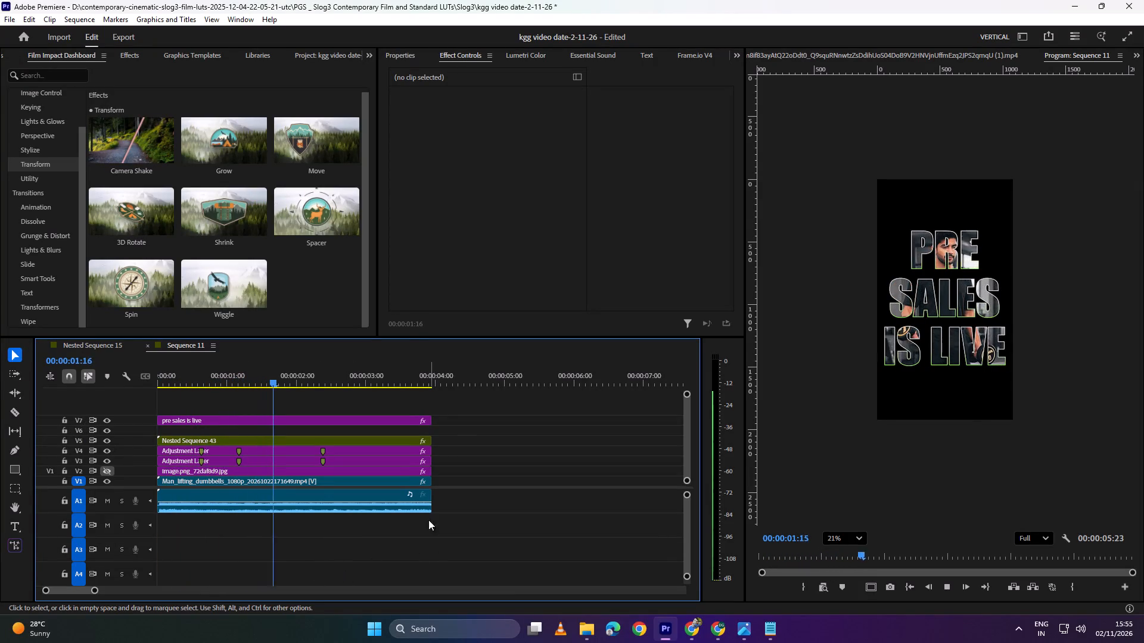
key(space)
alt+scroll(393, 459, up, 8)
key(space)
key(space)
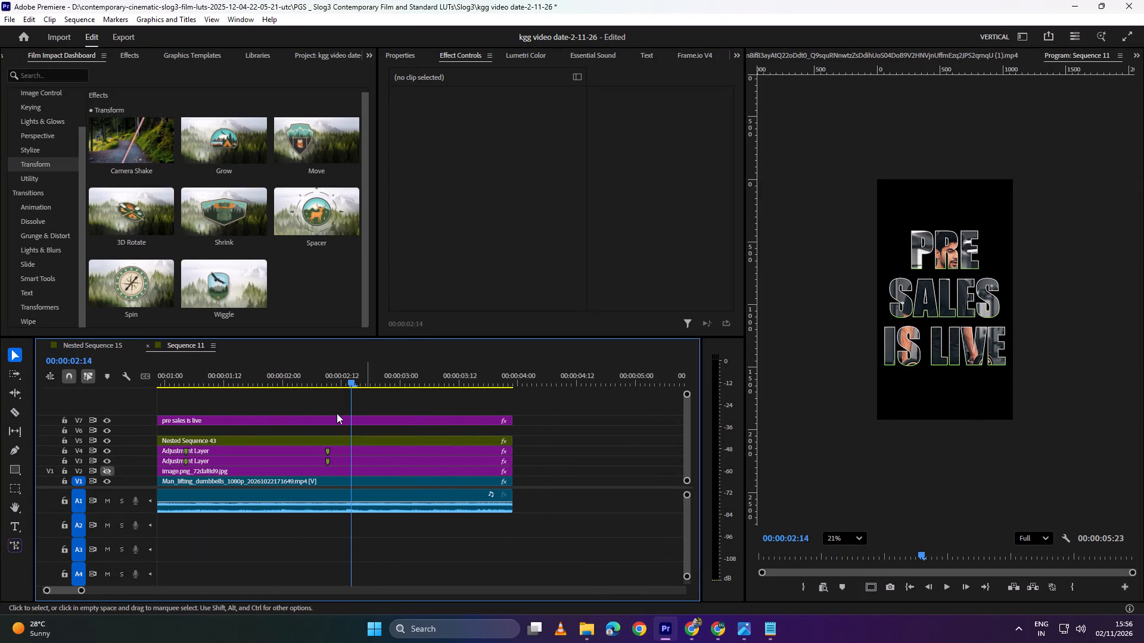
click(14, 20)
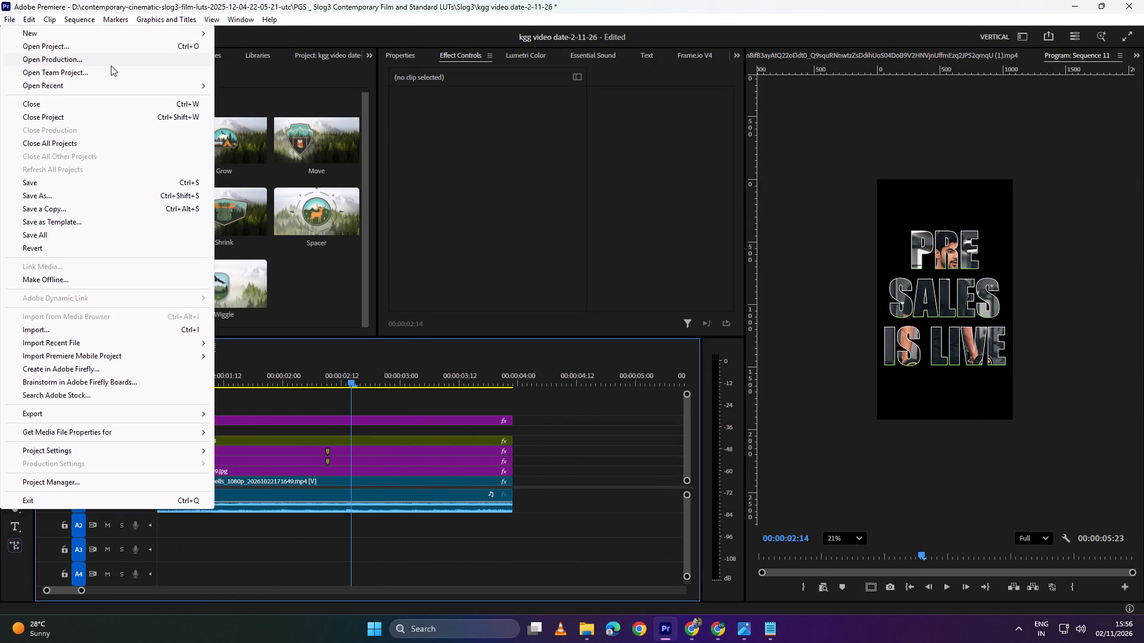
click(621, 454)
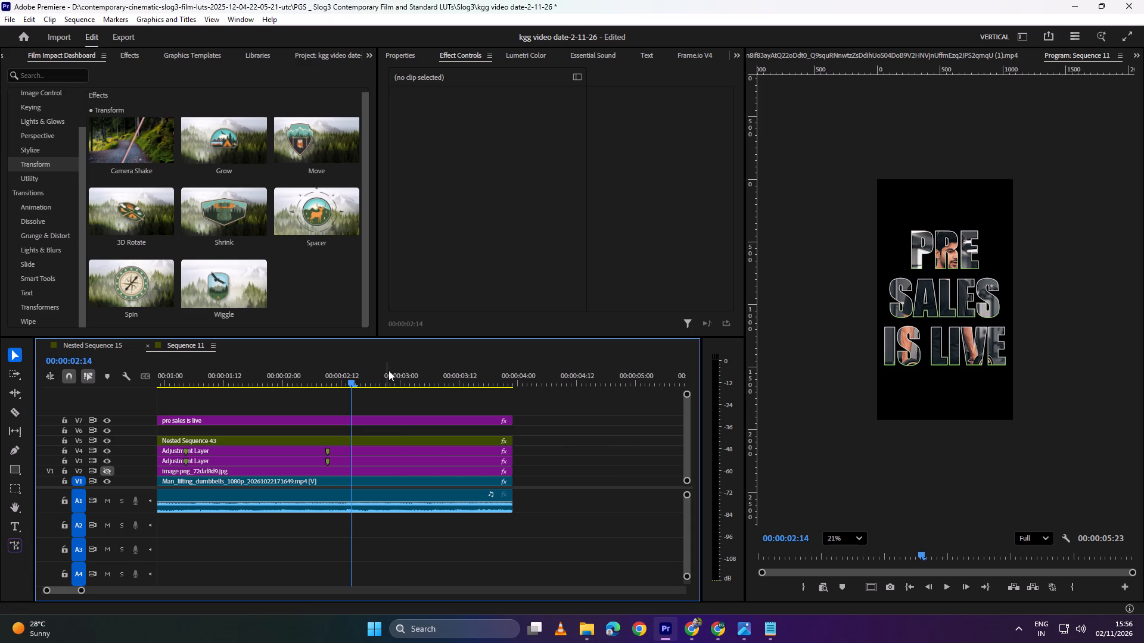
drag(408, 375, 107, 415)
key(space)
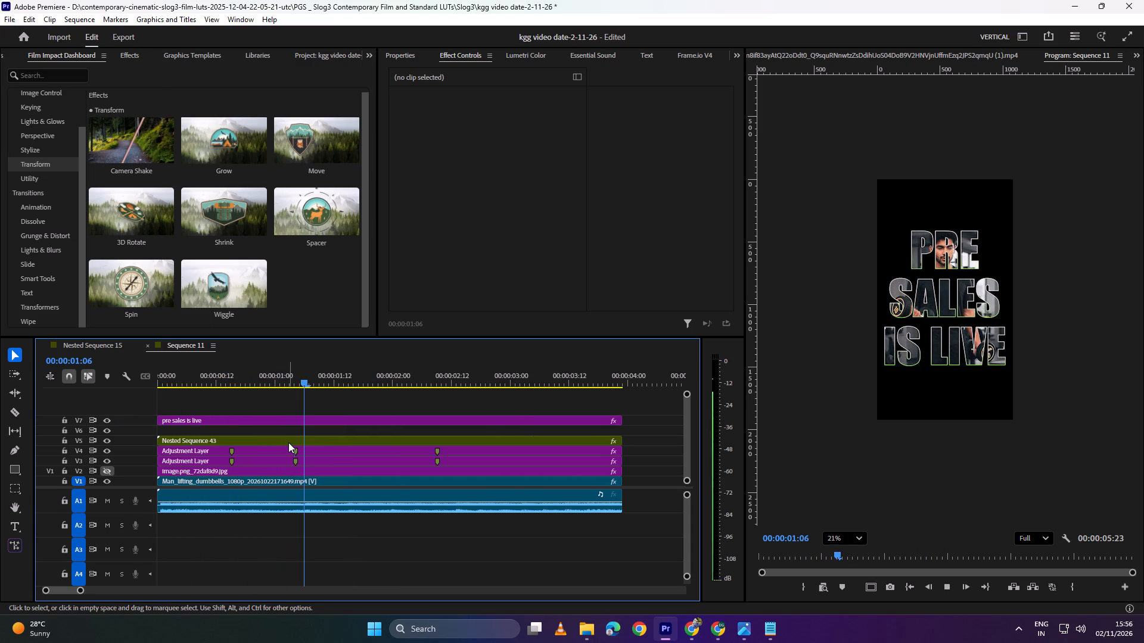
key(space)
drag(341, 371, 0, 423)
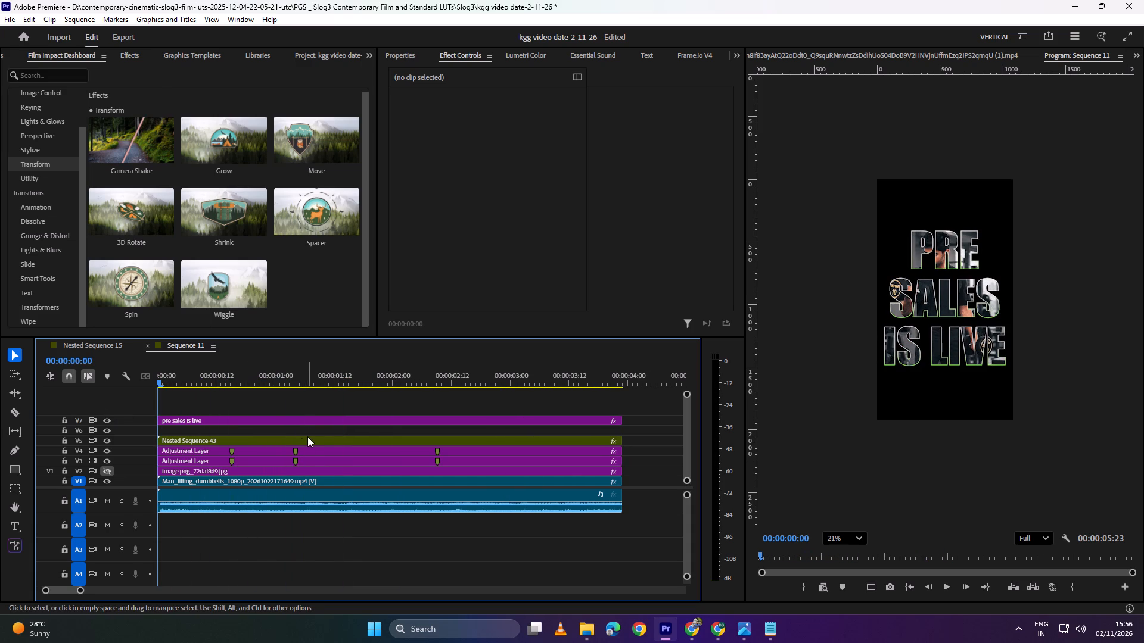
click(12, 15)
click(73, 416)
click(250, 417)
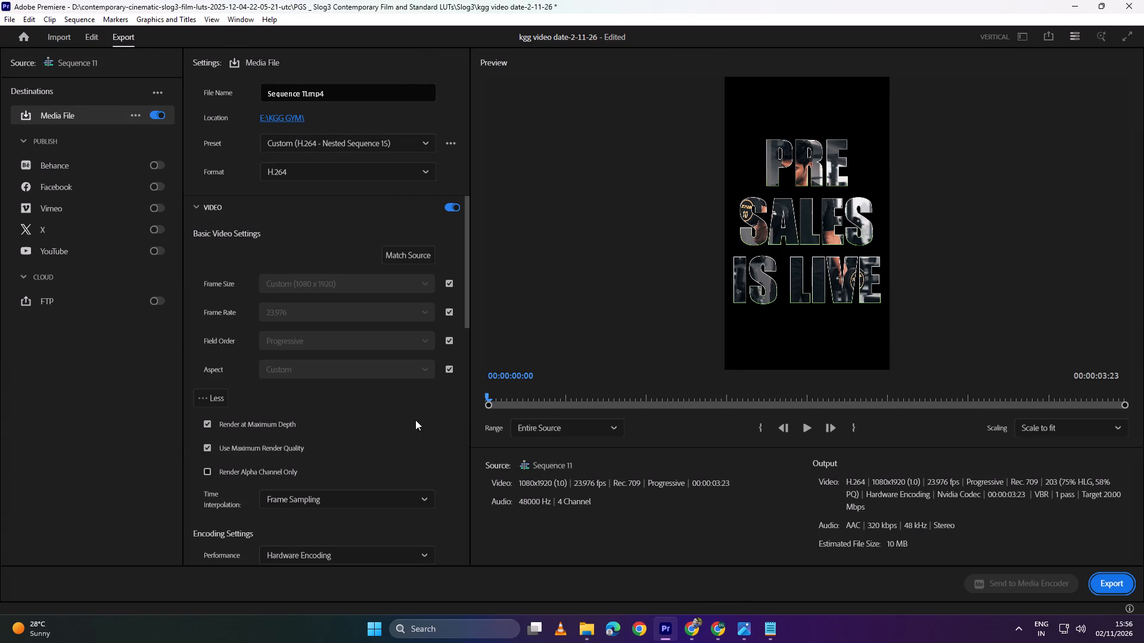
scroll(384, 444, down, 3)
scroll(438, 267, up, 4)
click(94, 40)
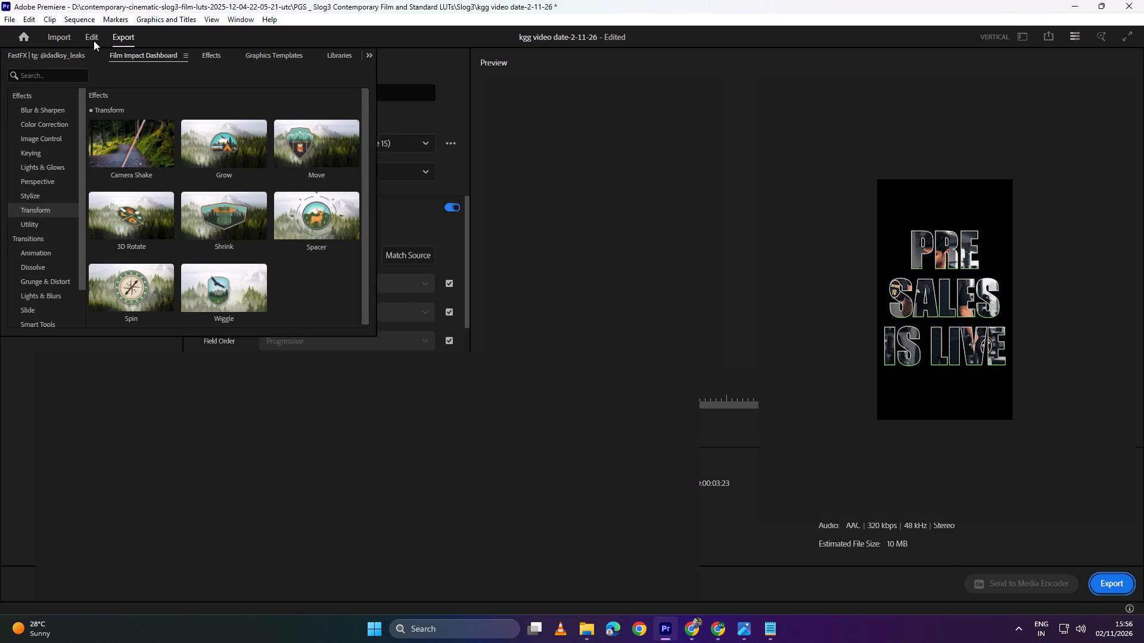
Shift all the clips on V2 and the tracks above it up by one track.
drag(305, 398, 267, 467)
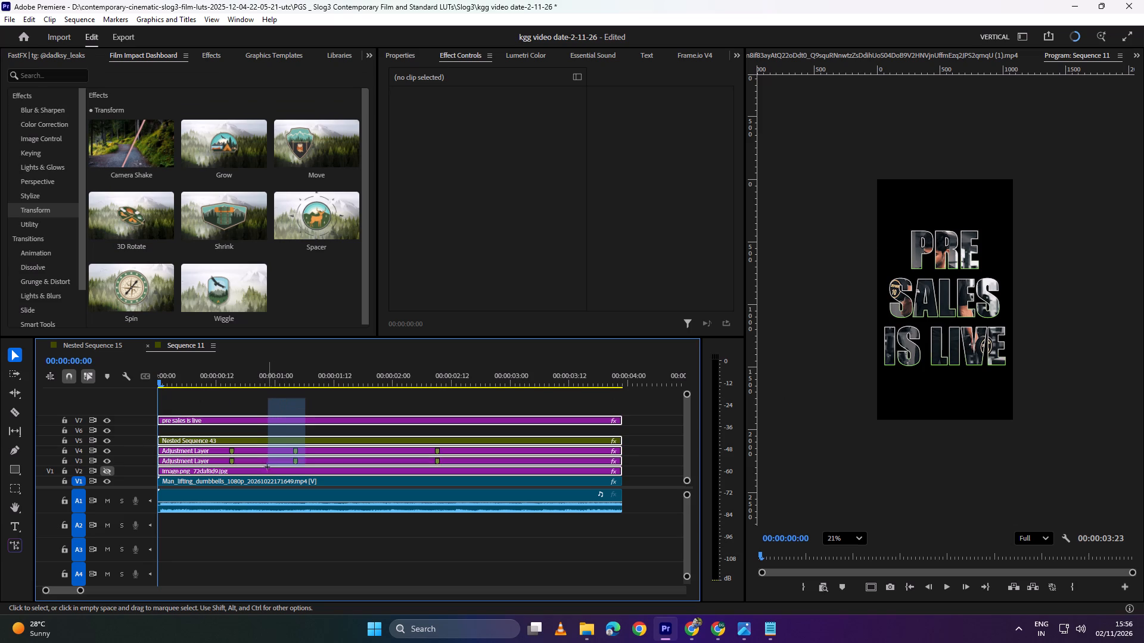
drag(267, 467, 266, 470)
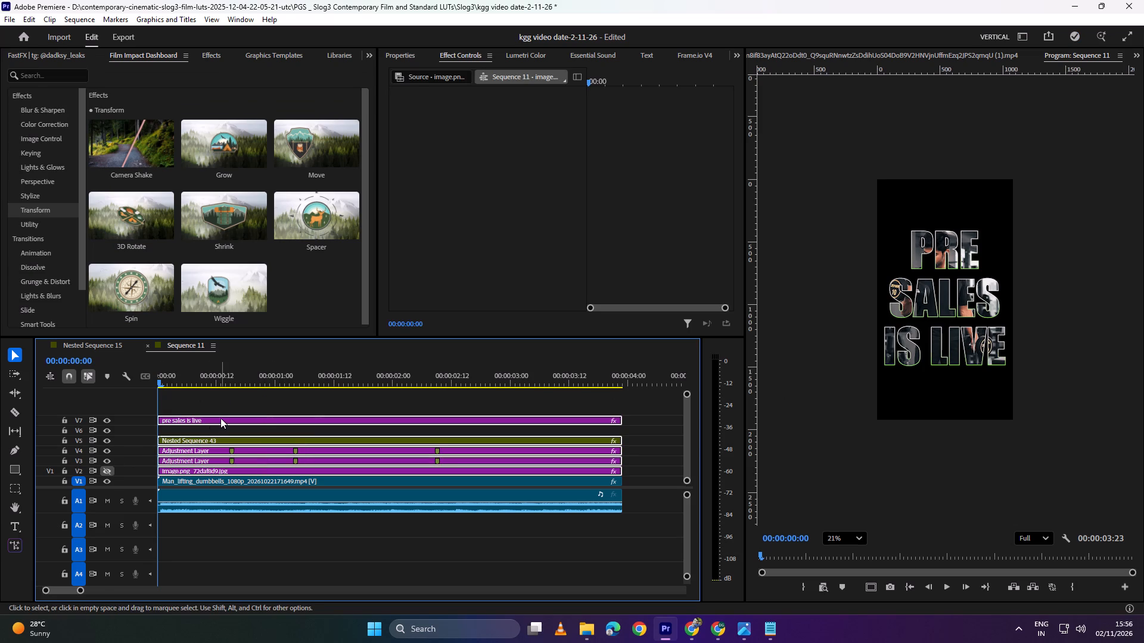
click(220, 418)
click(662, 459)
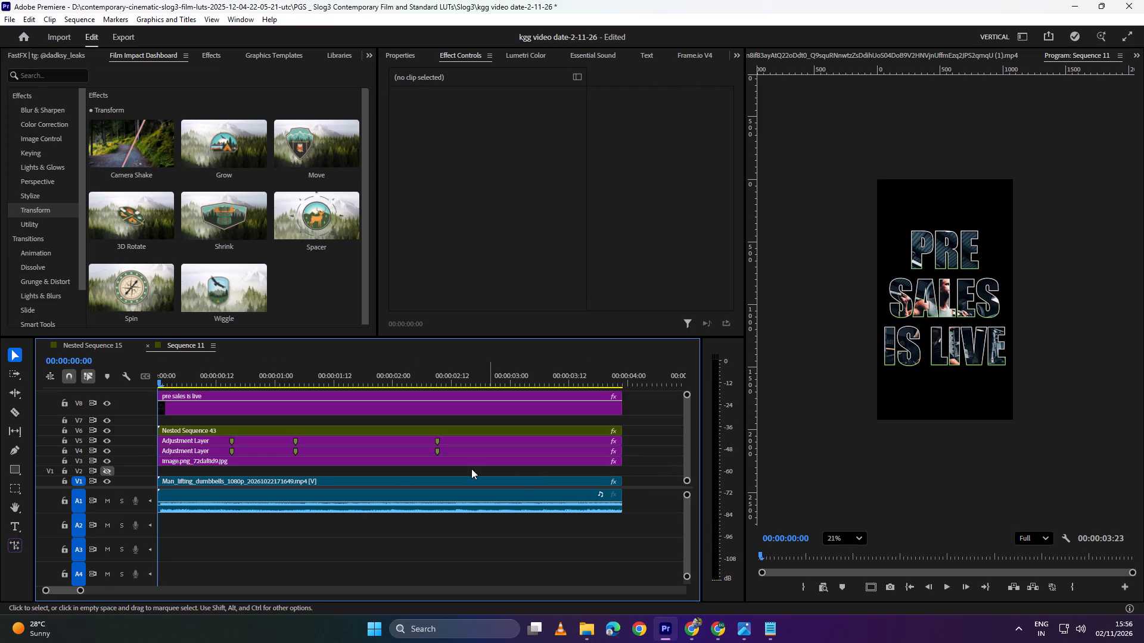
Delete the image.png still from V3 and turn on the output of track V2.
click(208, 463)
key(BackSpace)
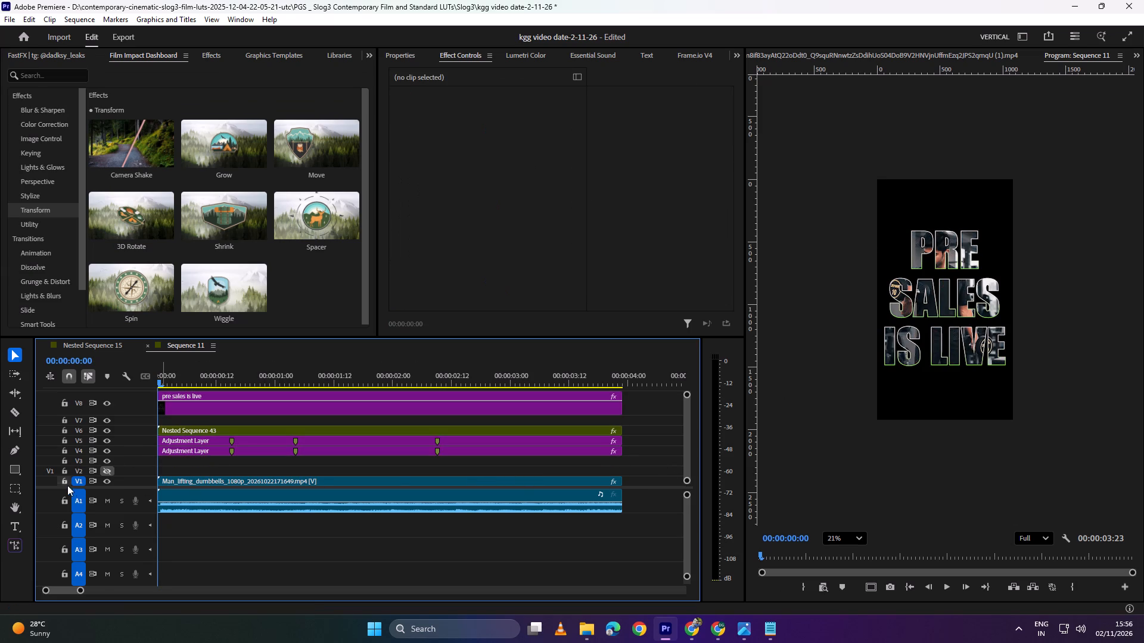
click(108, 472)
Draw a wide ellipse with the Ellipse tool across the bottom of the frame and fill it with bright green.
click(13, 467)
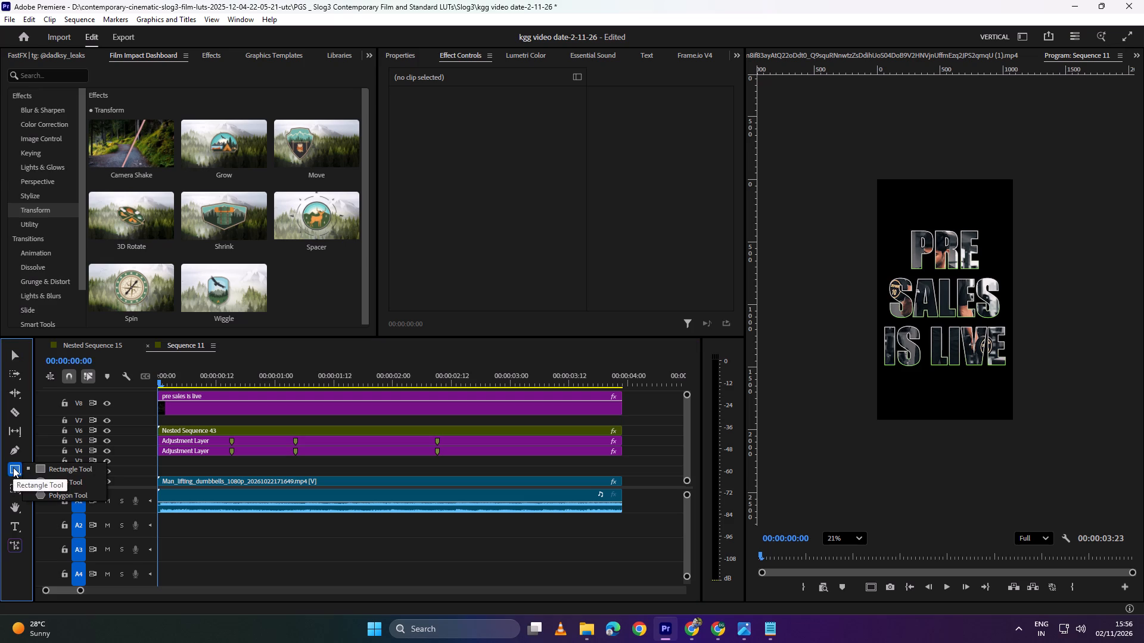
click(55, 482)
drag(844, 471, 1143, 347)
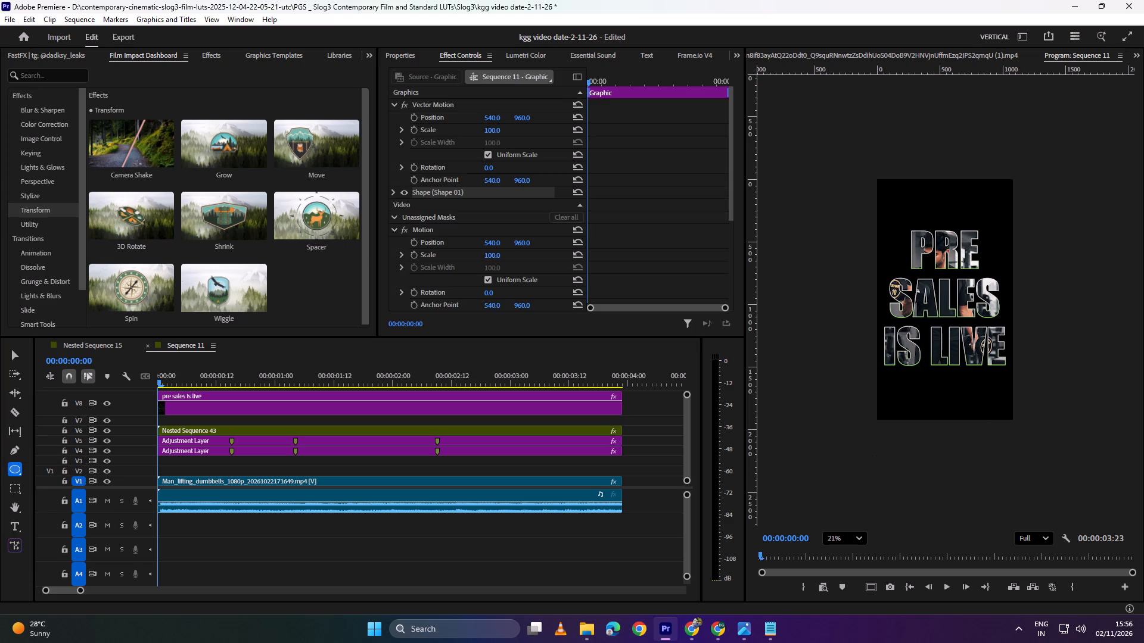
drag(1143, 347, 1113, 317)
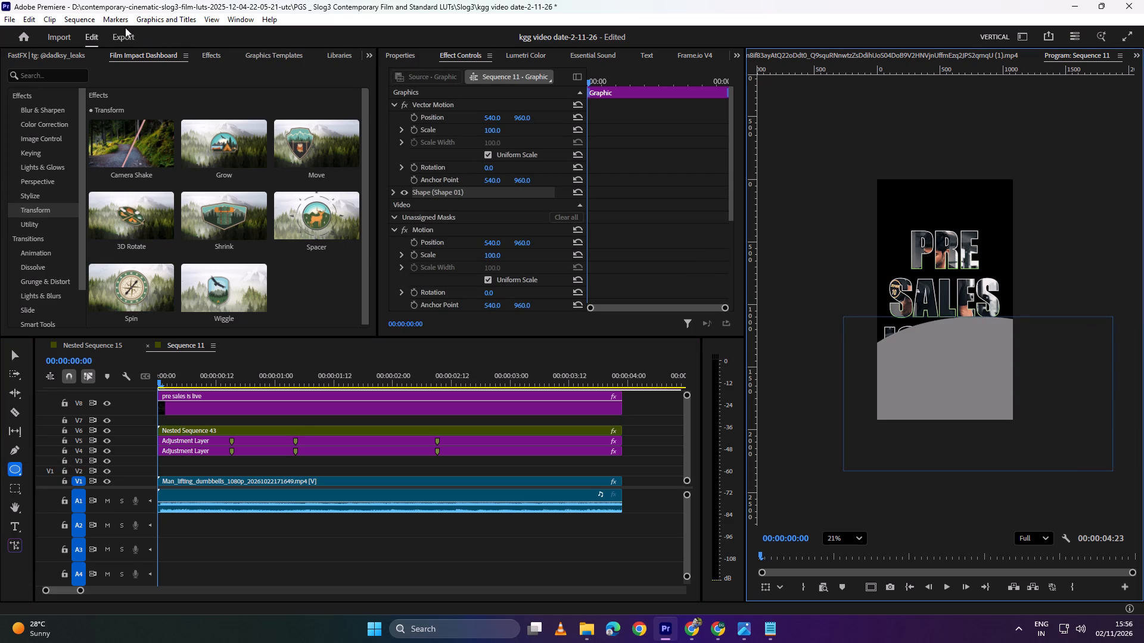
click(406, 54)
click(421, 195)
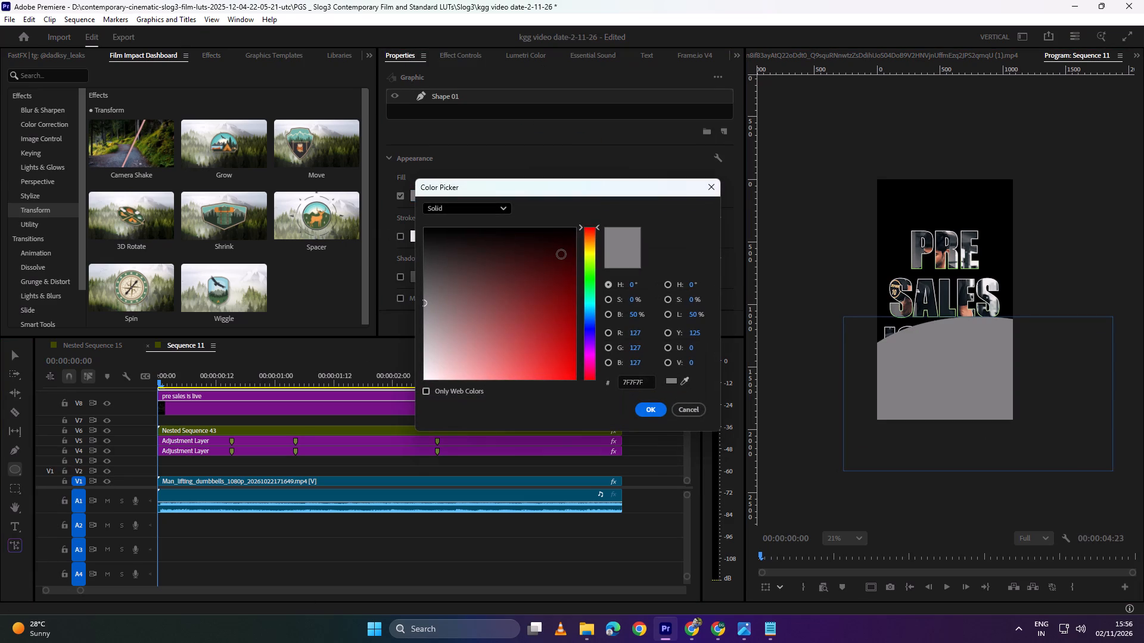
drag(589, 254, 589, 270)
drag(543, 302, 616, 414)
click(645, 405)
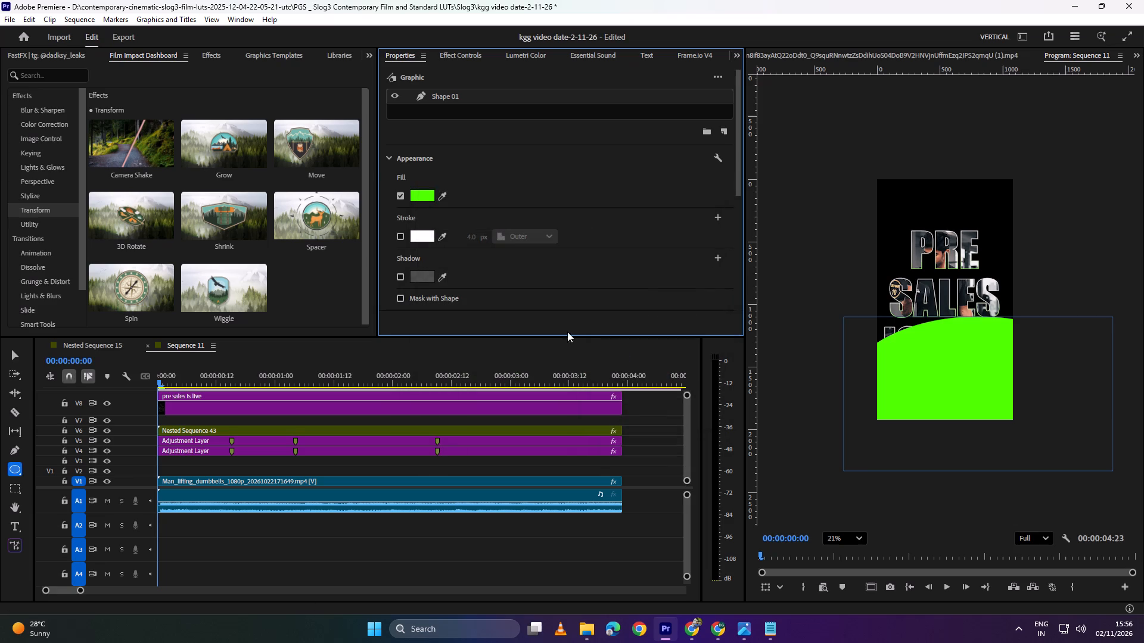
Apply the Film Impact Gaussian Blur to the green ellipse with an amount of 99.
click(458, 52)
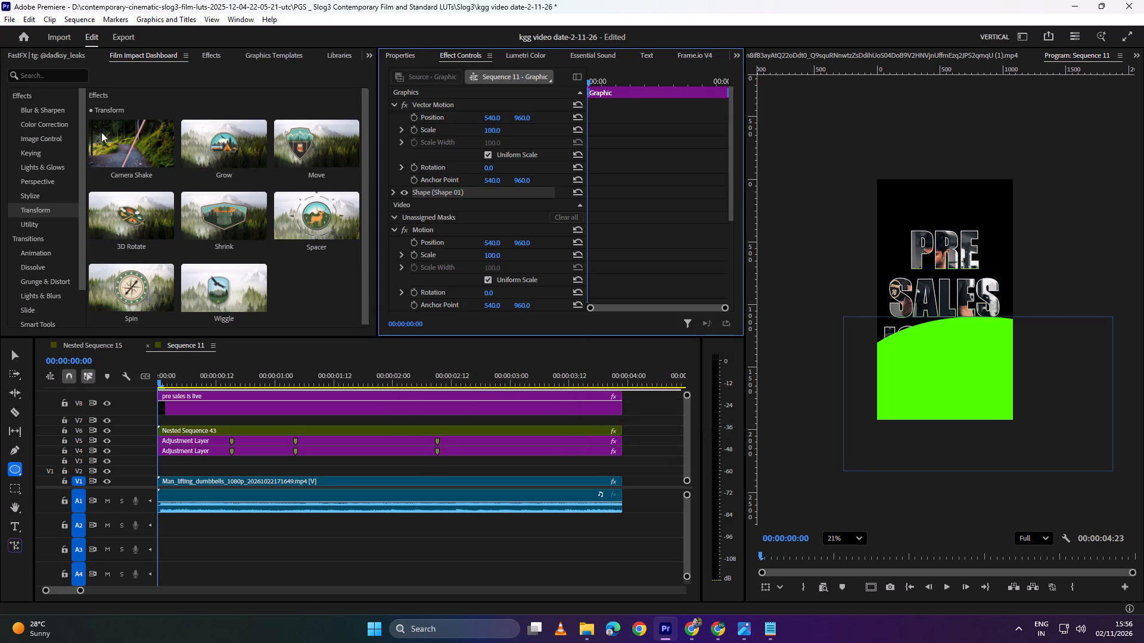
click(42, 105)
click(136, 175)
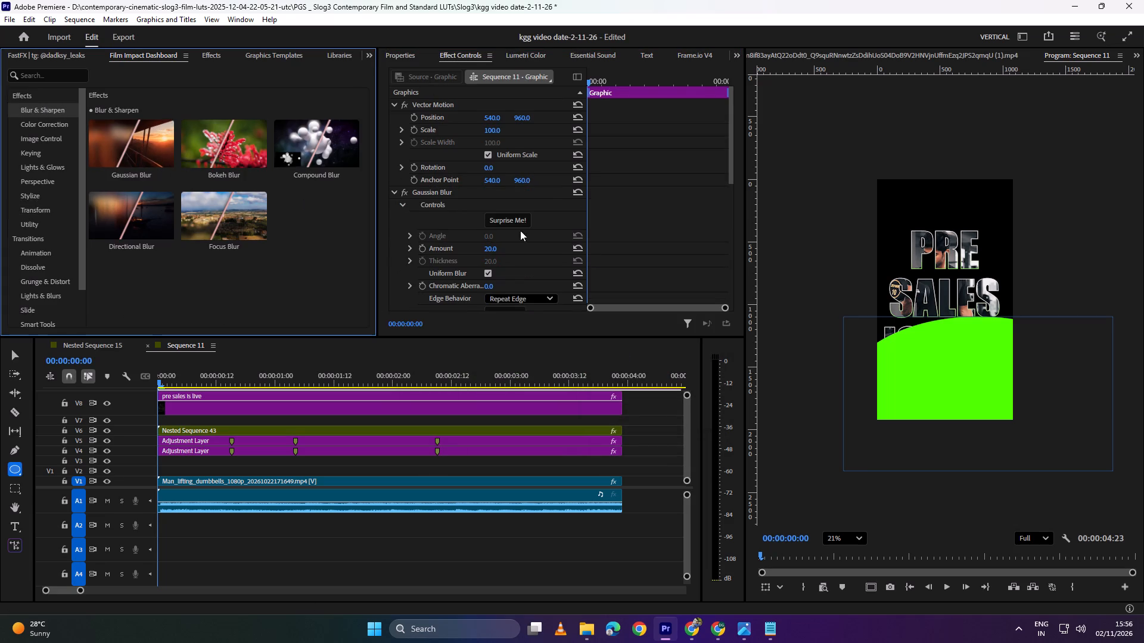
scroll(475, 204, down, 5)
drag(493, 190, 564, 188)
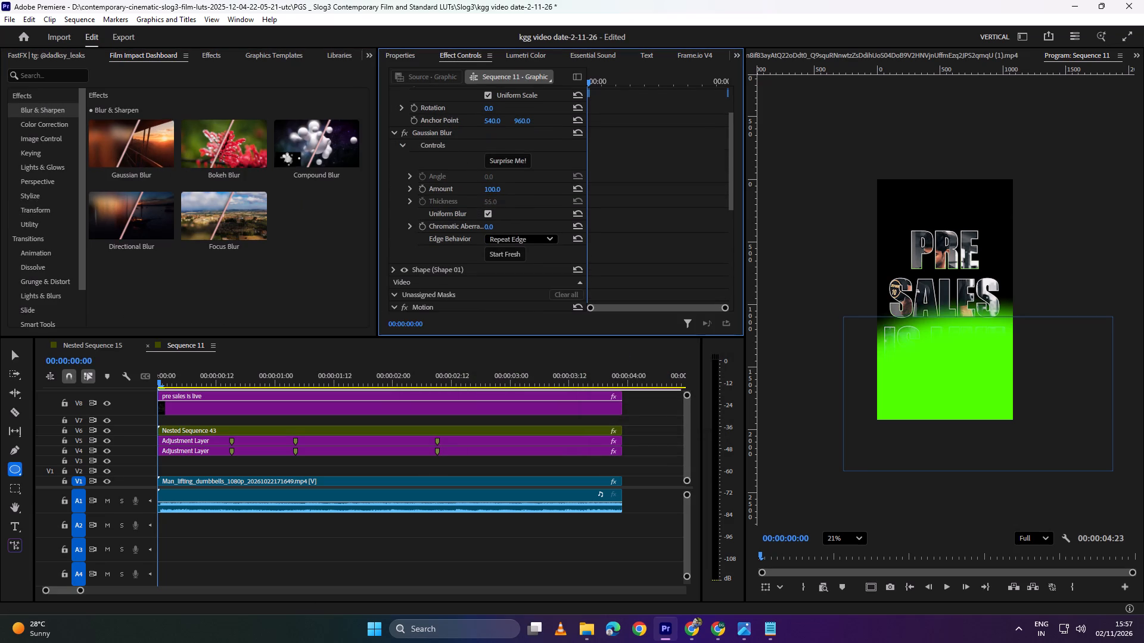
drag(564, 188, 606, 191)
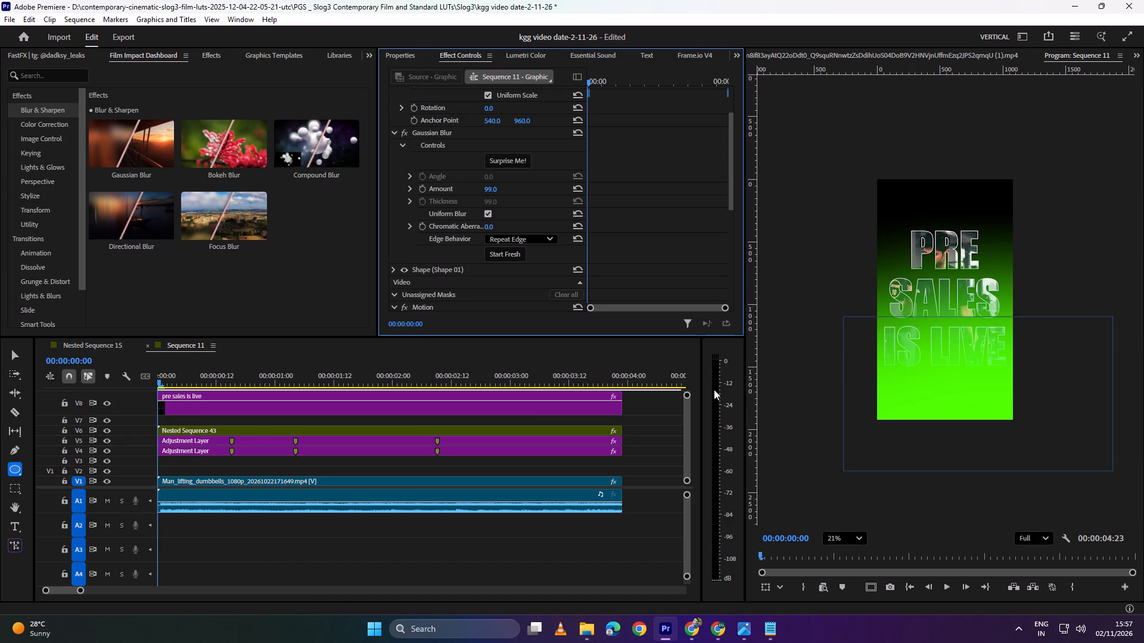
Move the green ellipse graphic from V9 down to V2 and set its vertical anchor point to 206.
drag(684, 395, 685, 323)
drag(277, 397, 263, 462)
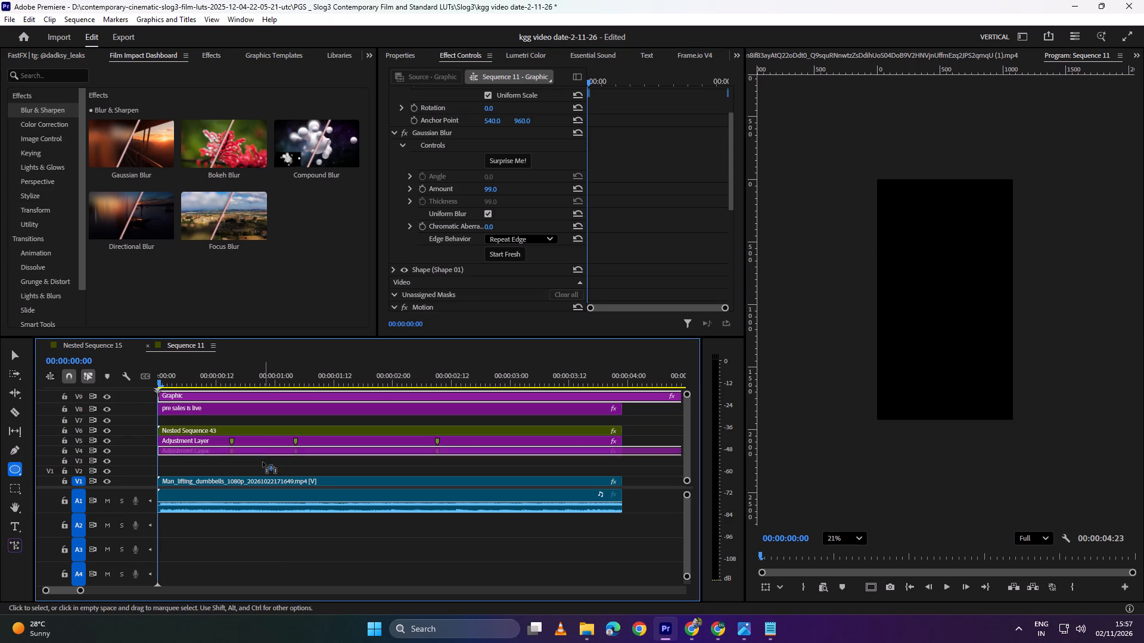
drag(263, 462, 262, 470)
click(274, 469)
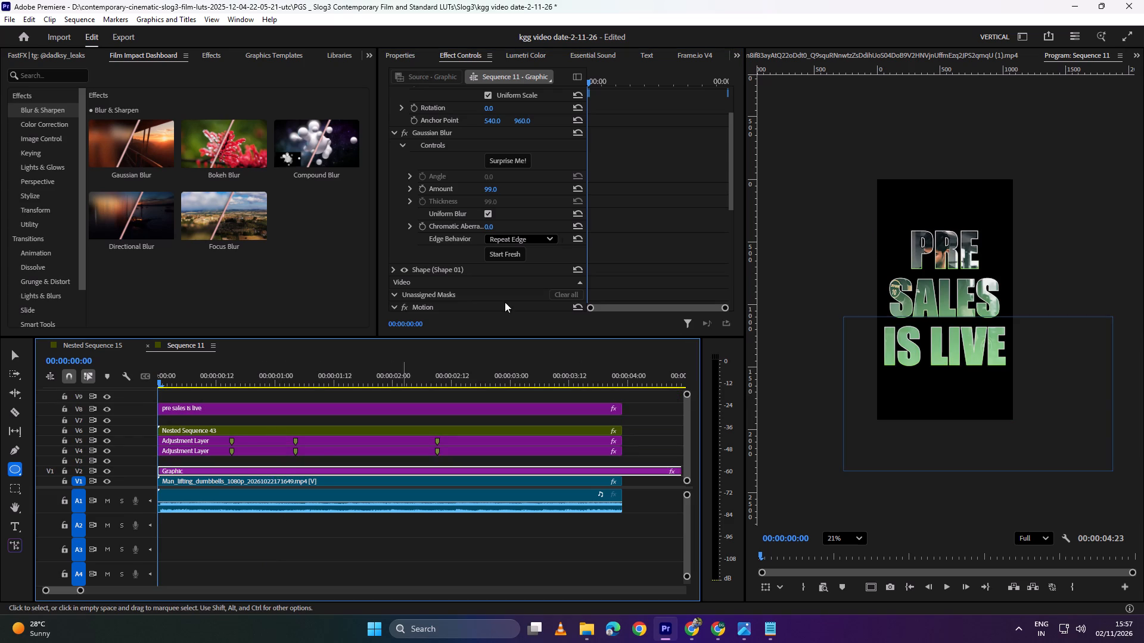
drag(524, 123, 176, 253)
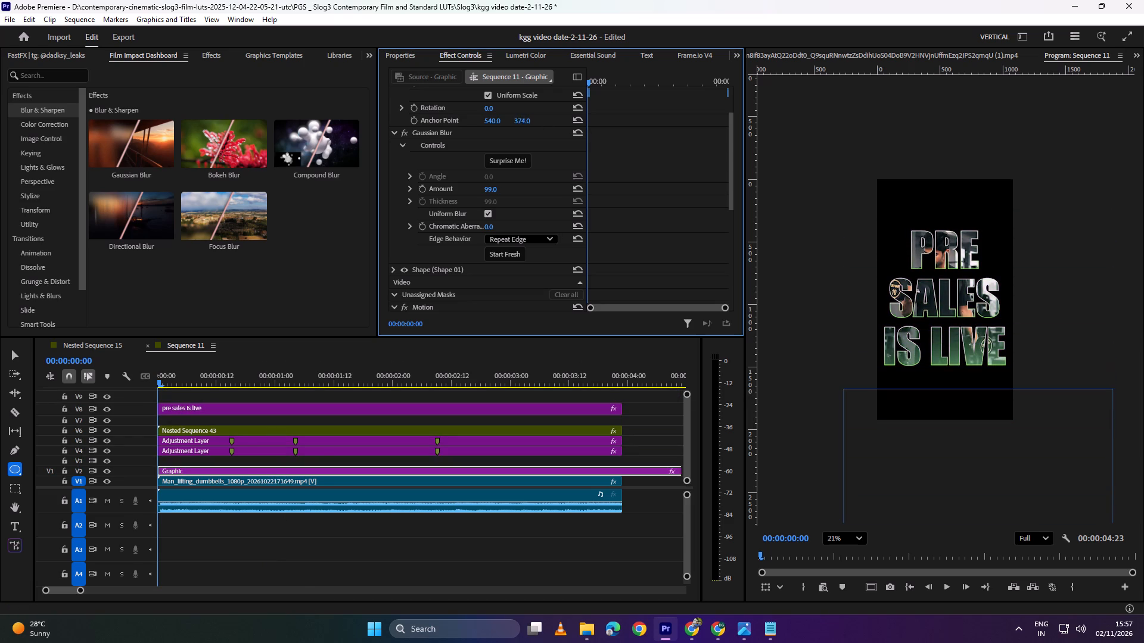
drag(176, 253, 137, 260)
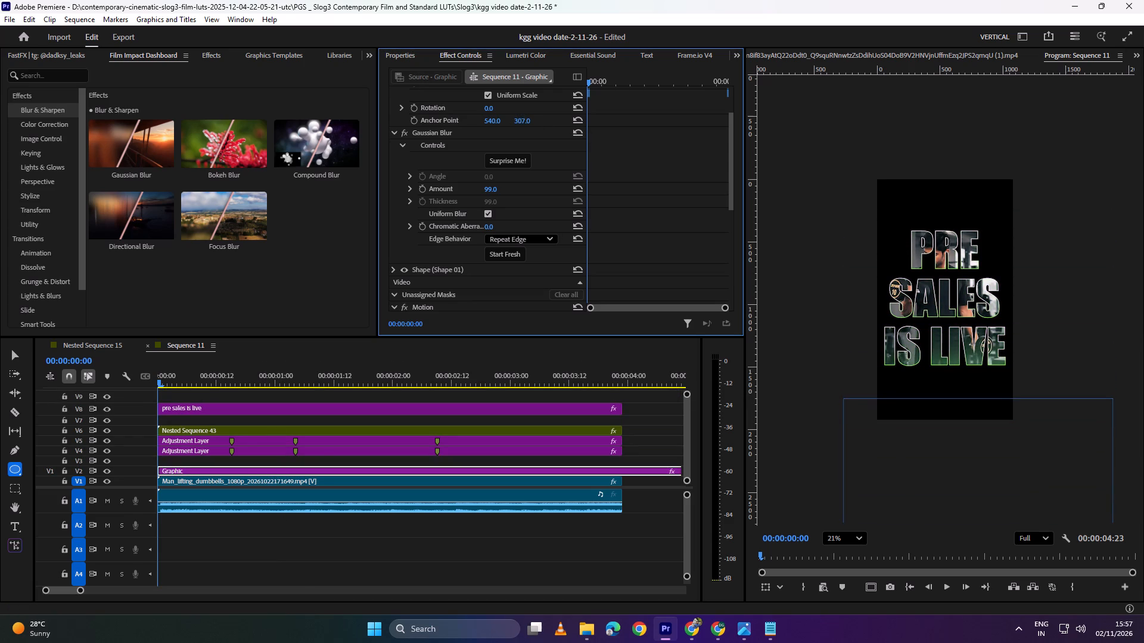
drag(137, 260, 77, 271)
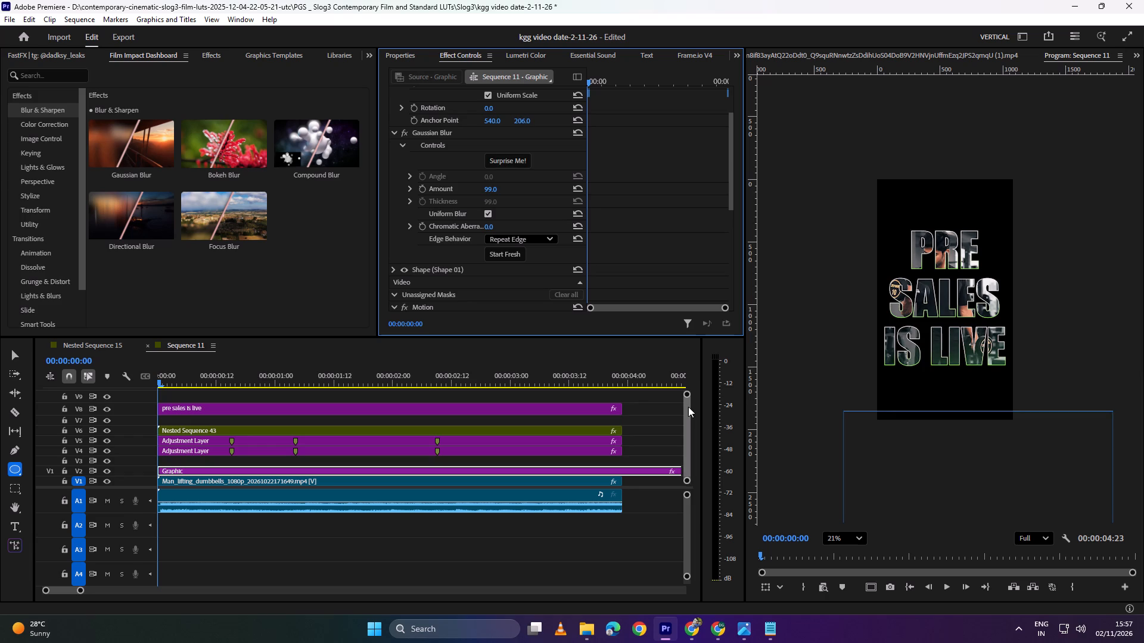
Duplicate the green ellipse graphic onto V3 and set the copy's vertical position to -2011, so it glows from the top.
drag(689, 394, 688, 254)
alt+drag(227, 470, 226, 462)
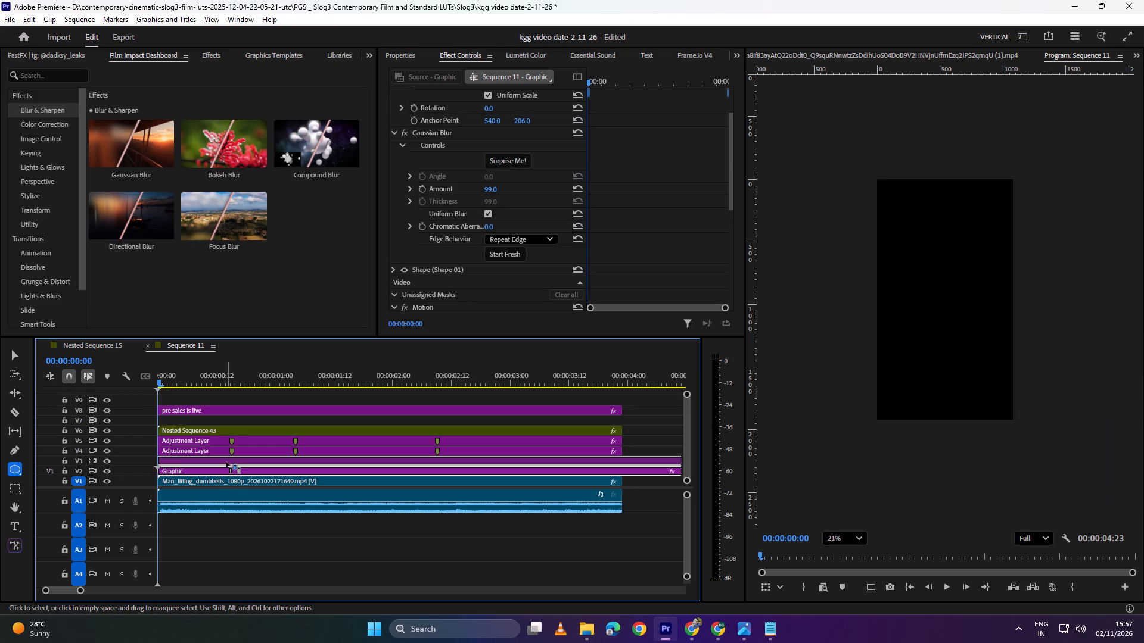
alt+drag(226, 462, 226, 461)
click(226, 460)
drag(520, 120, 405, 132)
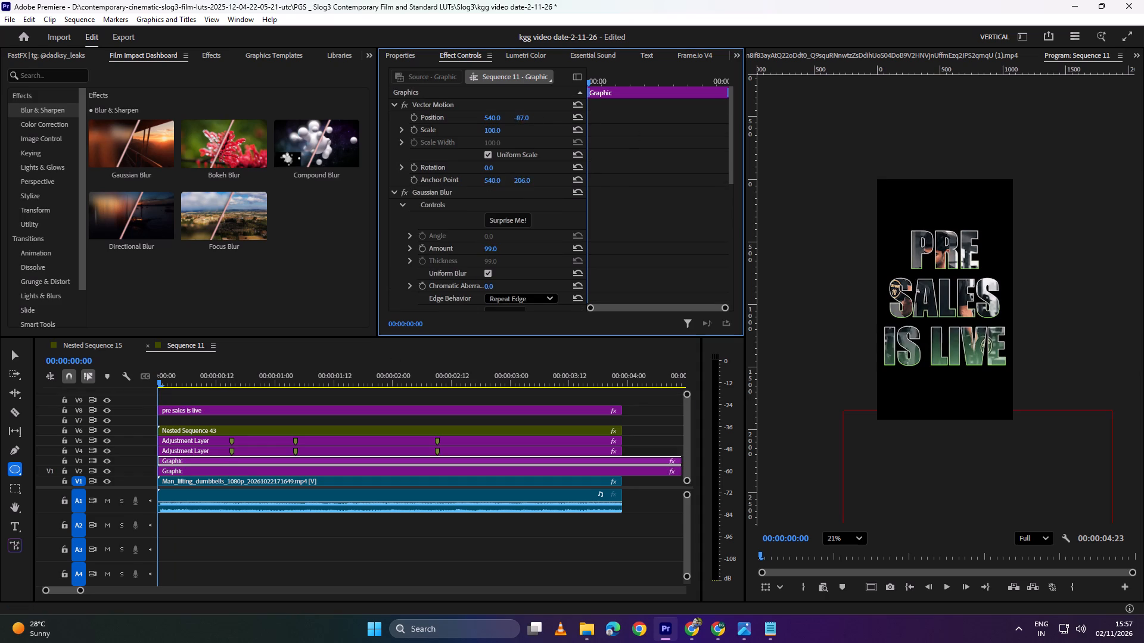
drag(405, 132, 998, 55)
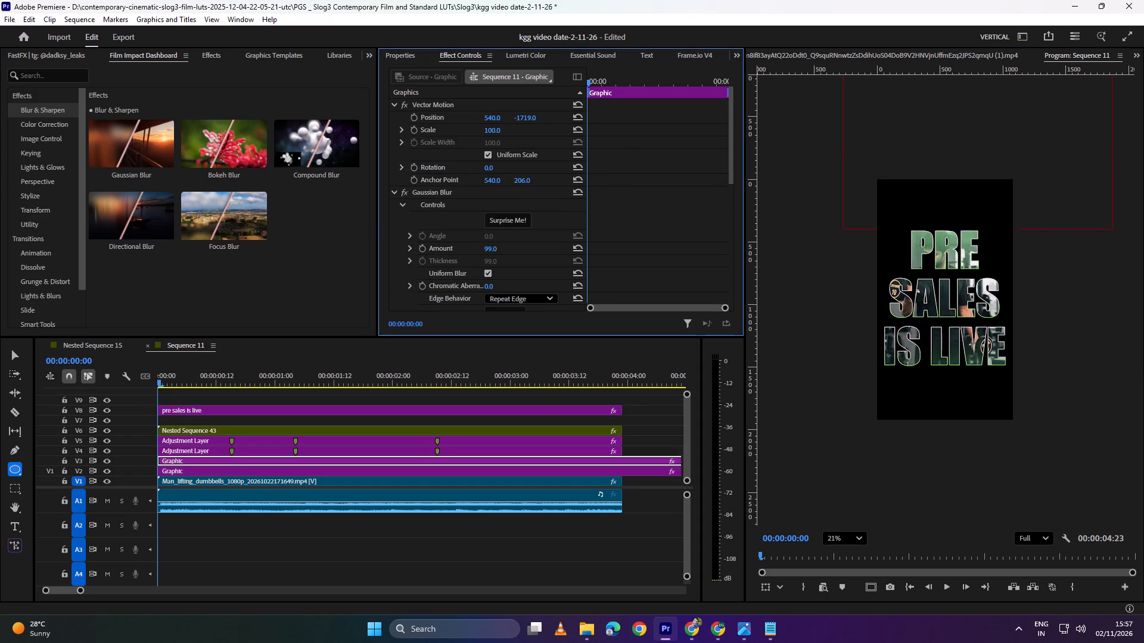
drag(998, 55, 825, 74)
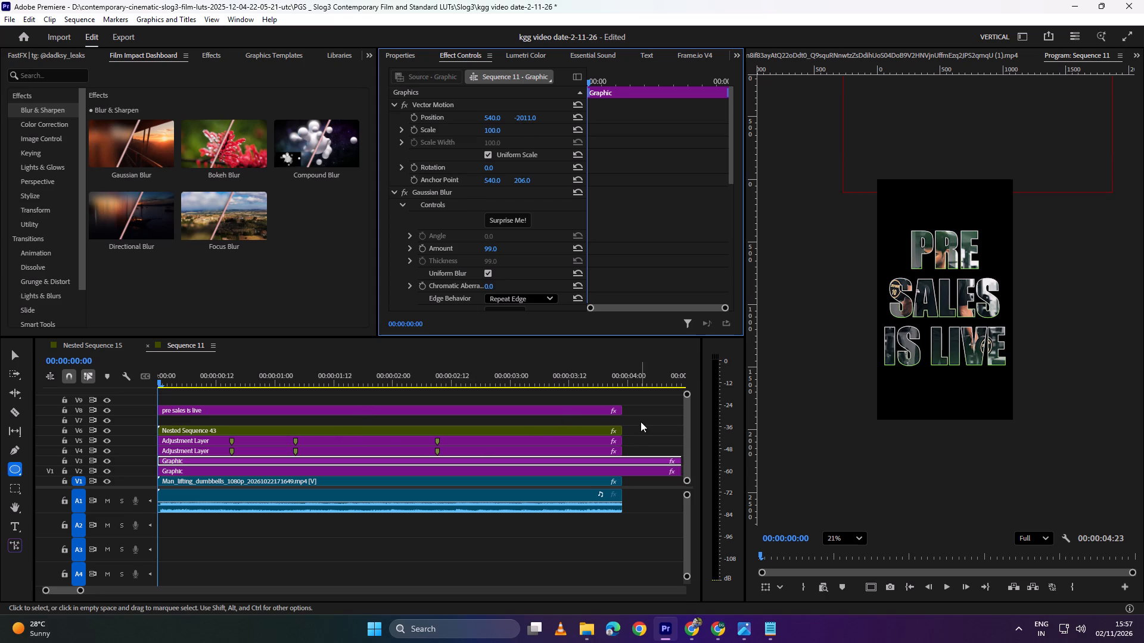
Play the sequence from the start to check the green glow over the footage in the letters.
drag(449, 374, 318, 374)
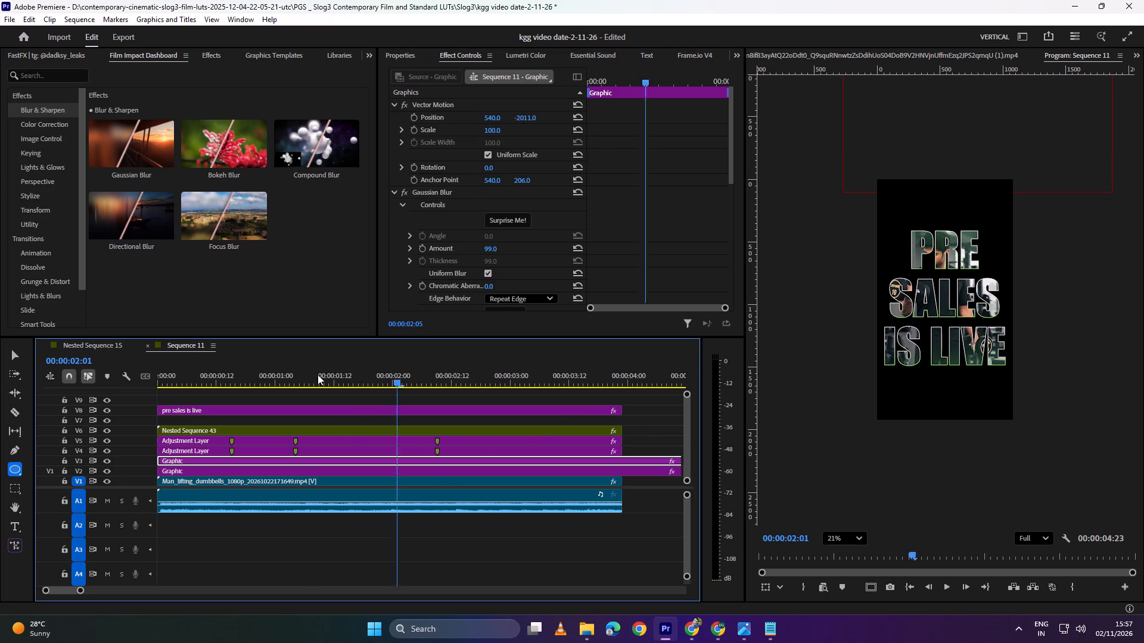
drag(318, 374, 0, 374)
key(space)
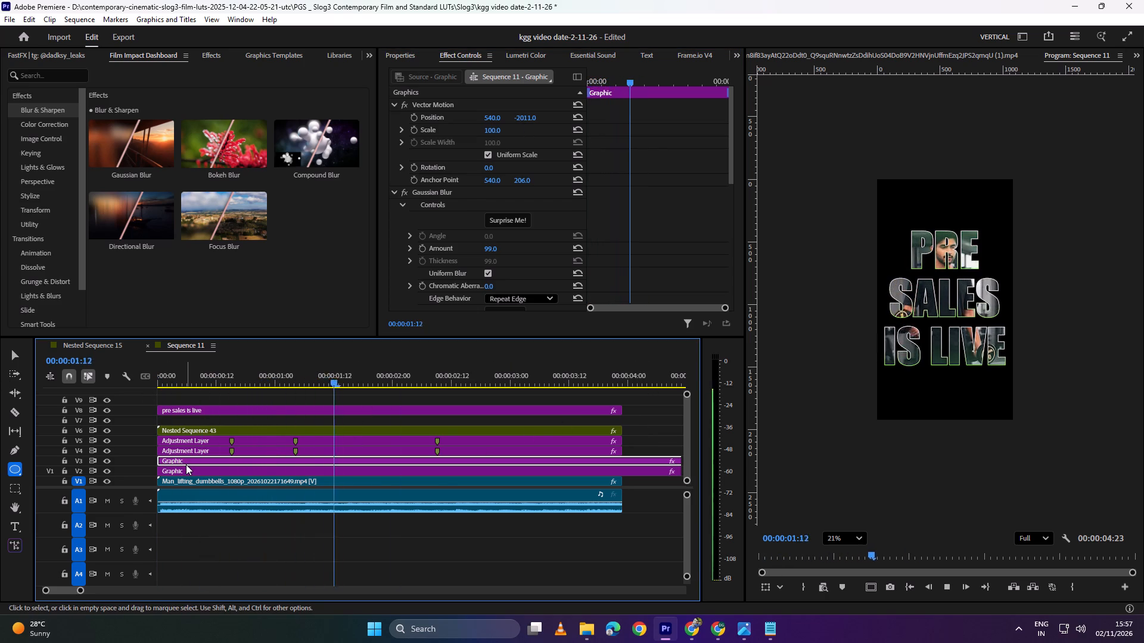
key(space)
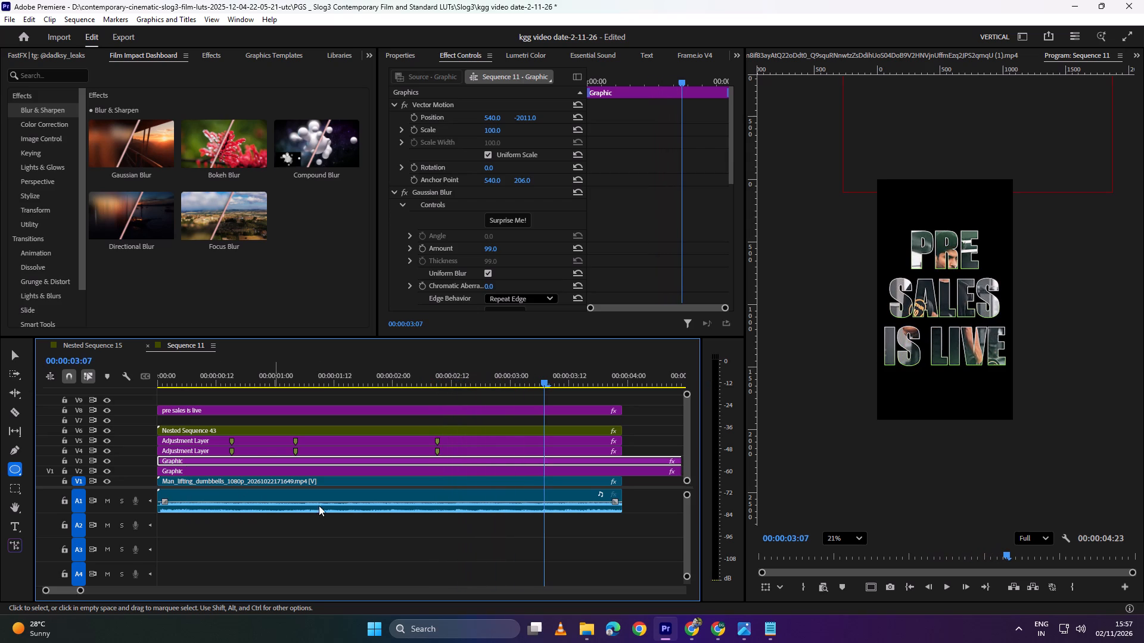
Cut both green ellipse graphics on V2 and V3 at the end of the dumbbell footage and delete the excess pieces.
key(c)
shift+click(621, 474)
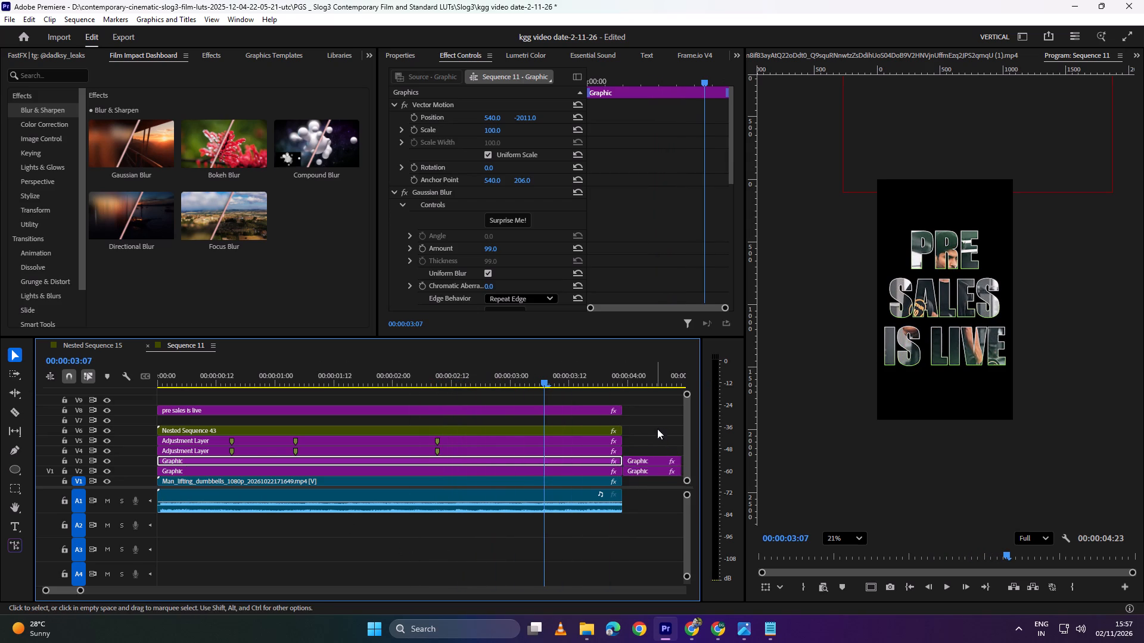
key(v)
drag(669, 424, 638, 486)
key(BackSpace)
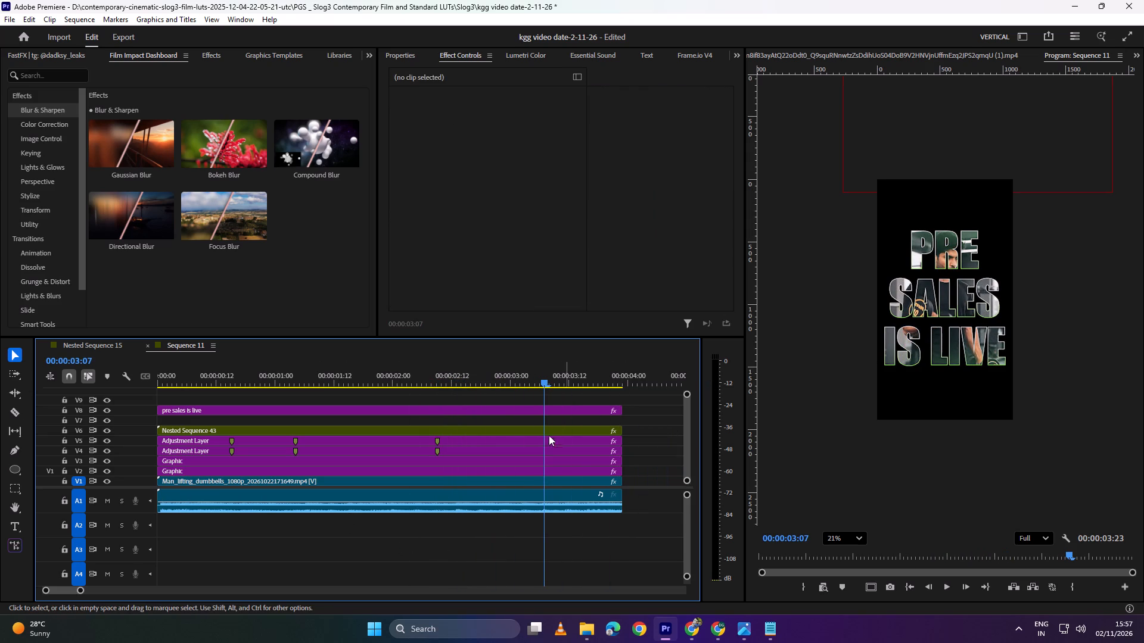
Play Sequence 11 from the start to check the green glows and footage inside the letters.
drag(592, 373, 0, 383)
key(space)
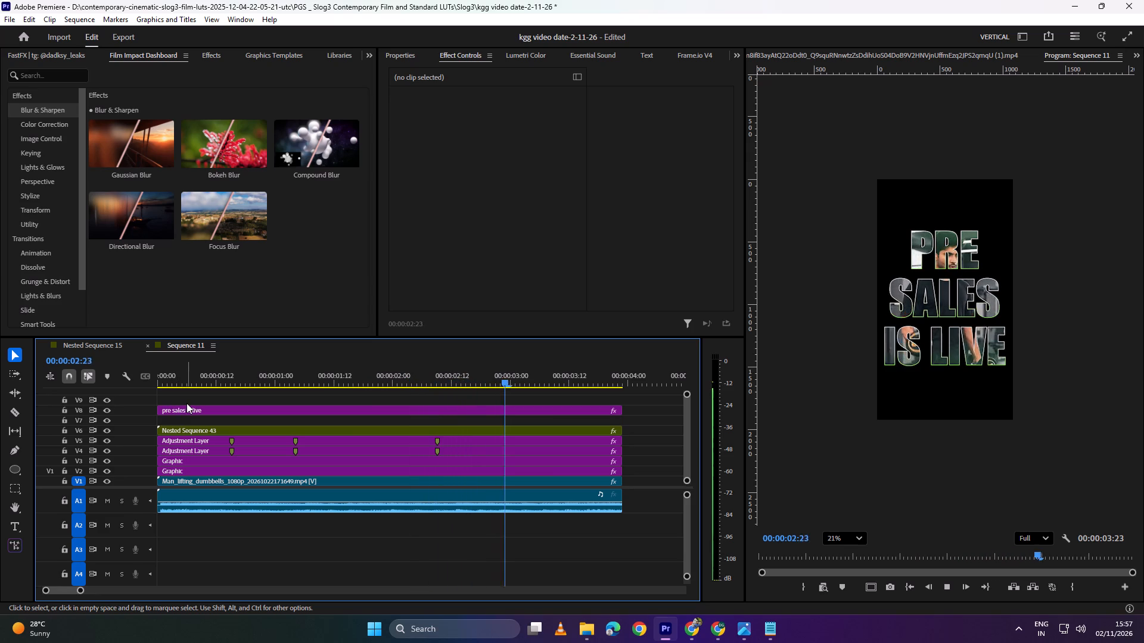
key(space)
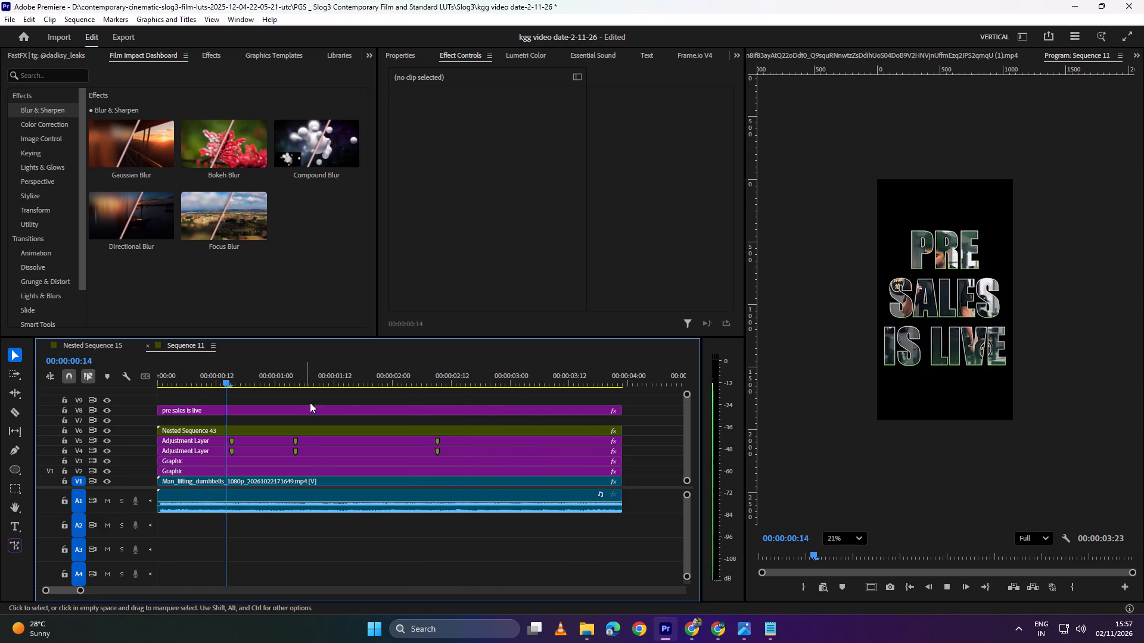
key(space)
key(space)
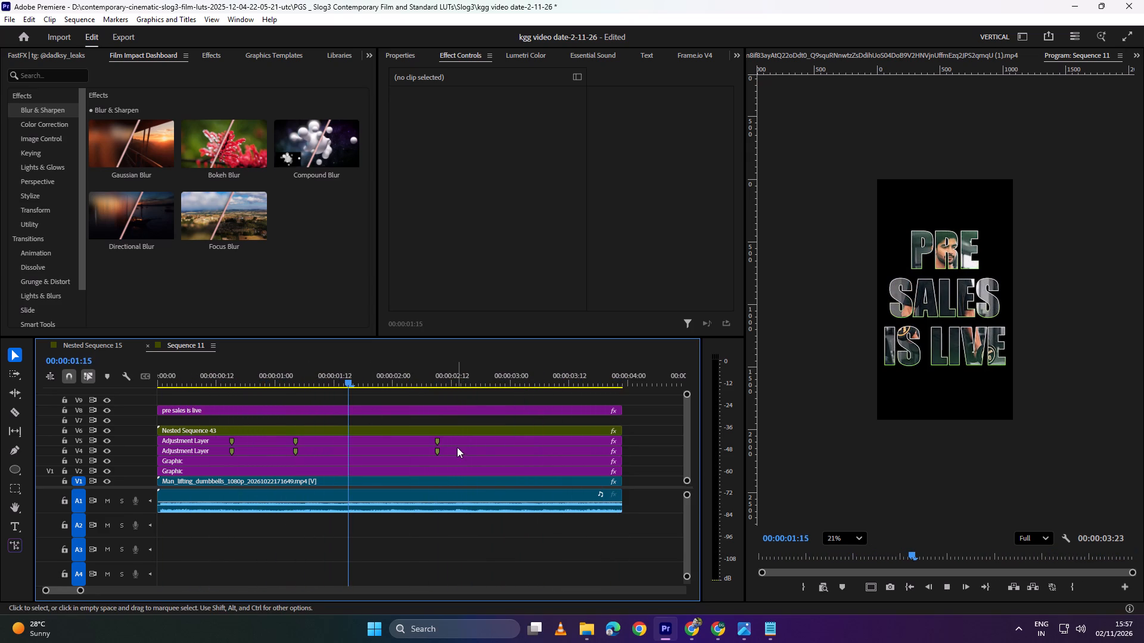
key(space)
key(space)
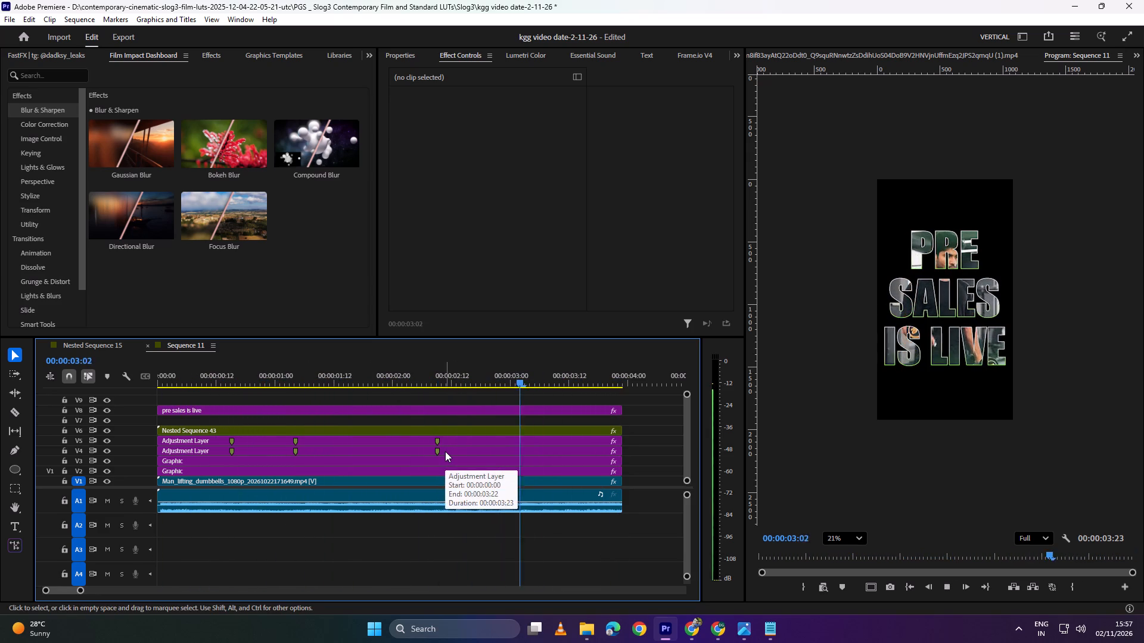
key(space)
Export Sequence 11 as the H.264 file Sequence 11.mp4 into the E:\KGG GYM folder, keeping the custom preset.
click(10, 17)
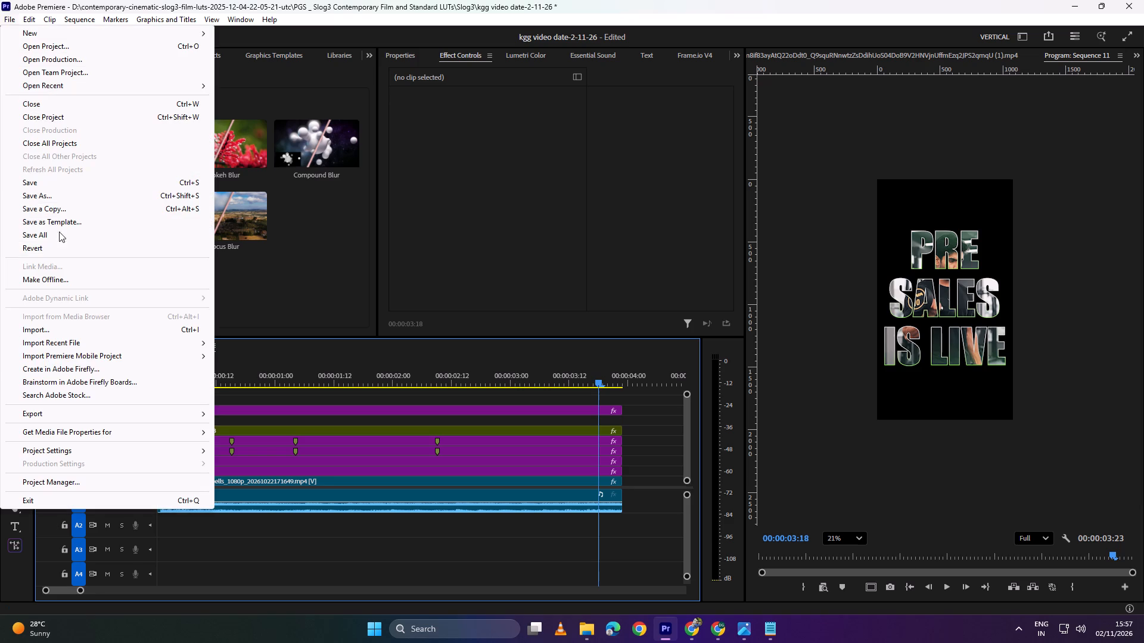
click(58, 414)
click(265, 414)
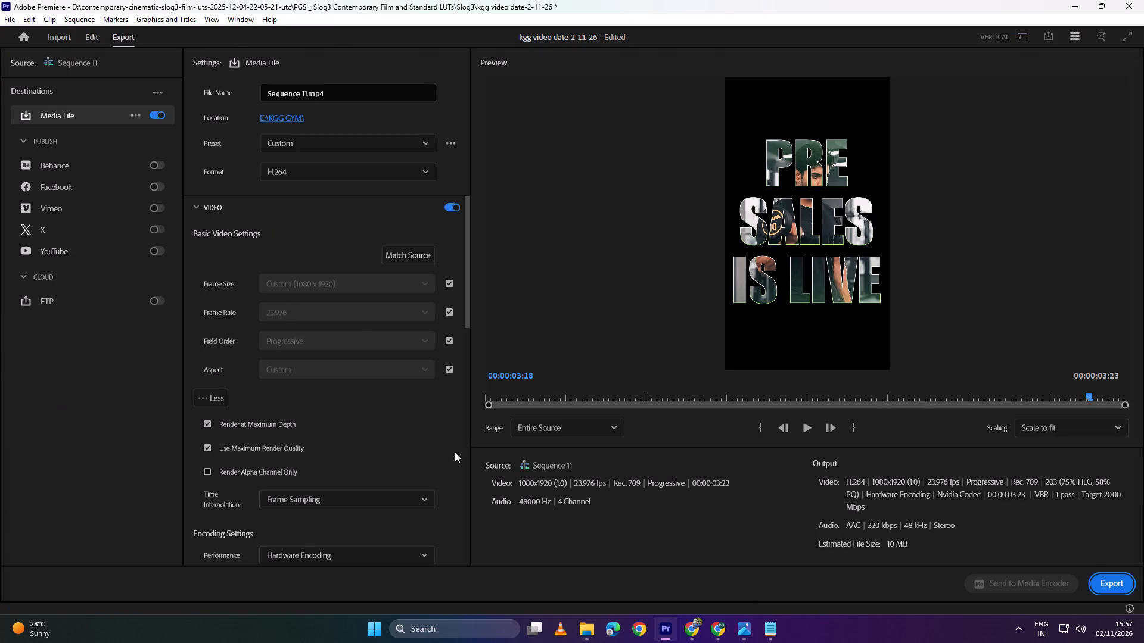
click(1103, 577)
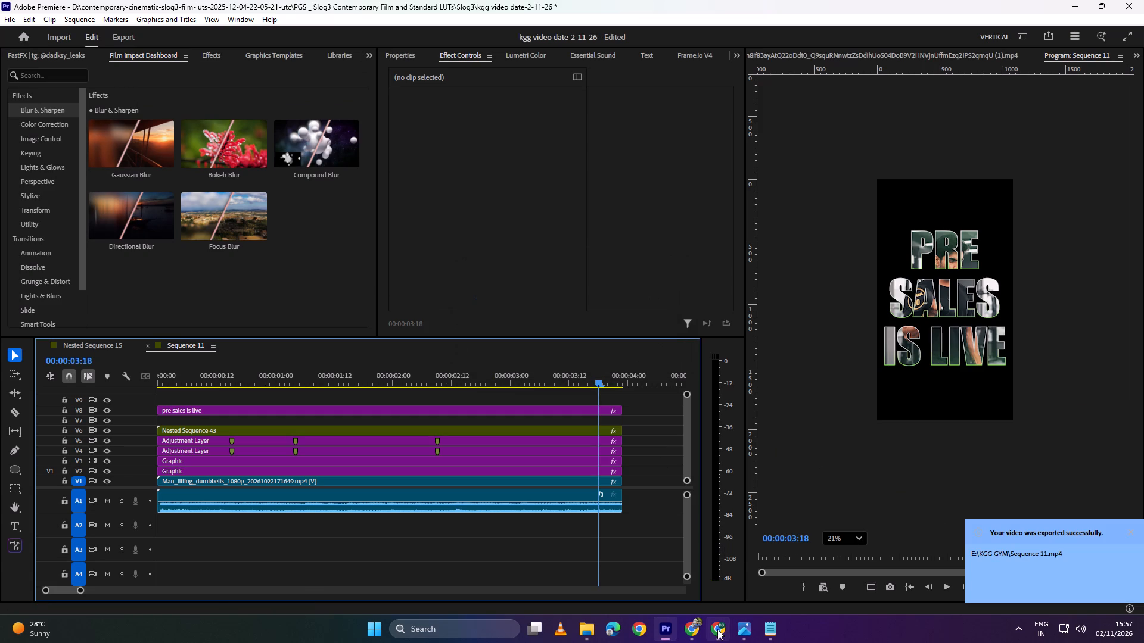
Open Nested Sequence 15, review its opening word reveal, and inspect the transition at the start of the V1 scene-111.mp4 clip.
click(102, 348)
drag(276, 372, 28, 394)
key(space)
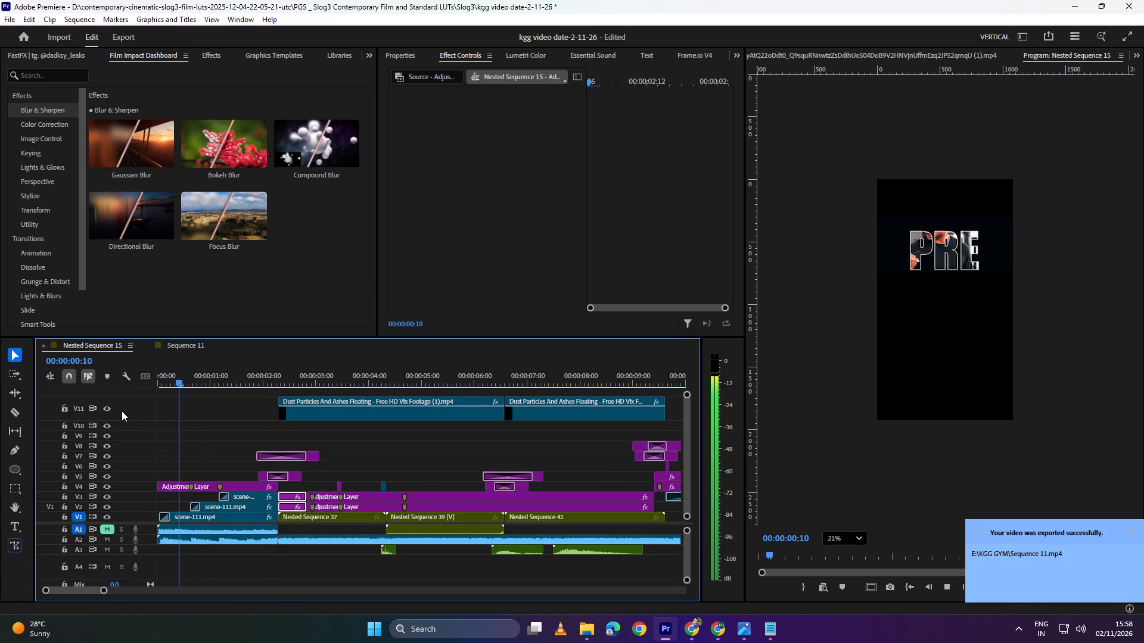
key(space)
alt+scroll(193, 519, up, 10)
scroll(193, 519, up, 2)
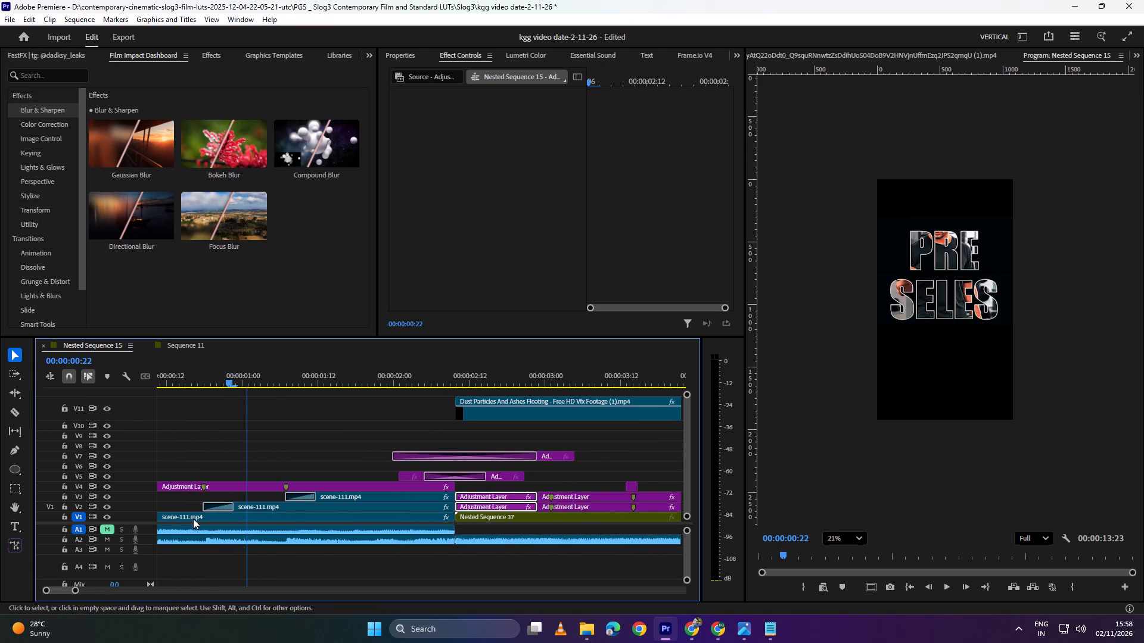
scroll(193, 519, up, 4)
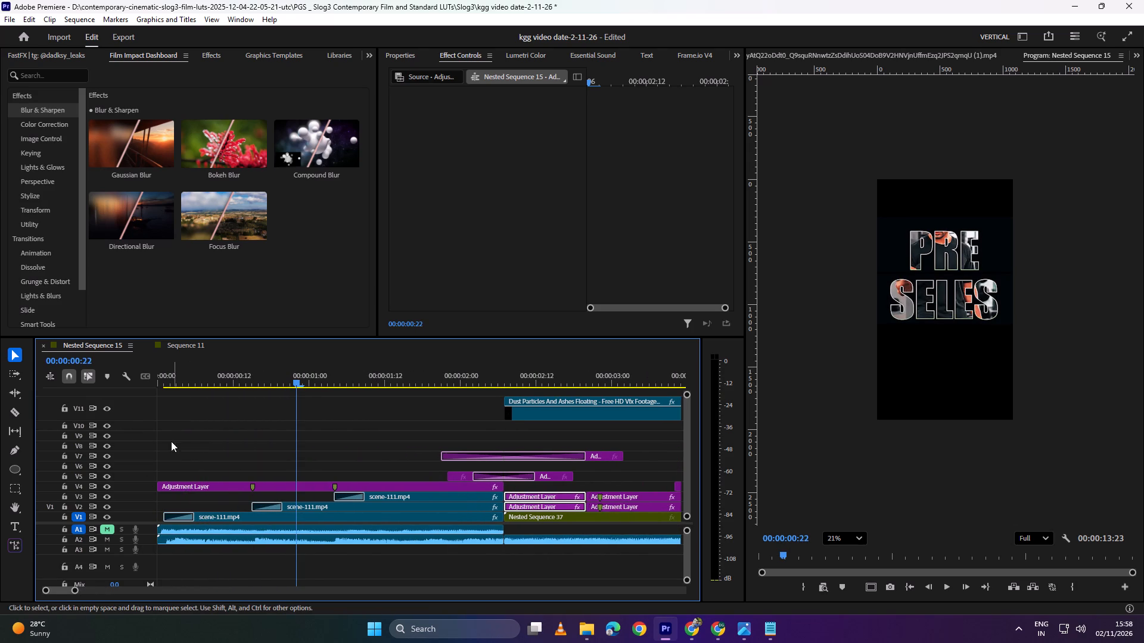
drag(225, 377, 181, 388)
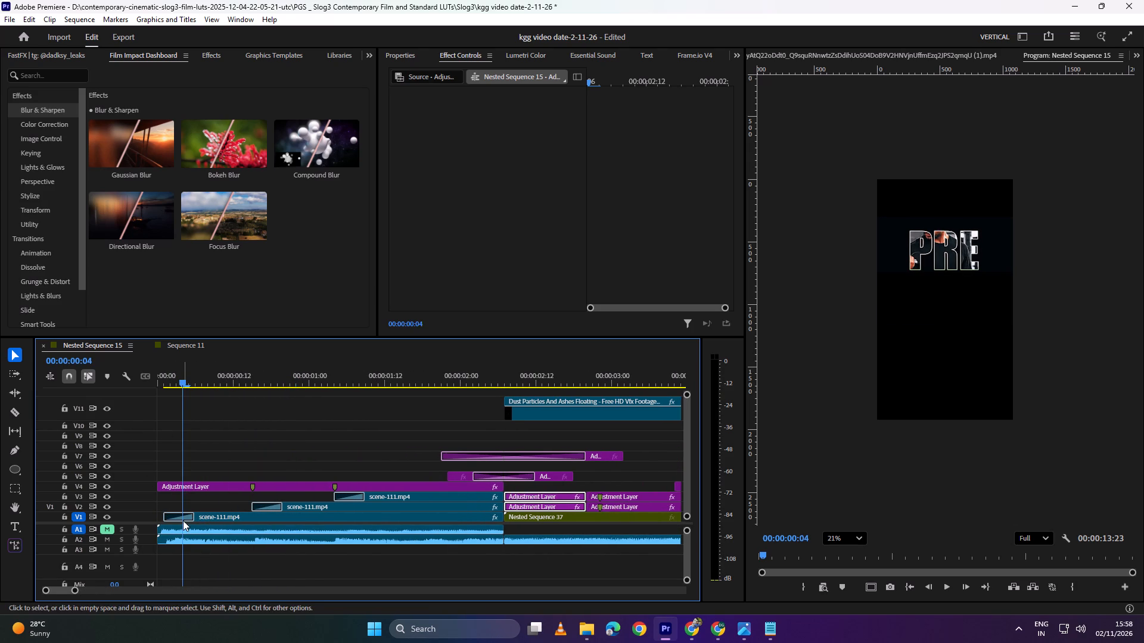
click(185, 517)
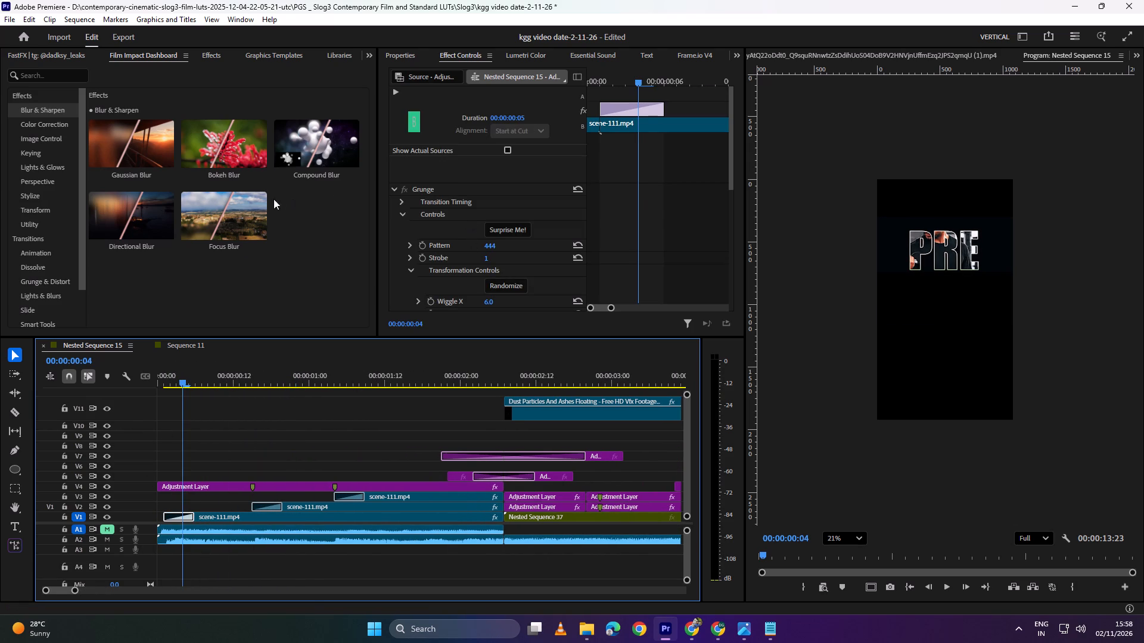
Browse the Film Impact transition categories from Dissolve and Animation through Lights & Blurs, Slide, Text, Transformers and Wipe.
click(38, 267)
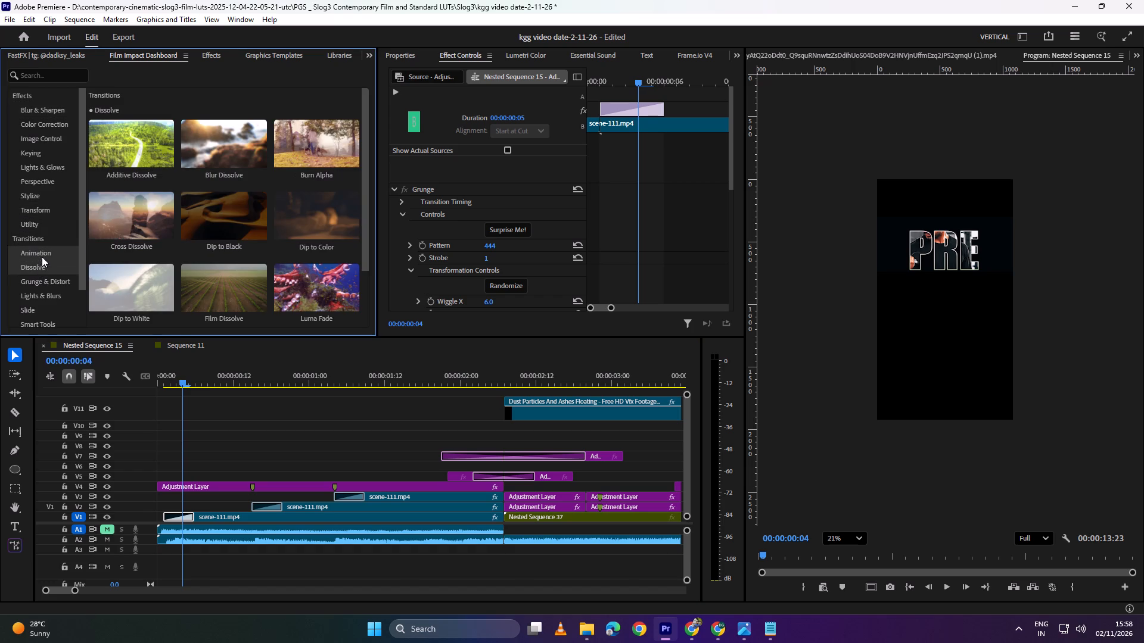
click(42, 252)
click(39, 295)
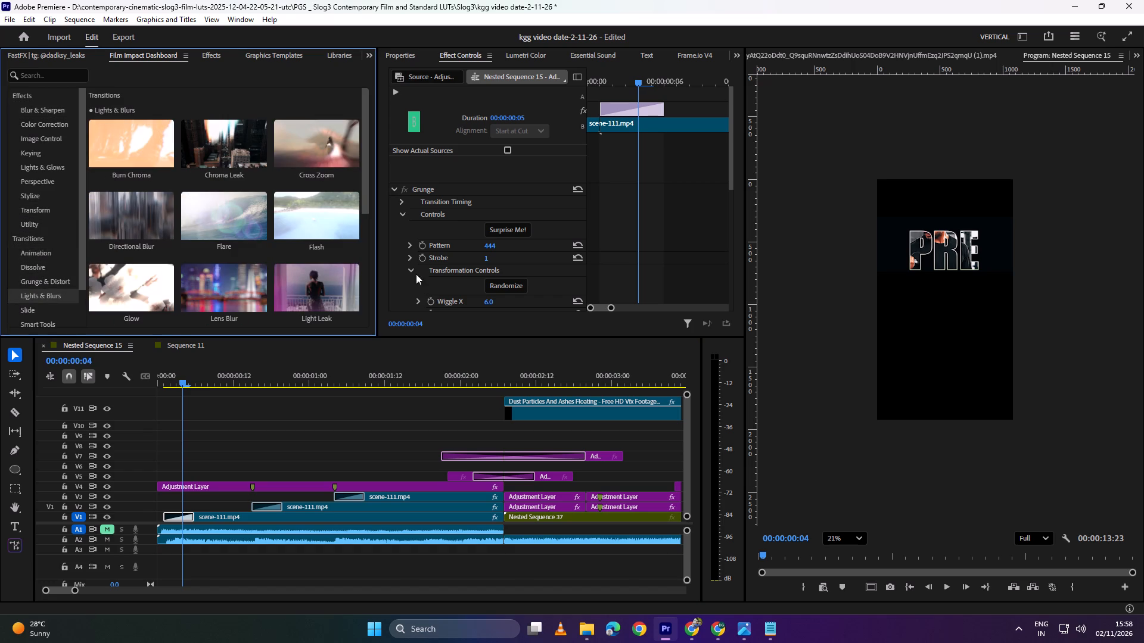
scroll(431, 217, down, 1)
scroll(431, 216, up, 4)
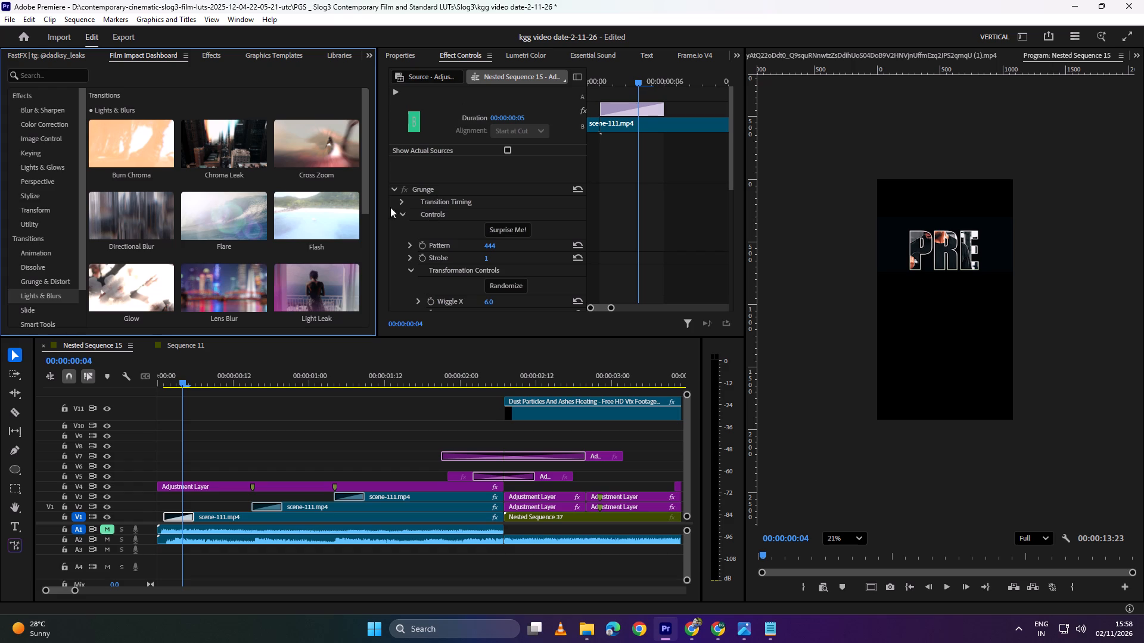
scroll(218, 233, down, 3)
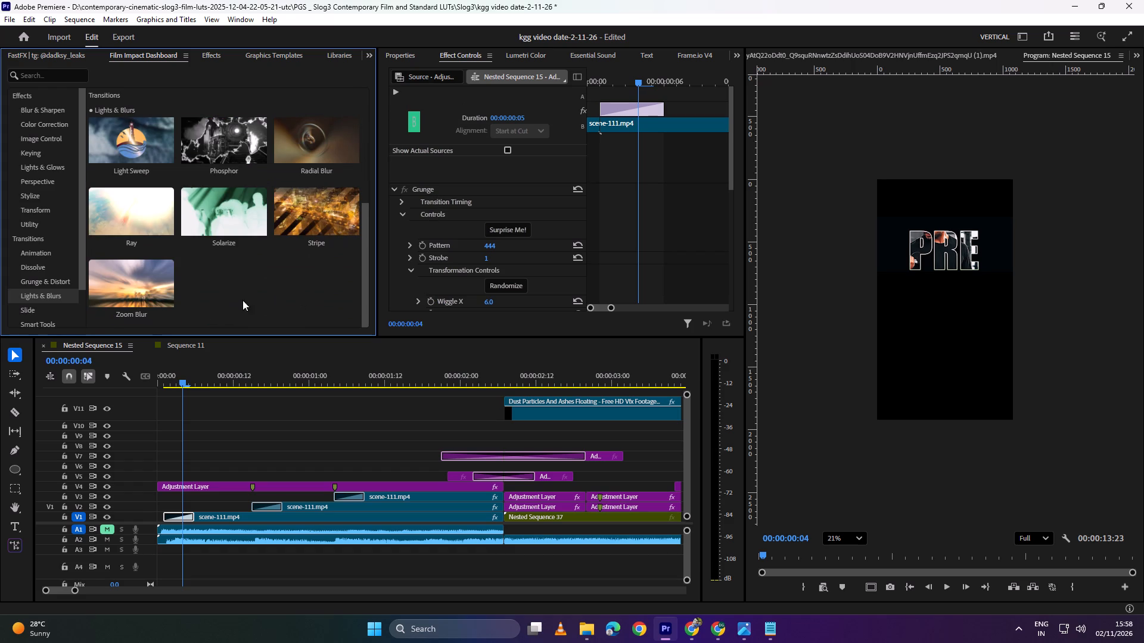
click(41, 311)
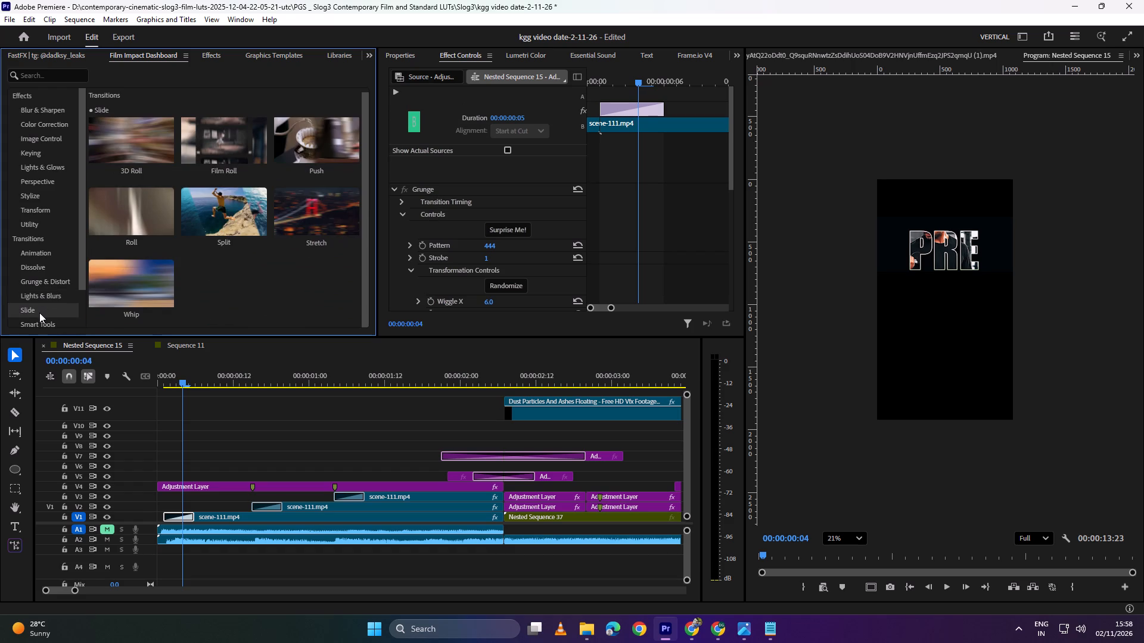
scroll(39, 313, down, 1)
click(38, 273)
click(31, 288)
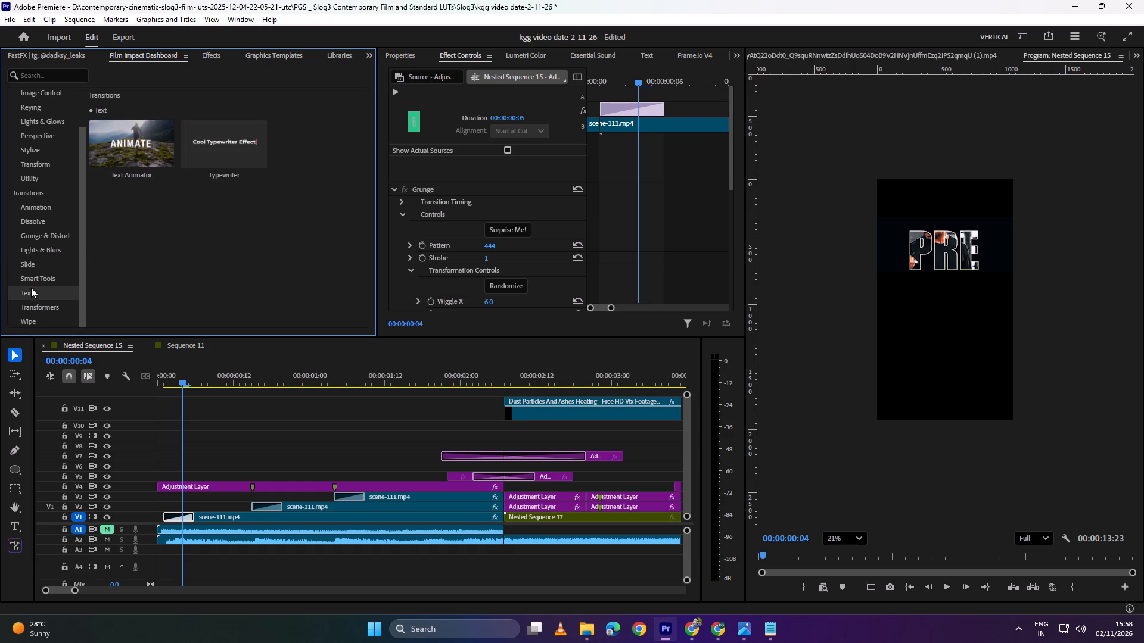
scroll(35, 289, down, 1)
click(37, 308)
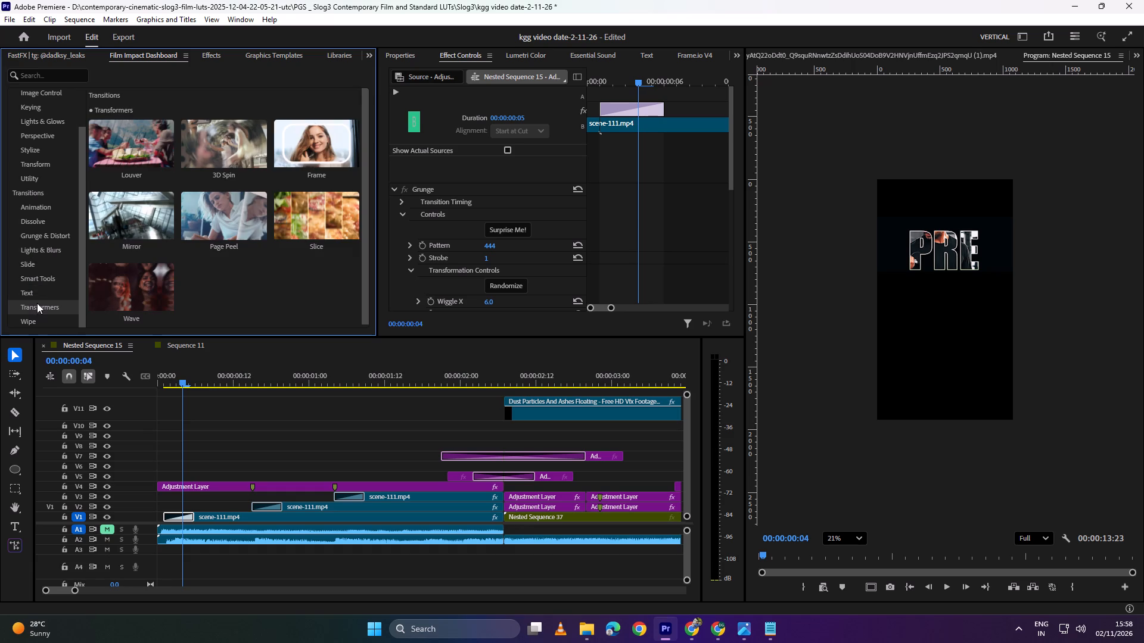
scroll(37, 303, down, 2)
click(32, 317)
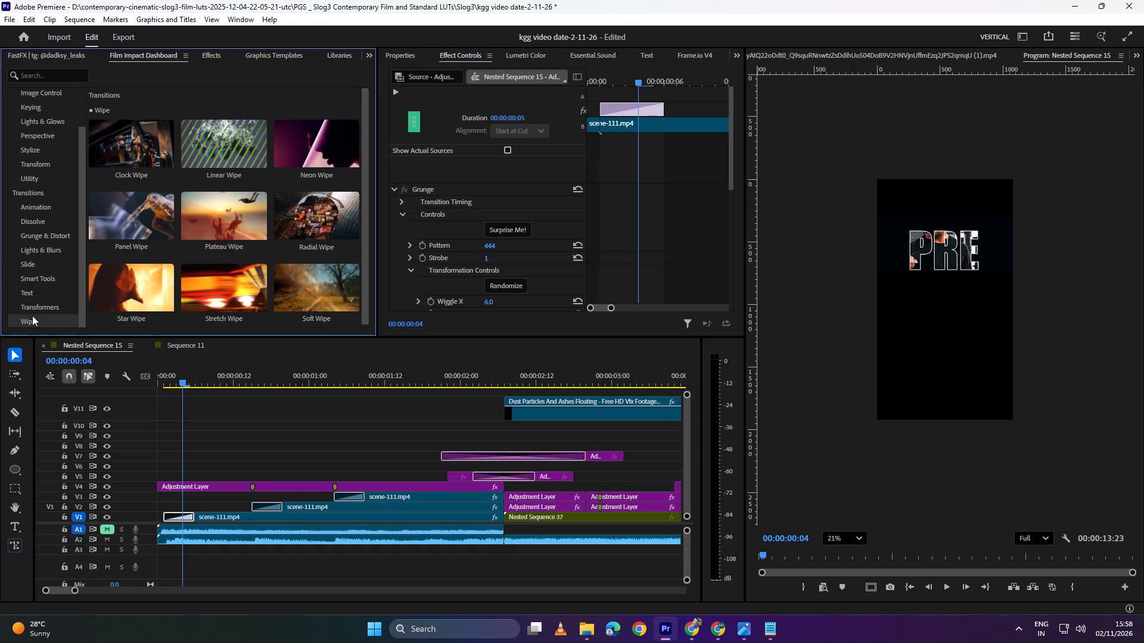
scroll(196, 269, down, 2)
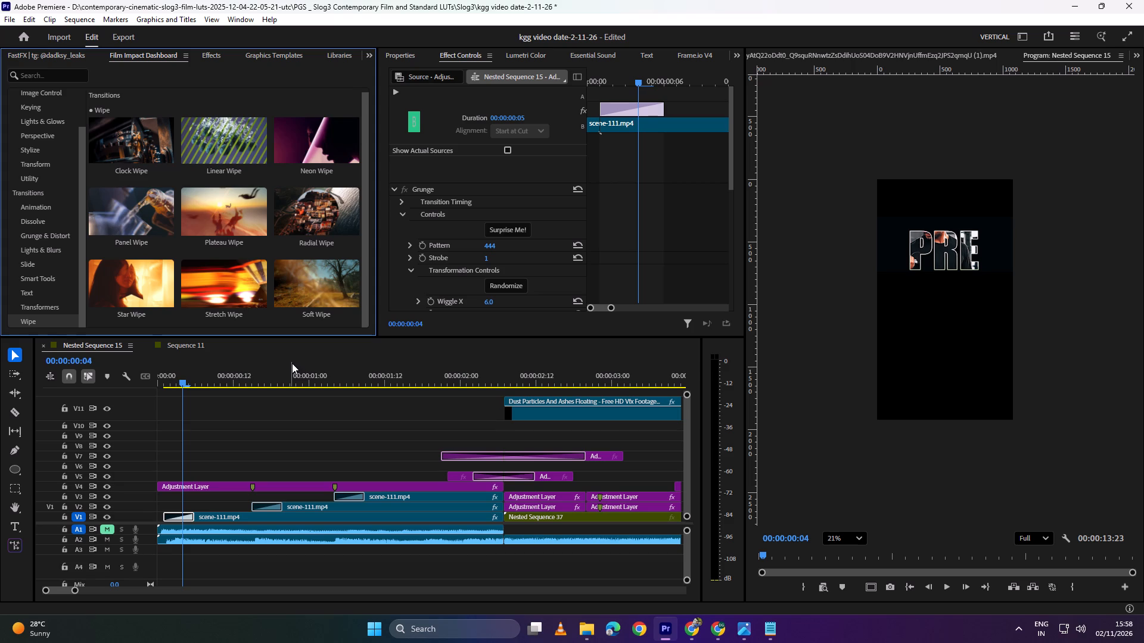
Examine the Grunge transition's transformation, distortion and color settings on the V1 scene-111.mp4 clip.
scroll(441, 238, down, 3)
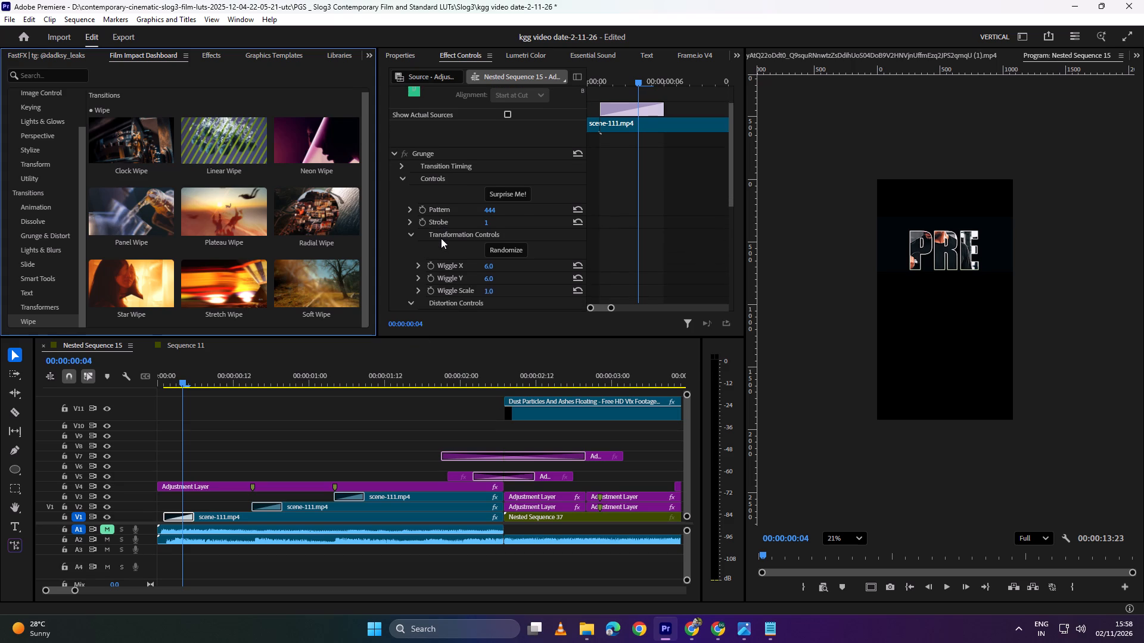
scroll(441, 238, down, 16)
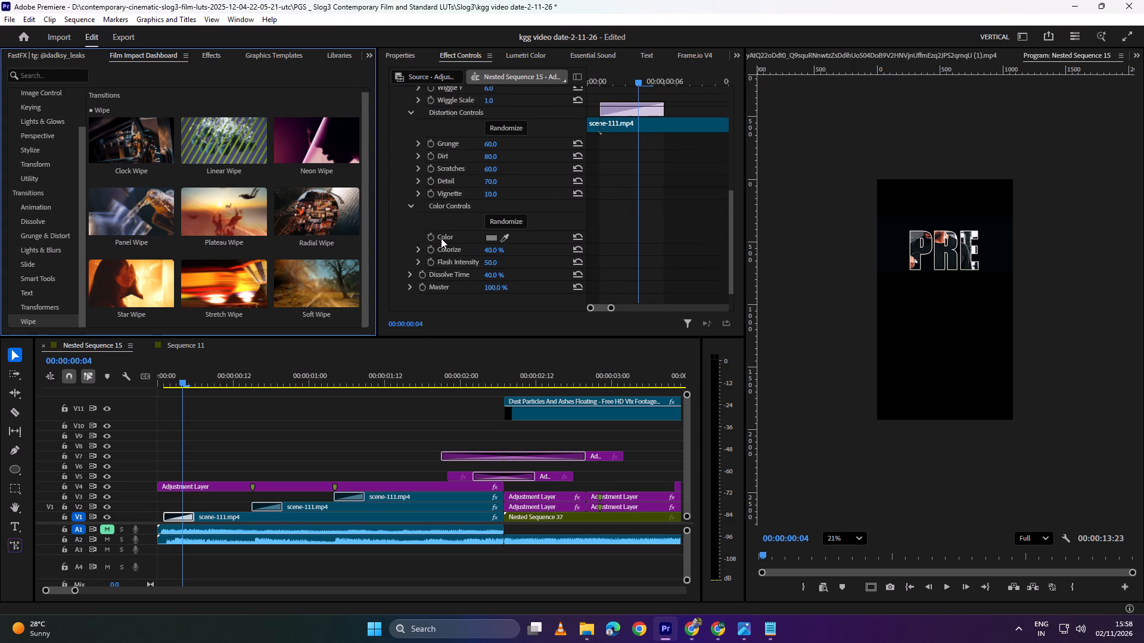
scroll(441, 238, down, 4)
scroll(432, 257, up, 16)
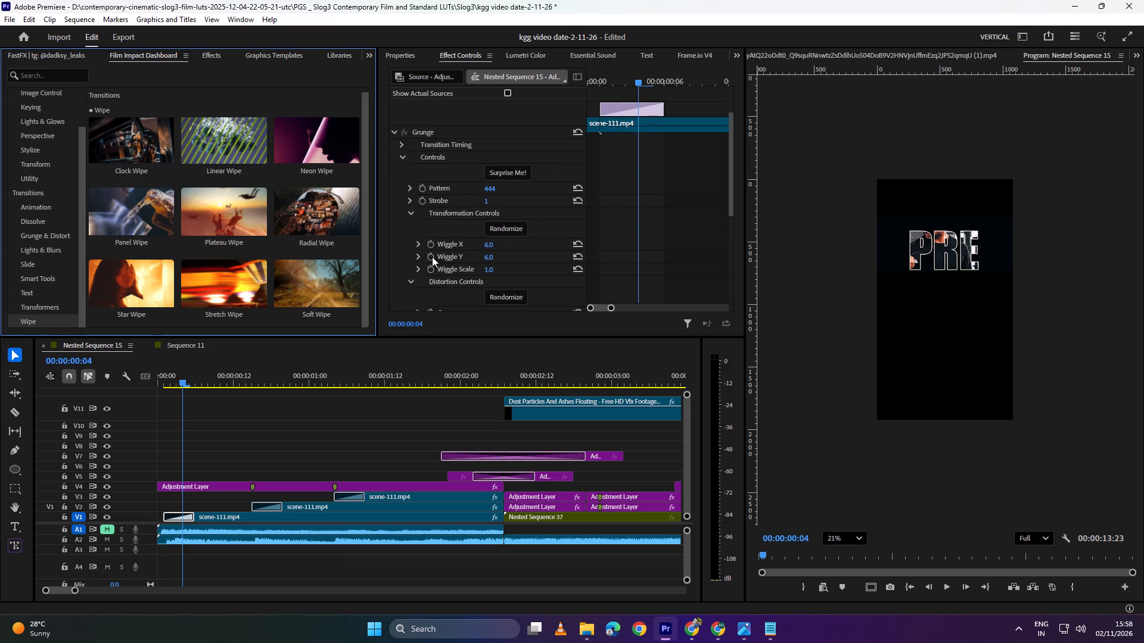
scroll(432, 257, up, 12)
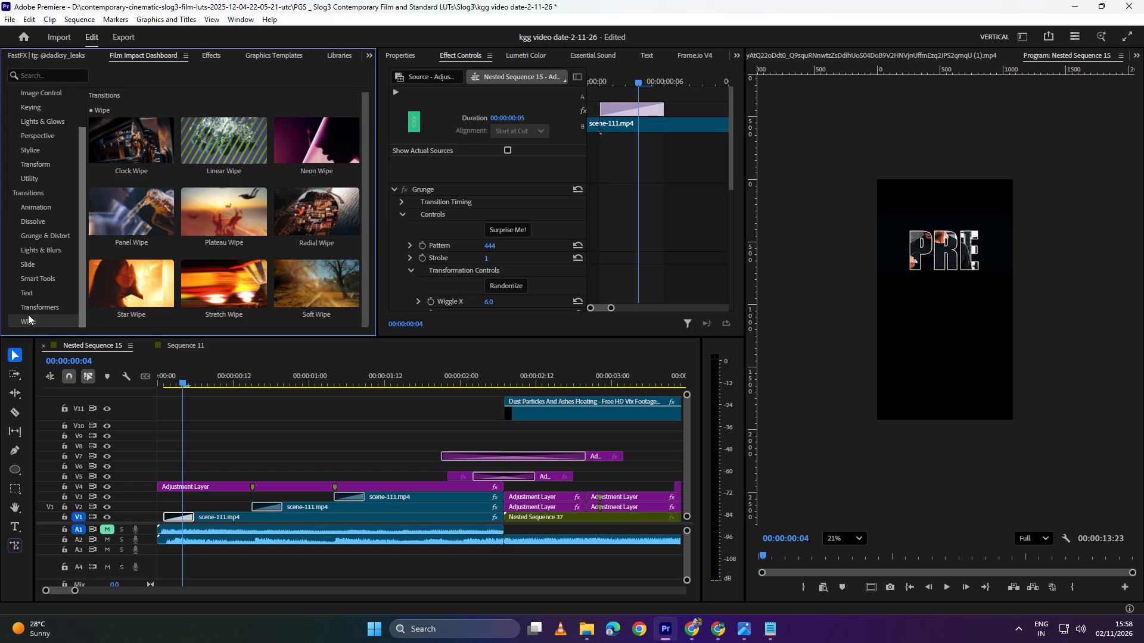
Browse the Film Impact transitions in Dissolve, Grunge & Distort, Lights & Blurs, Slide and Smart Tools for comparison with the applied Grunge transition.
click(42, 210)
click(41, 217)
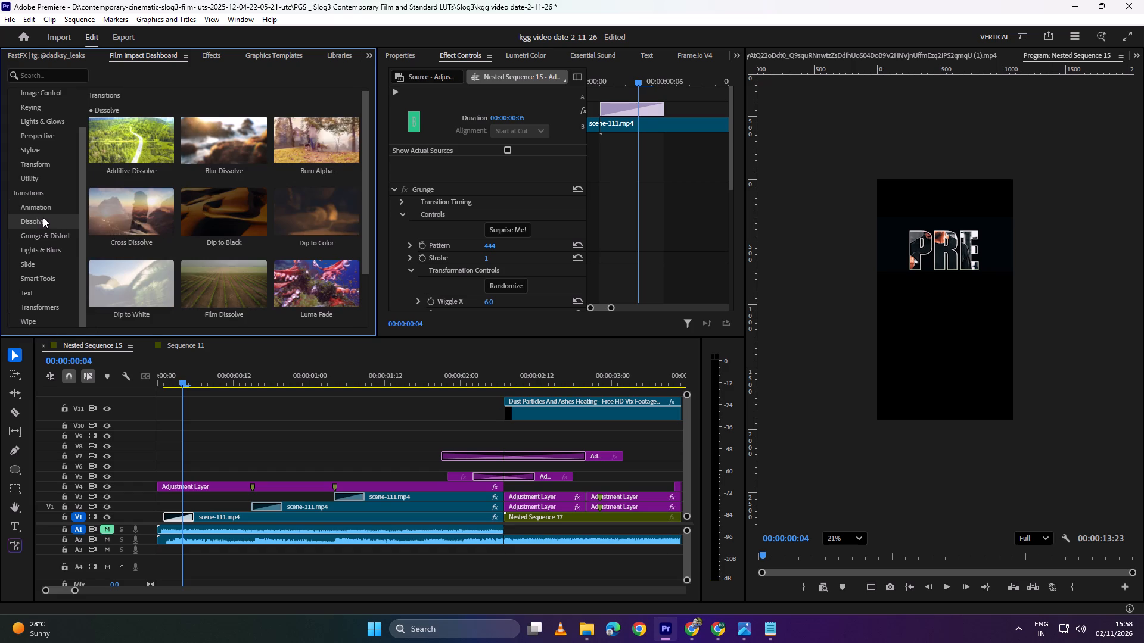
scroll(173, 223, down, 2)
scroll(173, 223, up, 3)
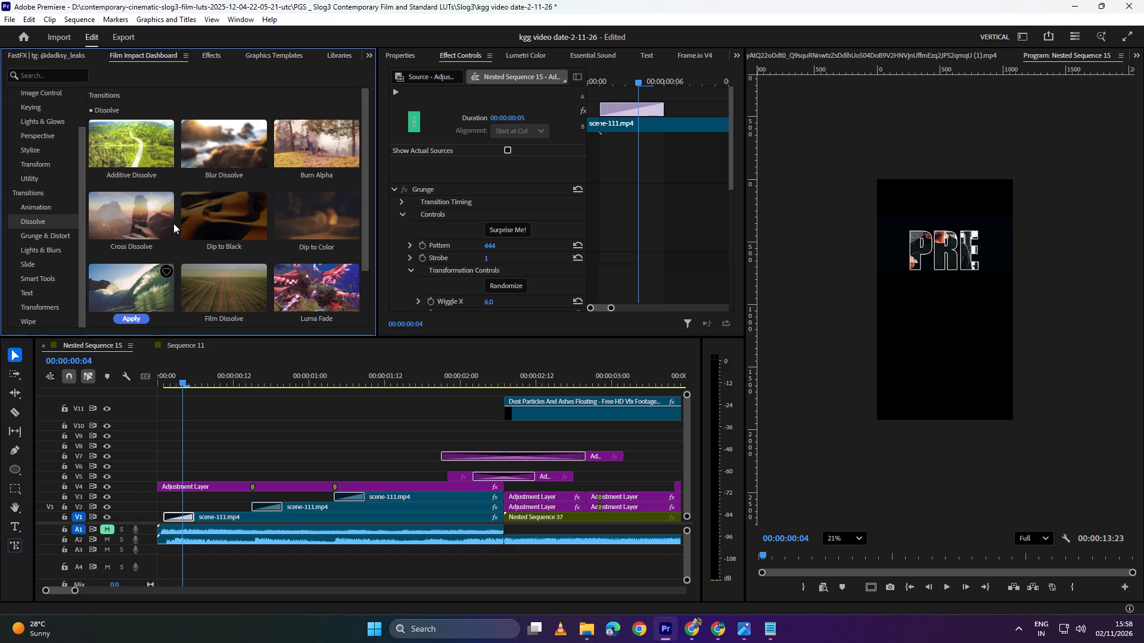
click(43, 234)
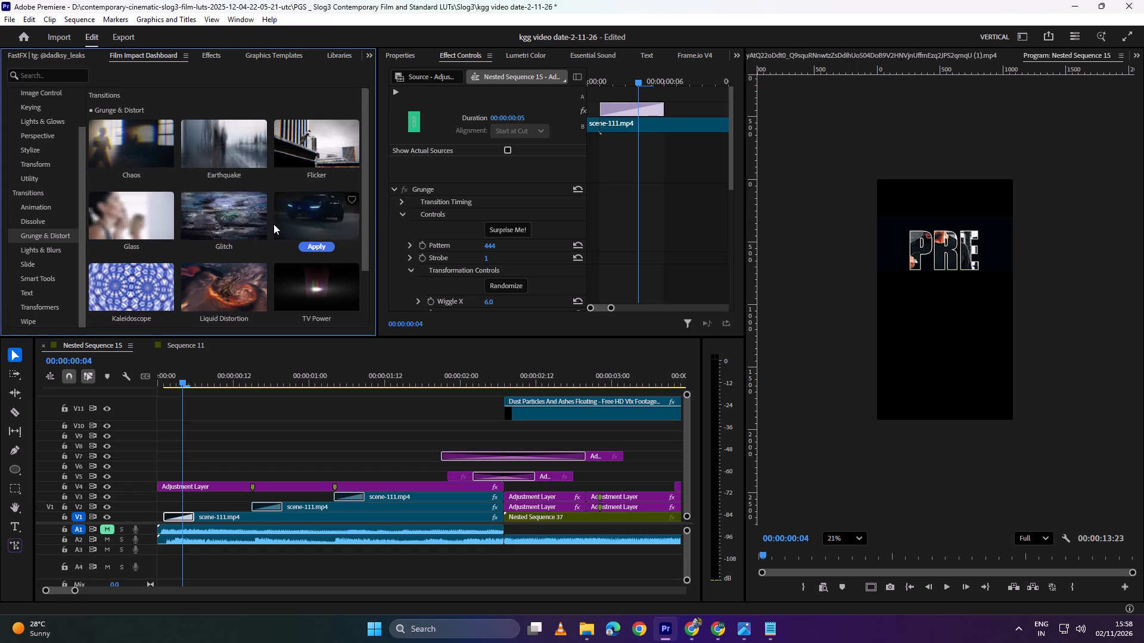
scroll(273, 224, down, 2)
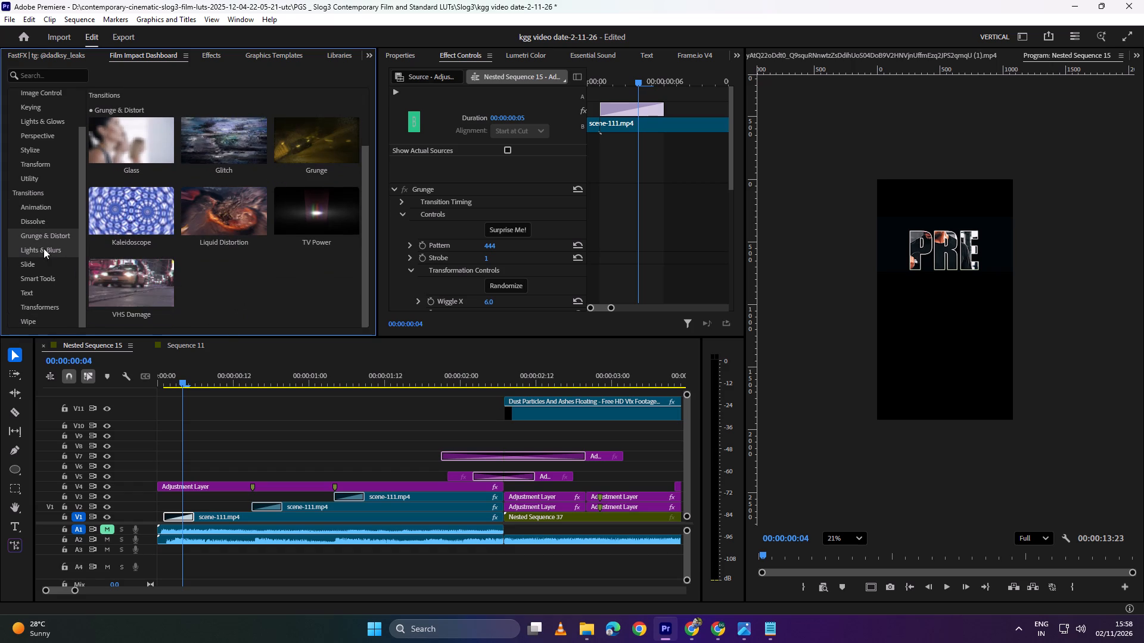
click(43, 248)
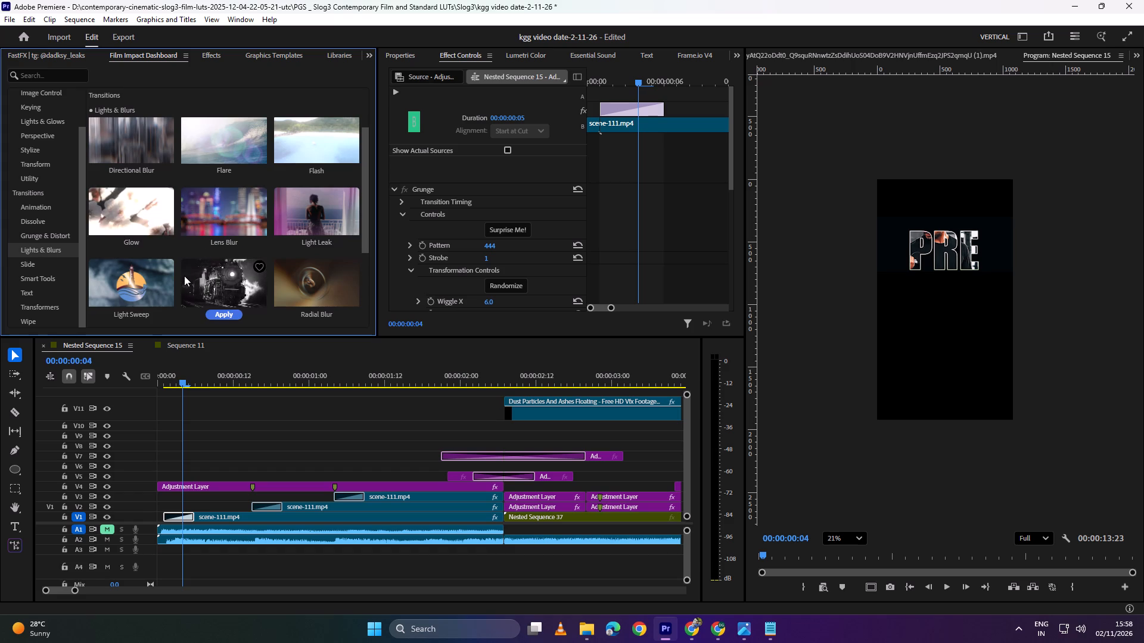
scroll(184, 274, down, 1)
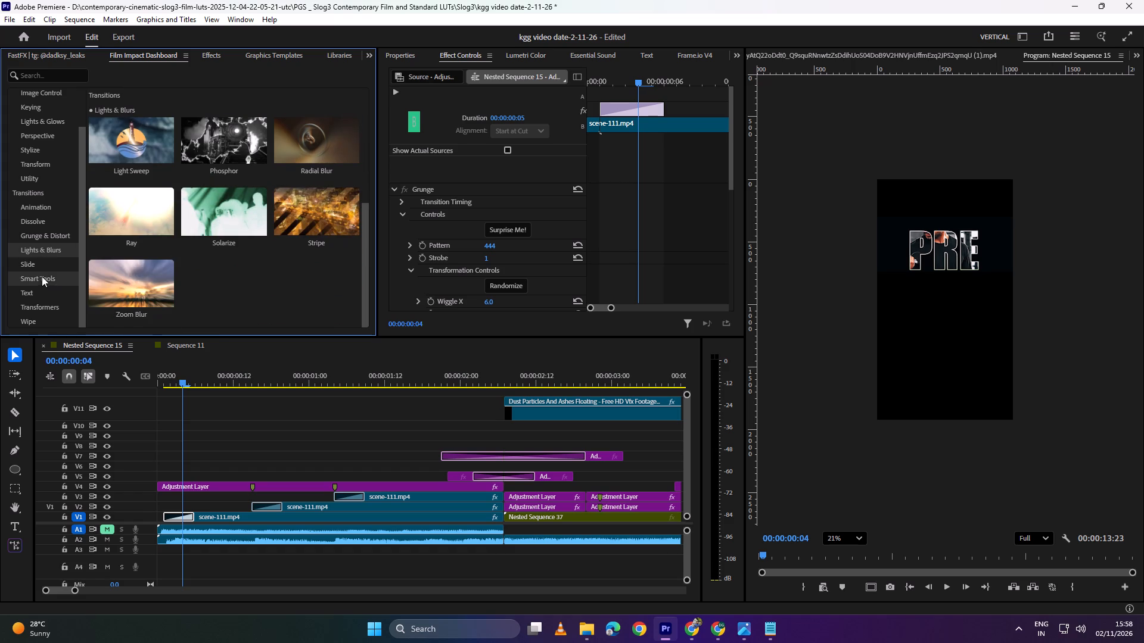
click(43, 261)
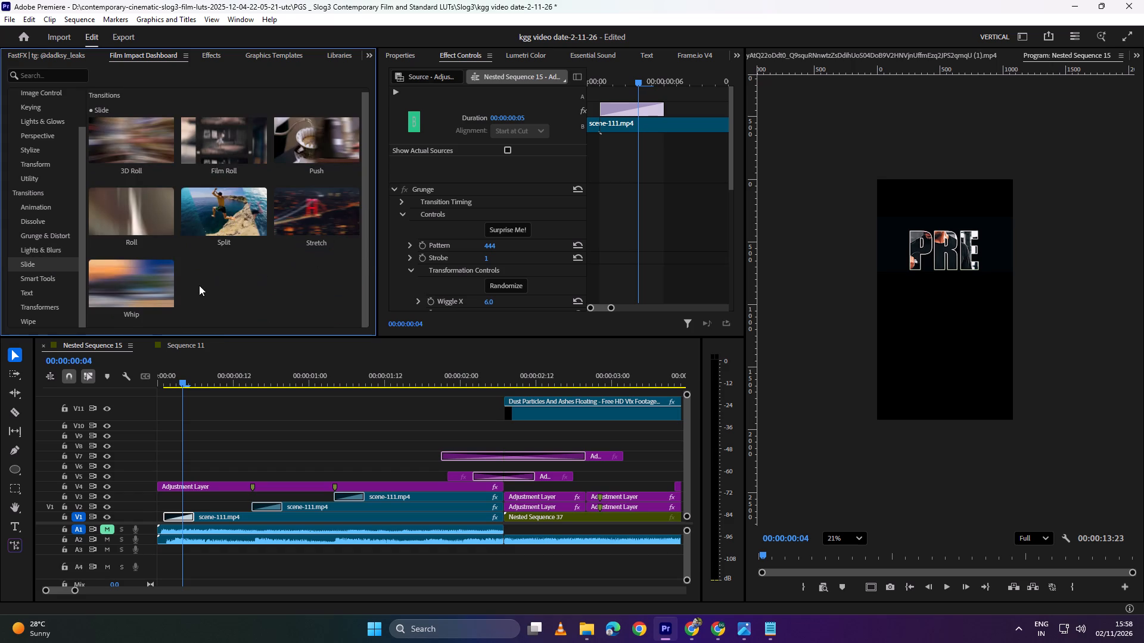
click(51, 280)
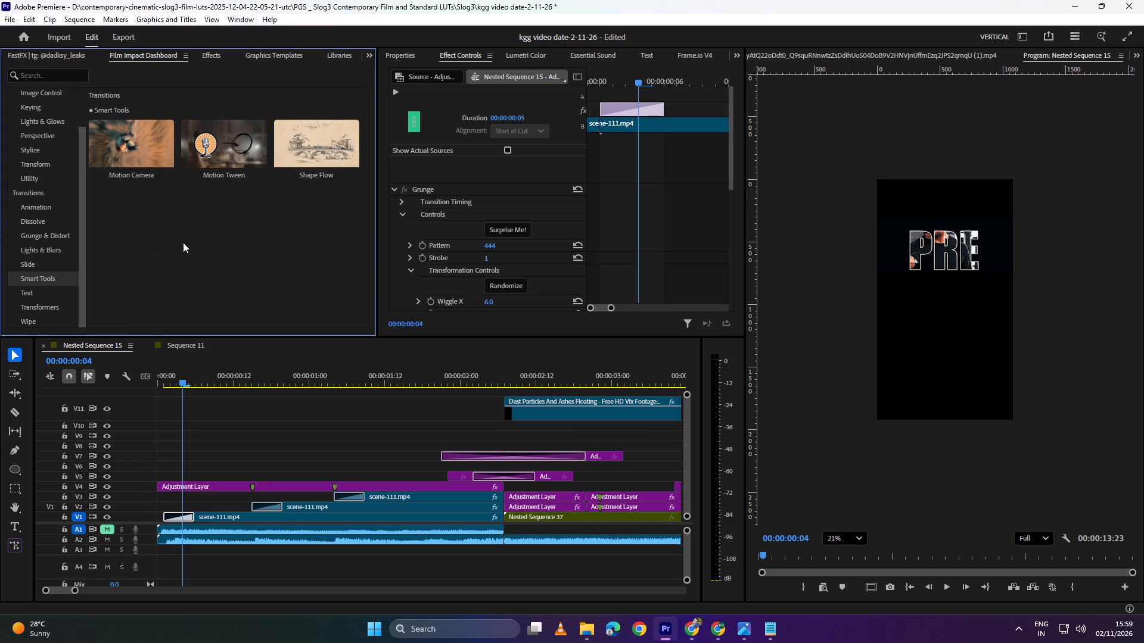
click(44, 249)
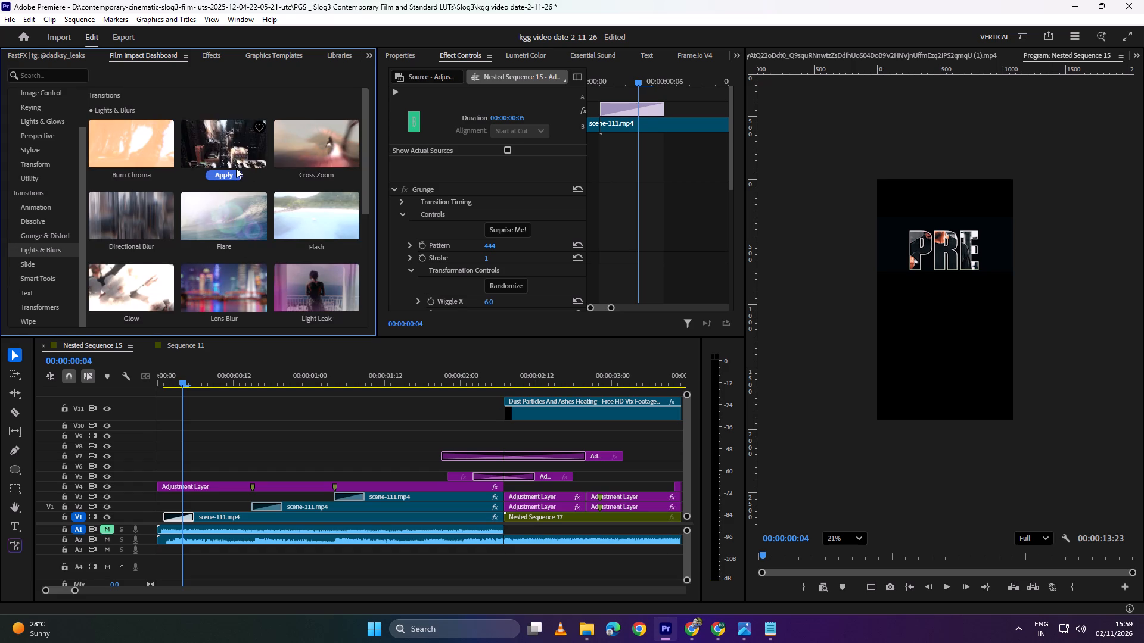
click(439, 191)
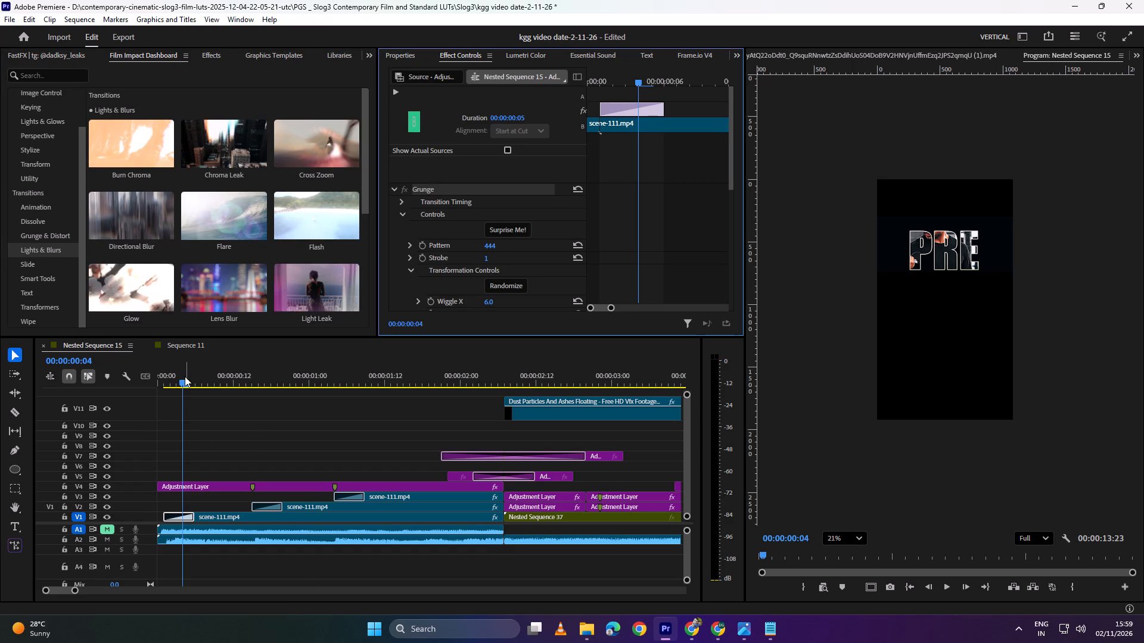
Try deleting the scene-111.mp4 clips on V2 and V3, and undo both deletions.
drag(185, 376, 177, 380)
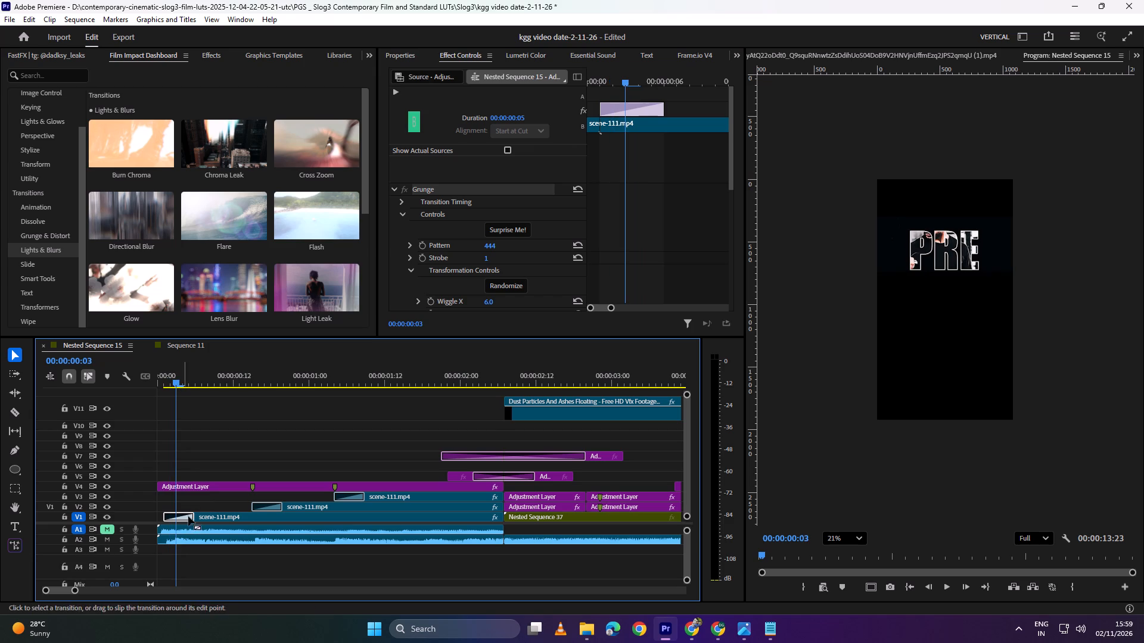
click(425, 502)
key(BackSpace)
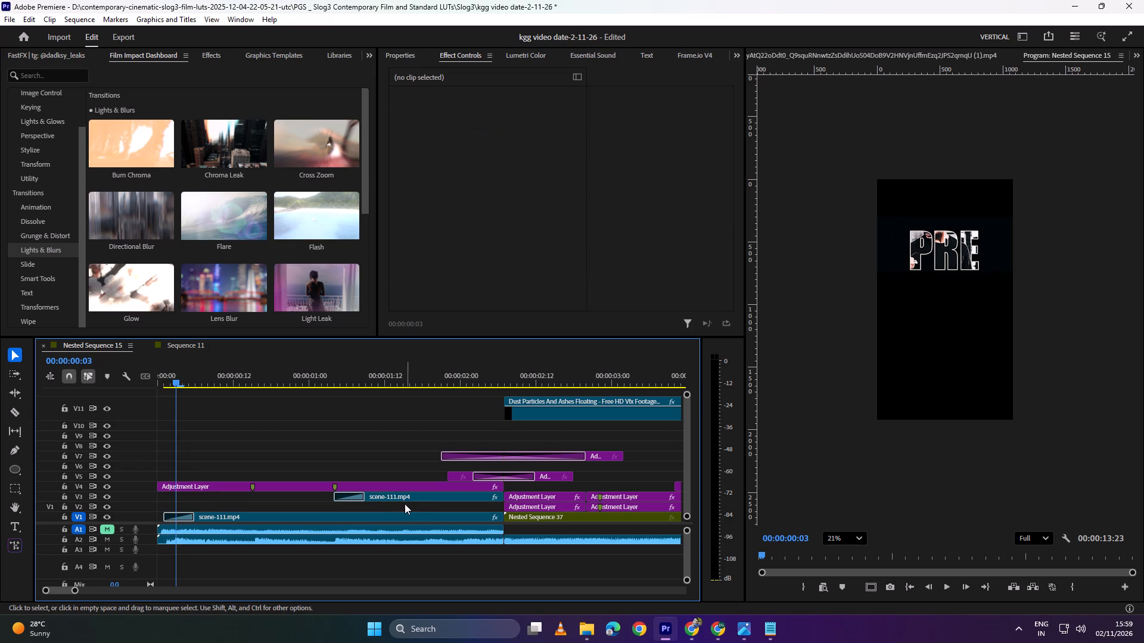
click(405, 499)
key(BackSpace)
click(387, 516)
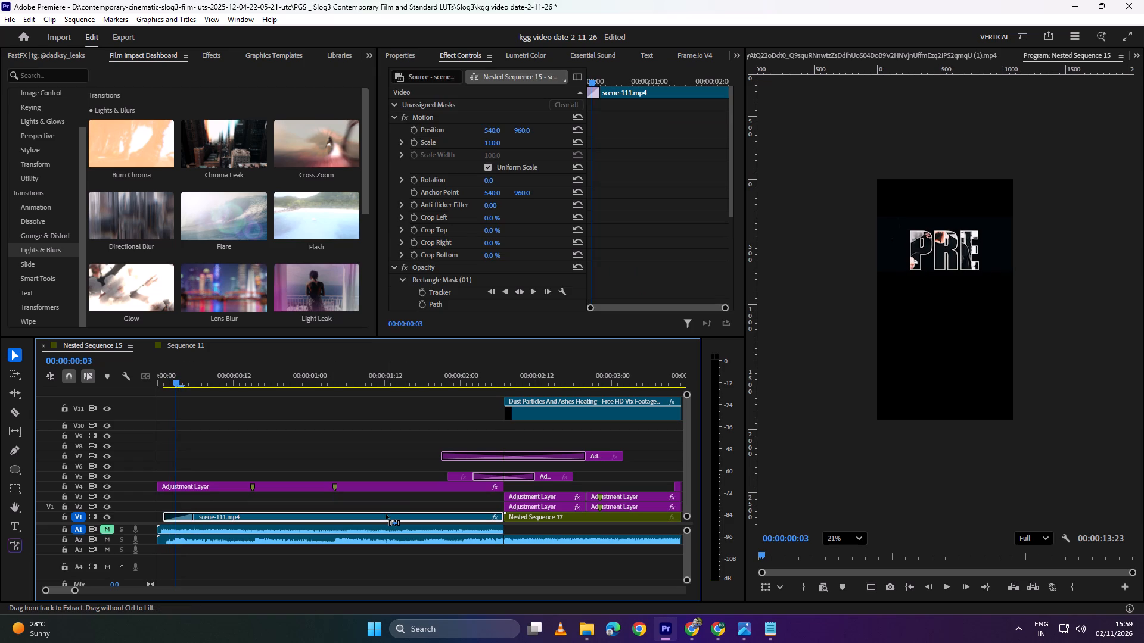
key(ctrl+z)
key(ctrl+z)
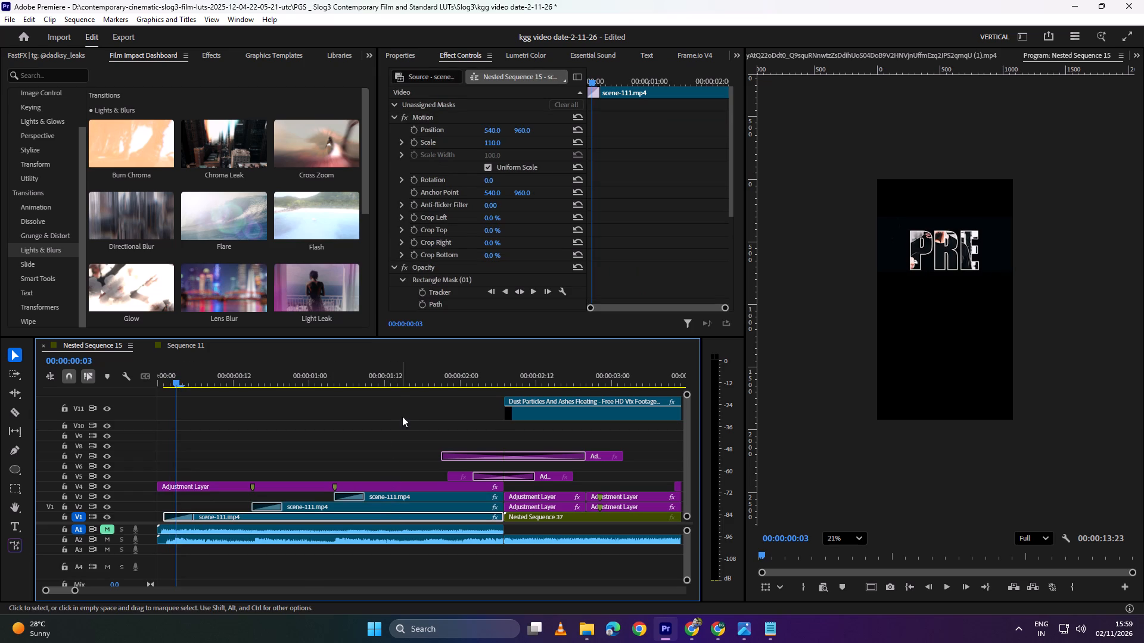
Play back the opening of Nested Sequence 15 and return the playhead to 00:00:00:00.
click(377, 512)
drag(260, 372, 110, 397)
key(space)
key(space)
drag(211, 380, 54, 398)
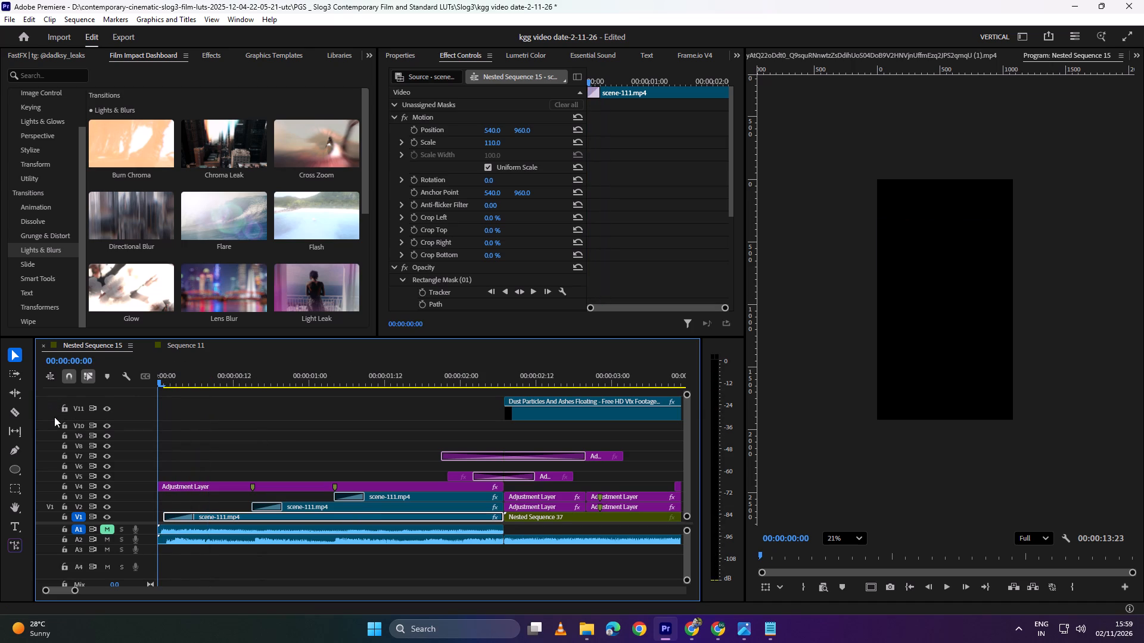
Bring Sequence 11.mp4 from the E:\KGG GYM folder into Nested Sequence 15, placing it on V10 at the sequence start.
click(573, 625)
click(1143, 0)
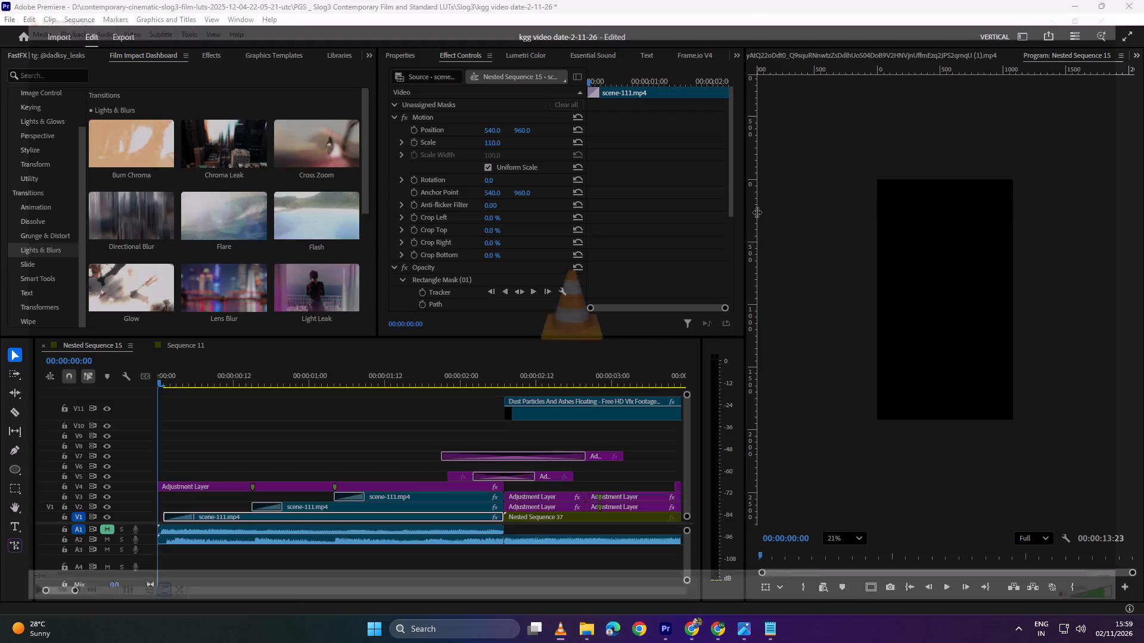
click(592, 625)
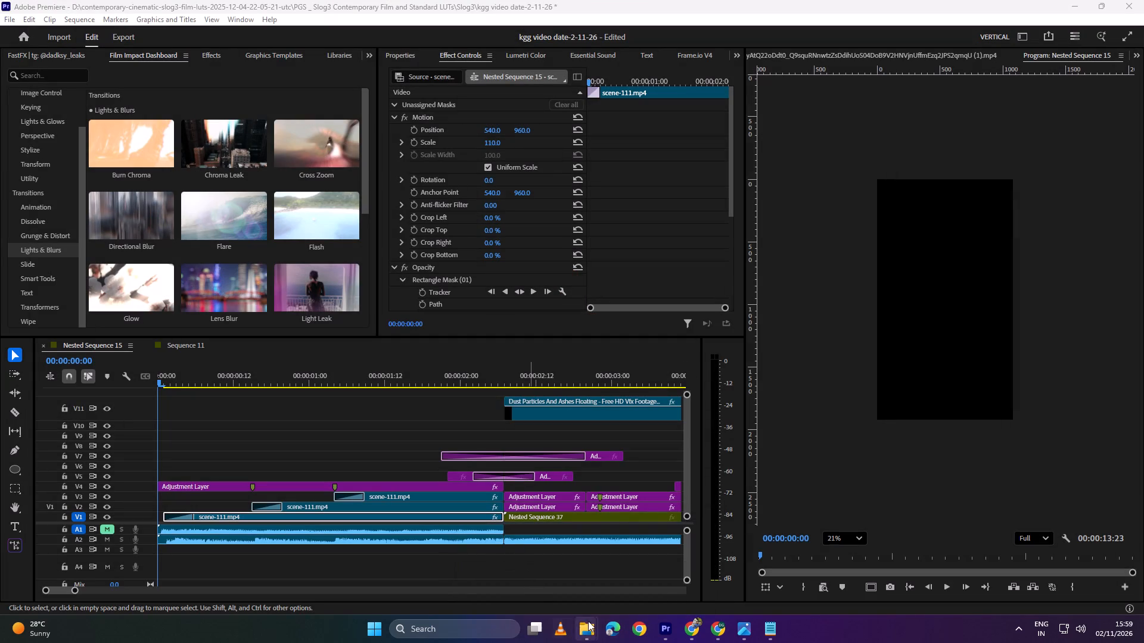
click(588, 623)
click(555, 607)
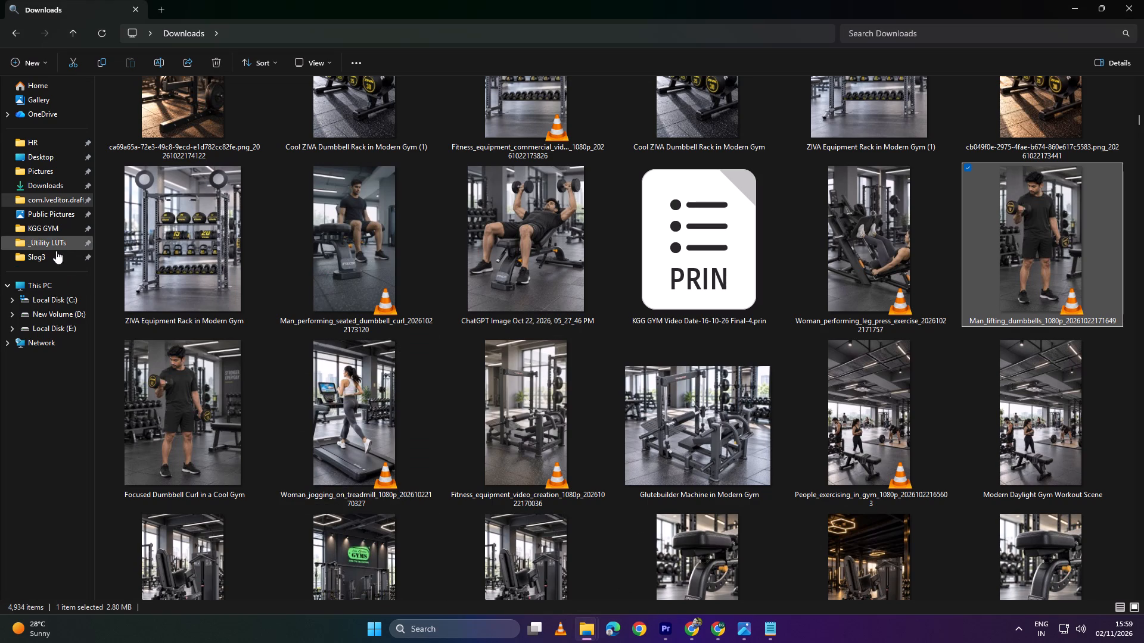
click(58, 229)
scroll(815, 413, down, 3)
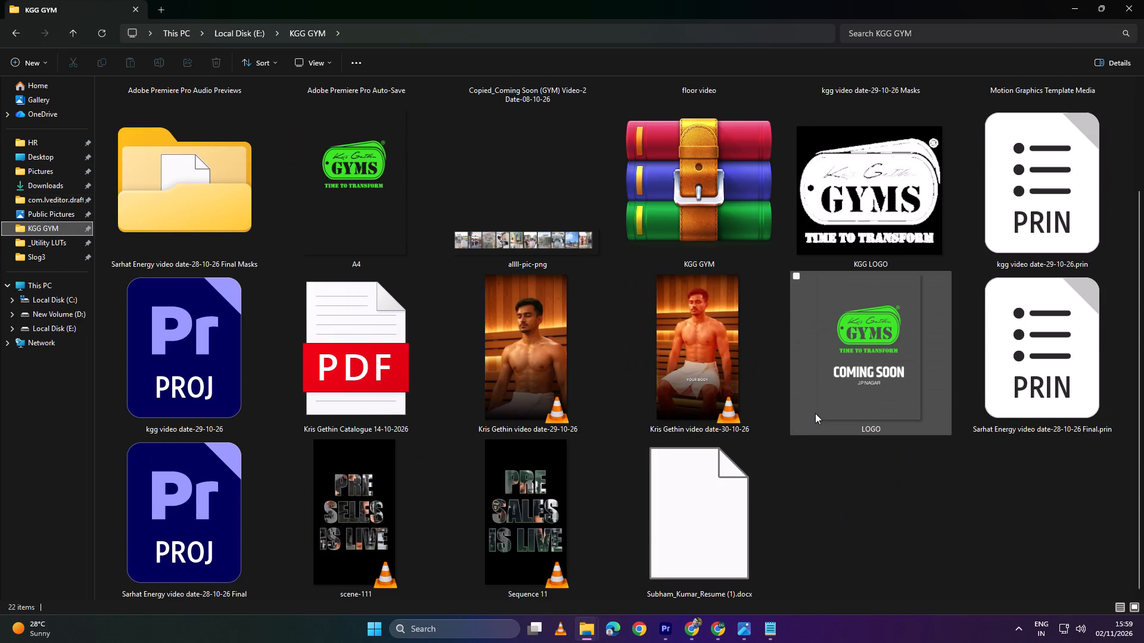
click(553, 525)
drag(537, 525, 613, 617)
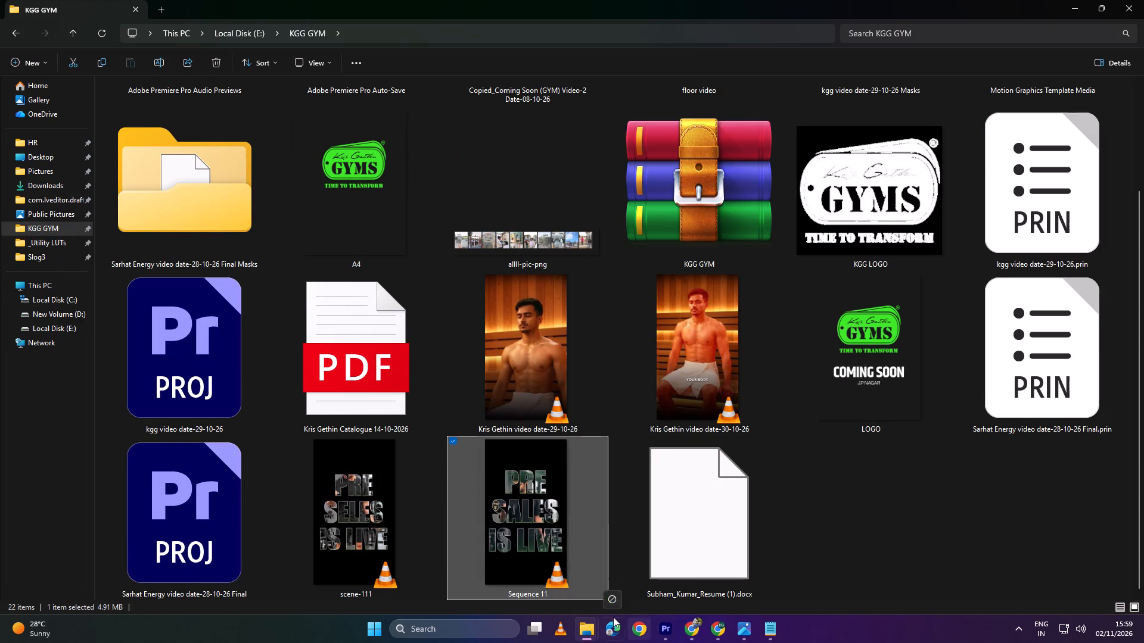
drag(613, 617, 292, 456)
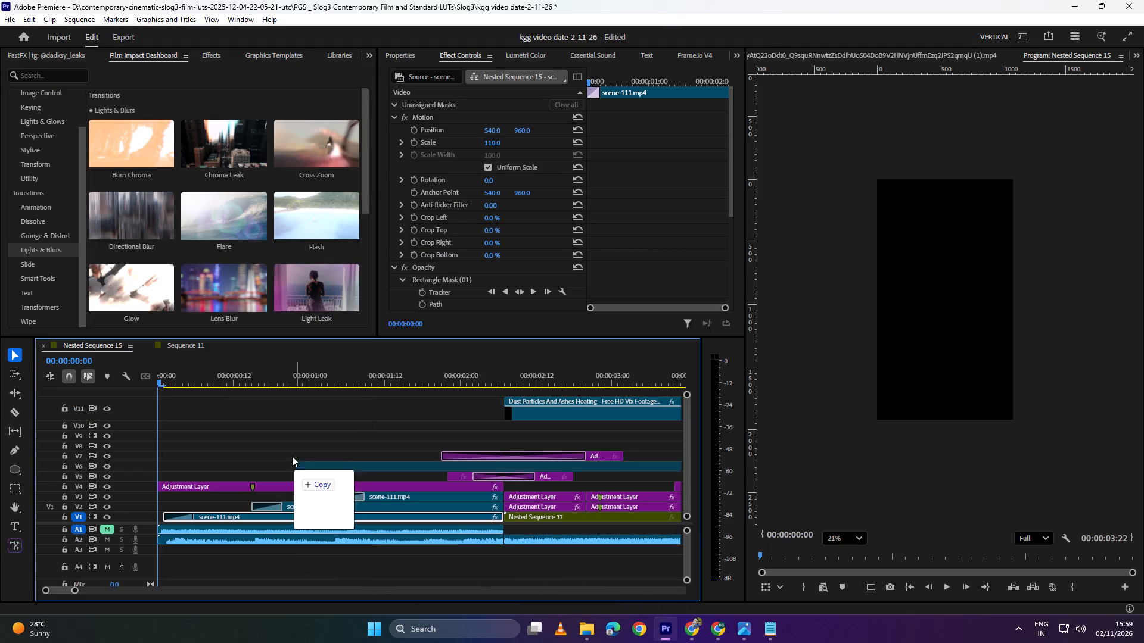
drag(292, 456, 128, 426)
alt+scroll(399, 443, down, 4)
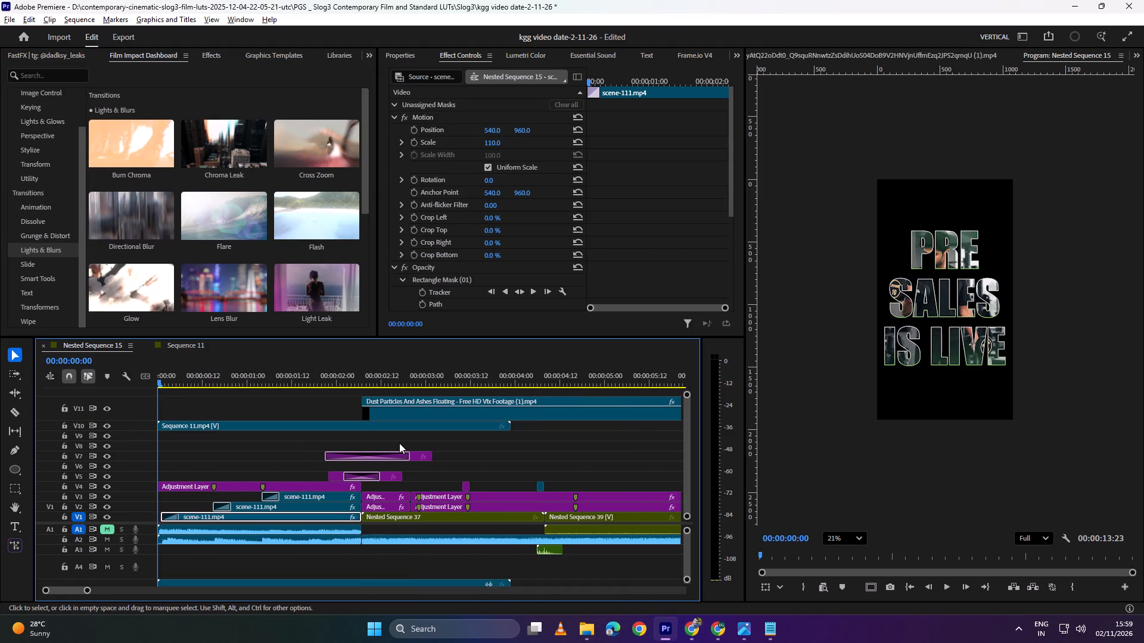
alt+scroll(399, 443, down, 5)
key(ctrl+z)
key(ctrl+shift+z)
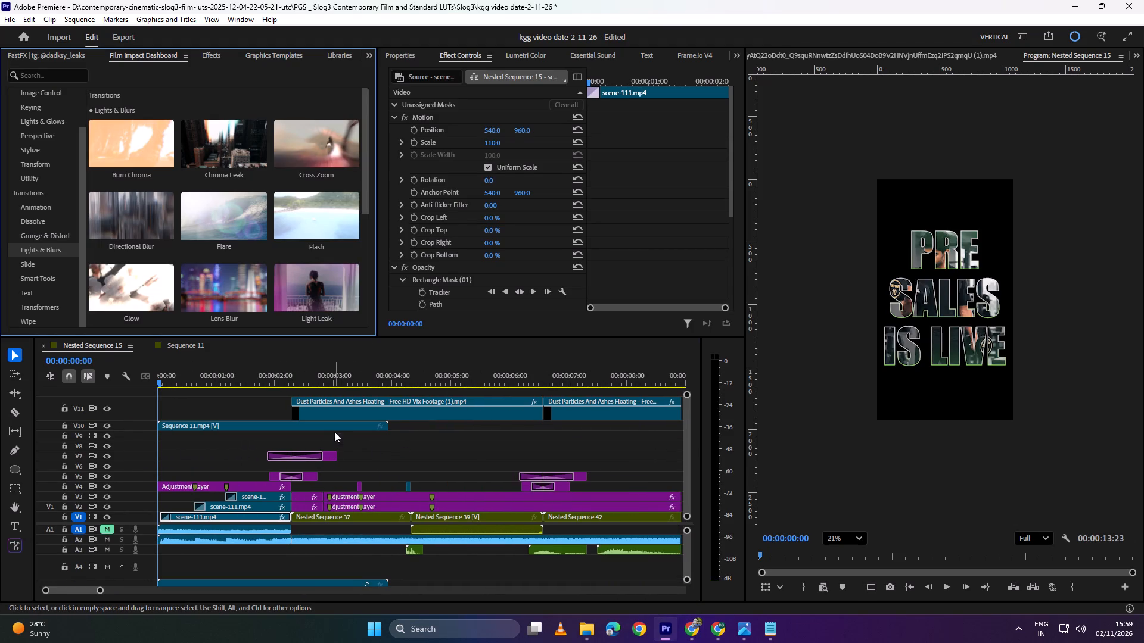
Unlink the Sequence 11.mp4 clip's video from its audio and delete the audio part.
click(340, 427)
right_click(340, 427)
click(375, 226)
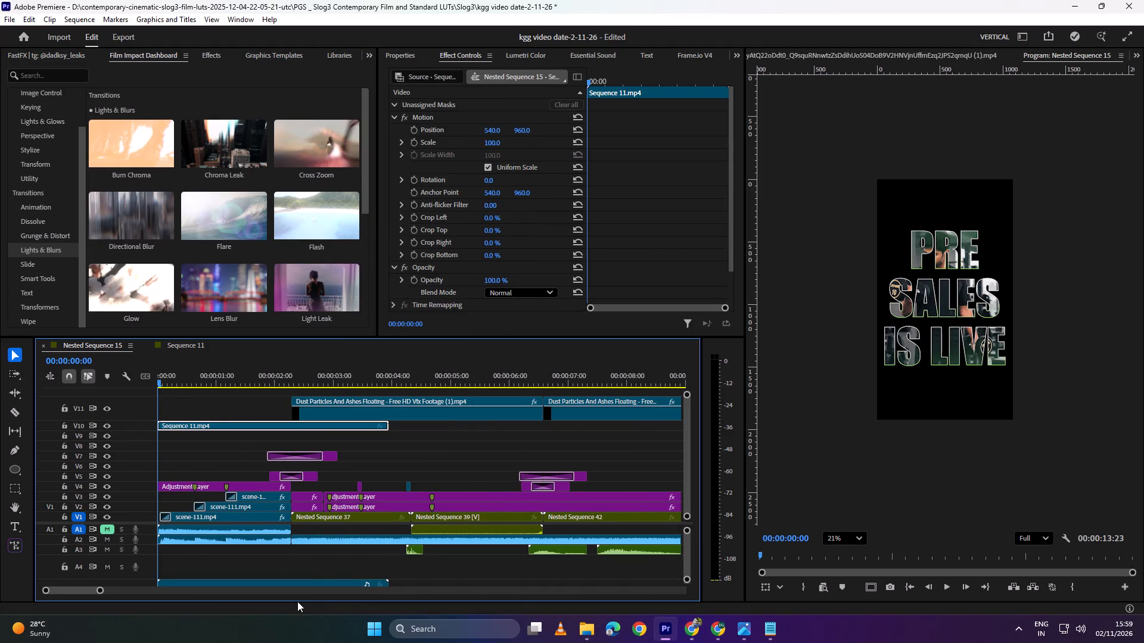
drag(342, 572, 321, 584)
key(BackSpace)
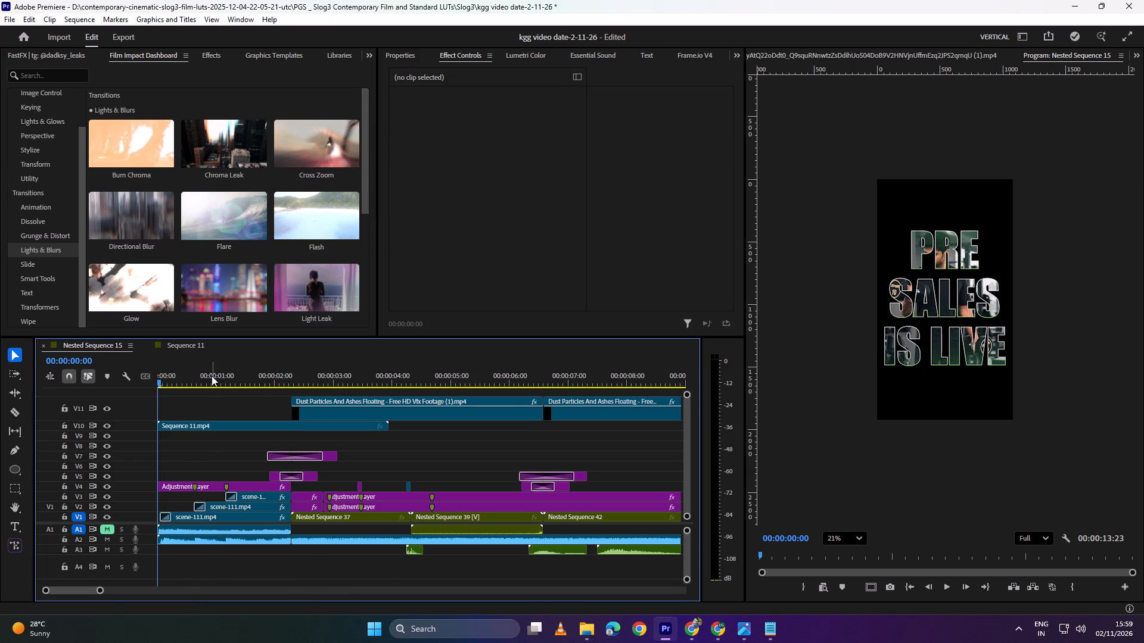
Trim the start of the Sequence 11.mp4 clip on V10 to line up with the start of the V1 scene-111.mp4 clip.
drag(212, 376, 117, 389)
alt+scroll(140, 423, up, 10)
alt+scroll(142, 422, down, 5)
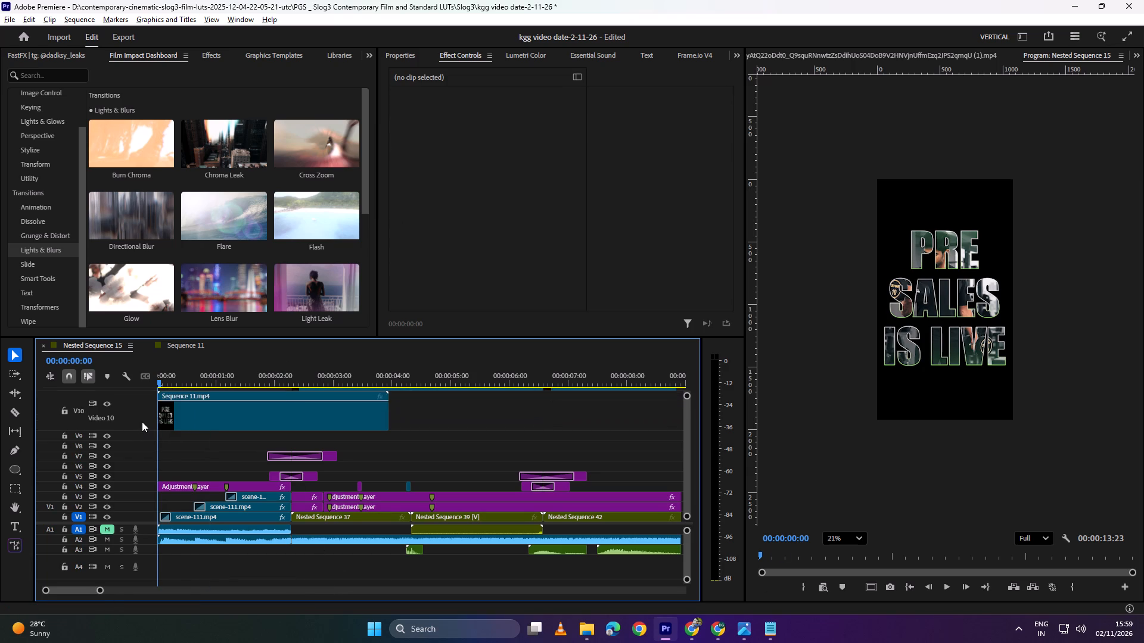
alt+scroll(142, 422, down, 7)
alt+scroll(197, 433, up, 16)
drag(156, 375, 166, 377)
key(c)
click(166, 426)
key(v)
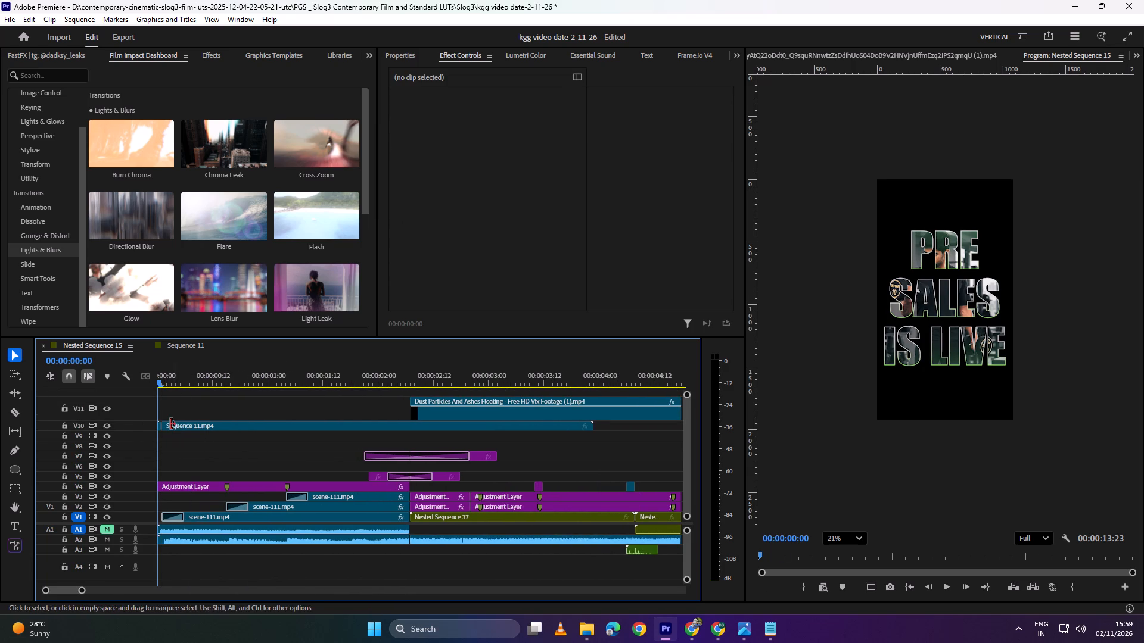
drag(181, 424, 172, 424)
drag(182, 425, 188, 426)
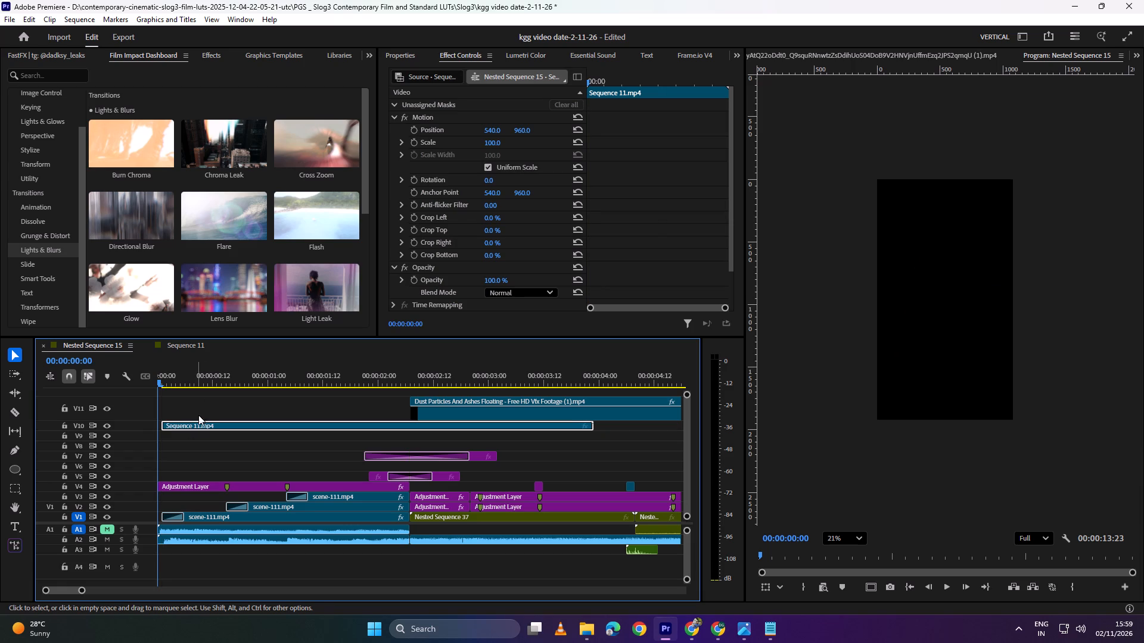
Split Sequence 11.mp4 on V10 at the points where the V2 and V3 scene-111.mp4 clips begin.
key(c)
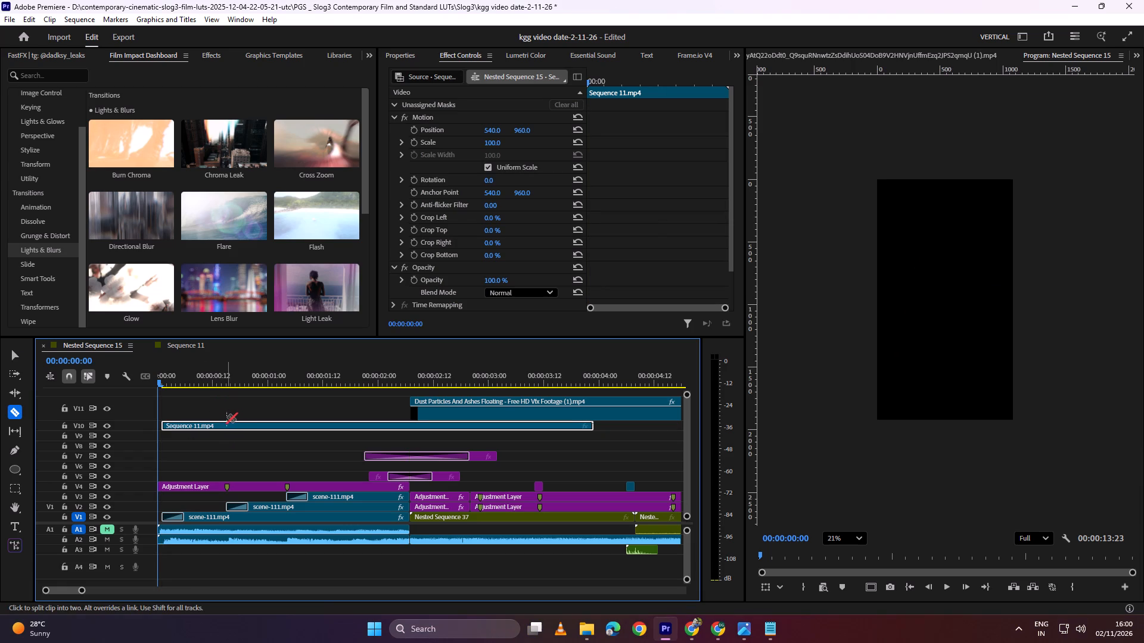
click(225, 426)
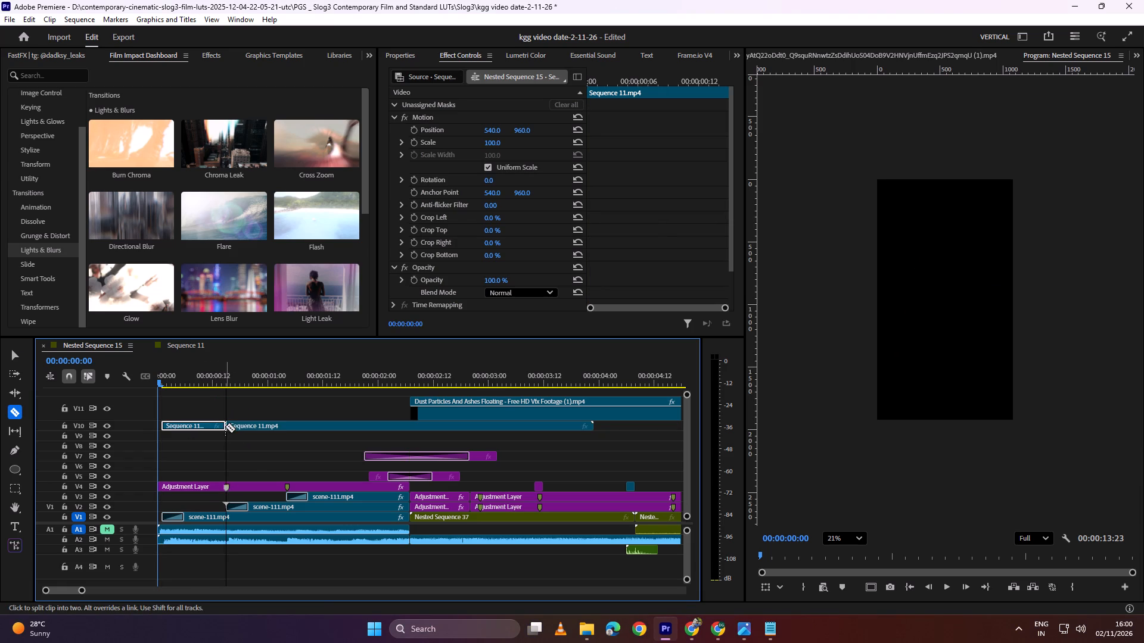
click(283, 426)
key(v)
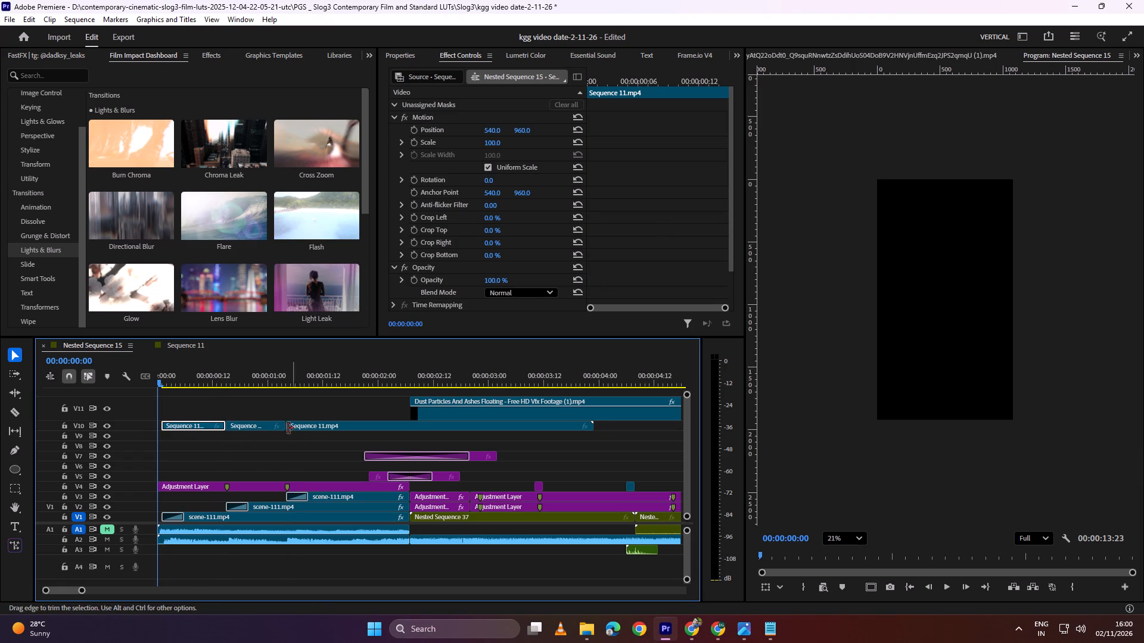
Move the middle Sequence 11.mp4 segment to V9, and place the first segment on V1 over the opening of scene-111.mp4.
drag(245, 426, 245, 416)
drag(253, 413, 253, 438)
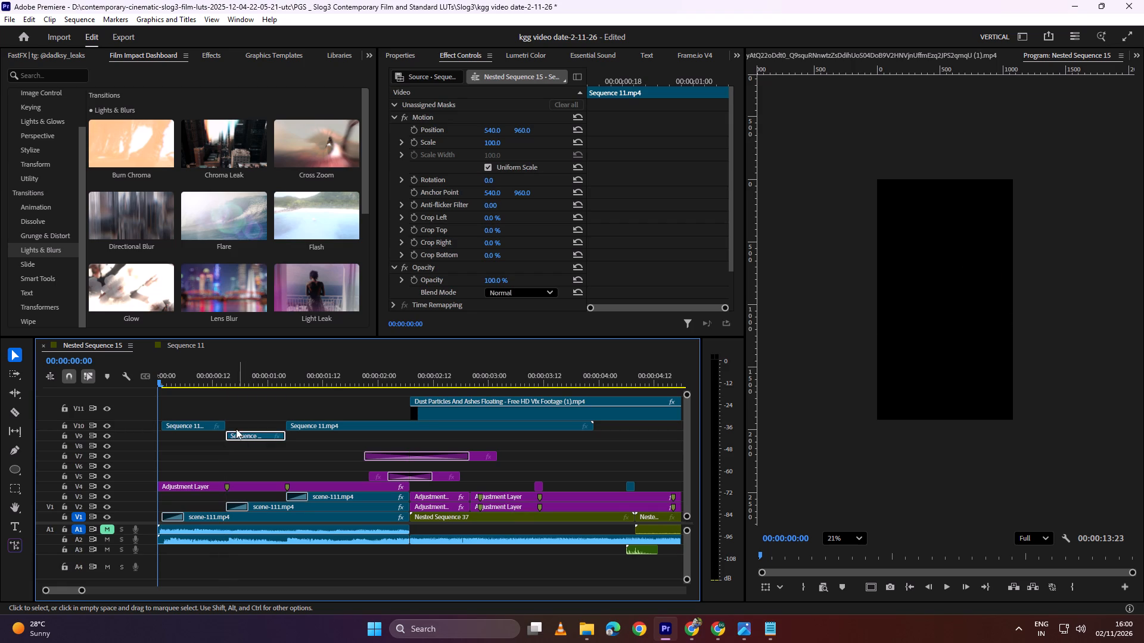
drag(200, 427, 200, 486)
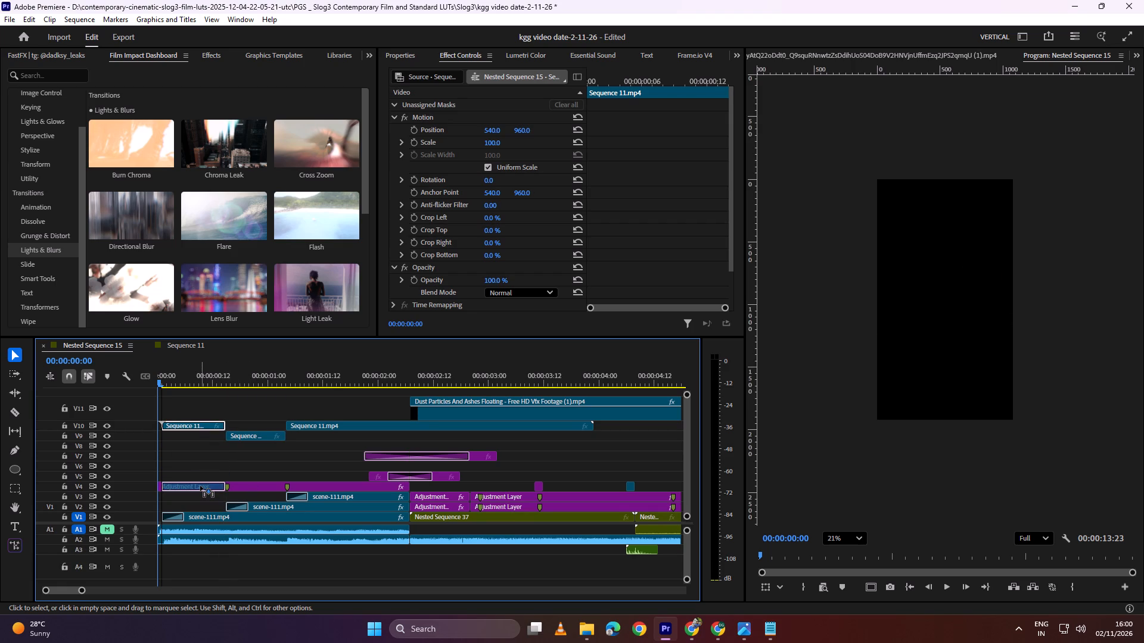
drag(200, 486, 198, 518)
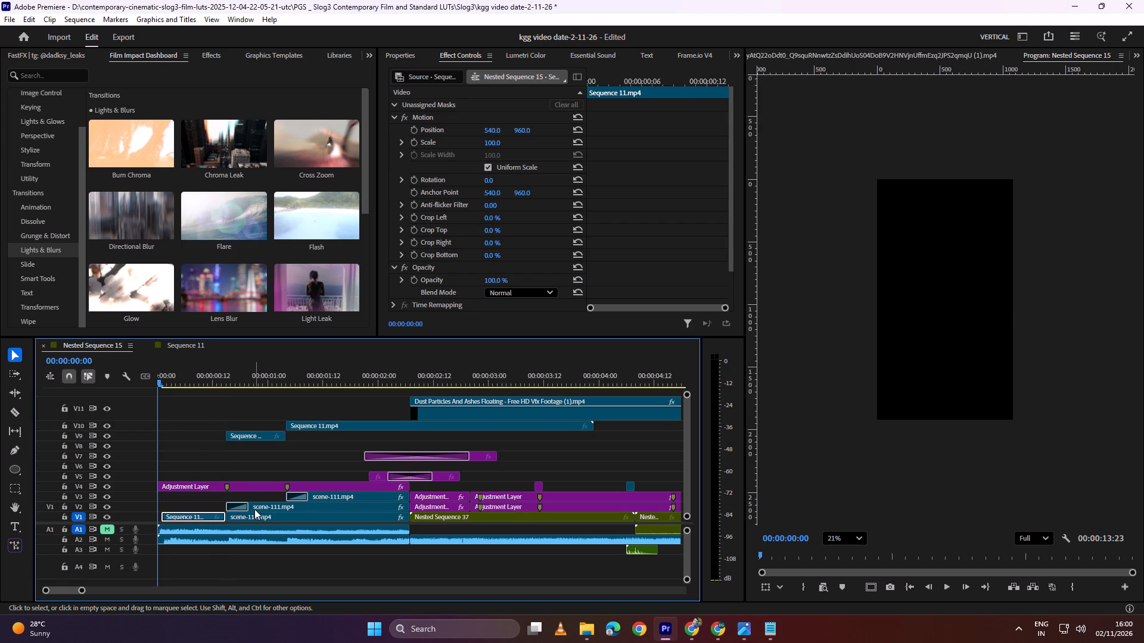
Delete the scene-111.mp4 clips on V2 and V3.
click(257, 508)
key(BackSpace)
click(318, 498)
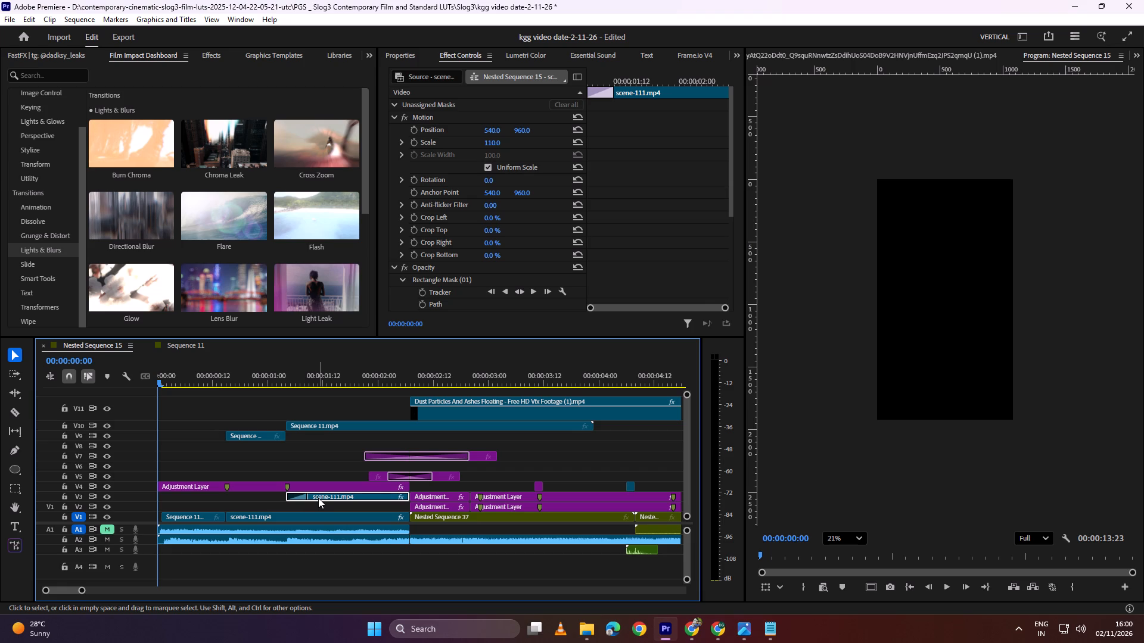
key(BackSpace)
Move the V9 Sequence 11.mp4 segment down to V2 and extend its end to where Nested Sequence 37 begins.
drag(268, 437, 266, 484)
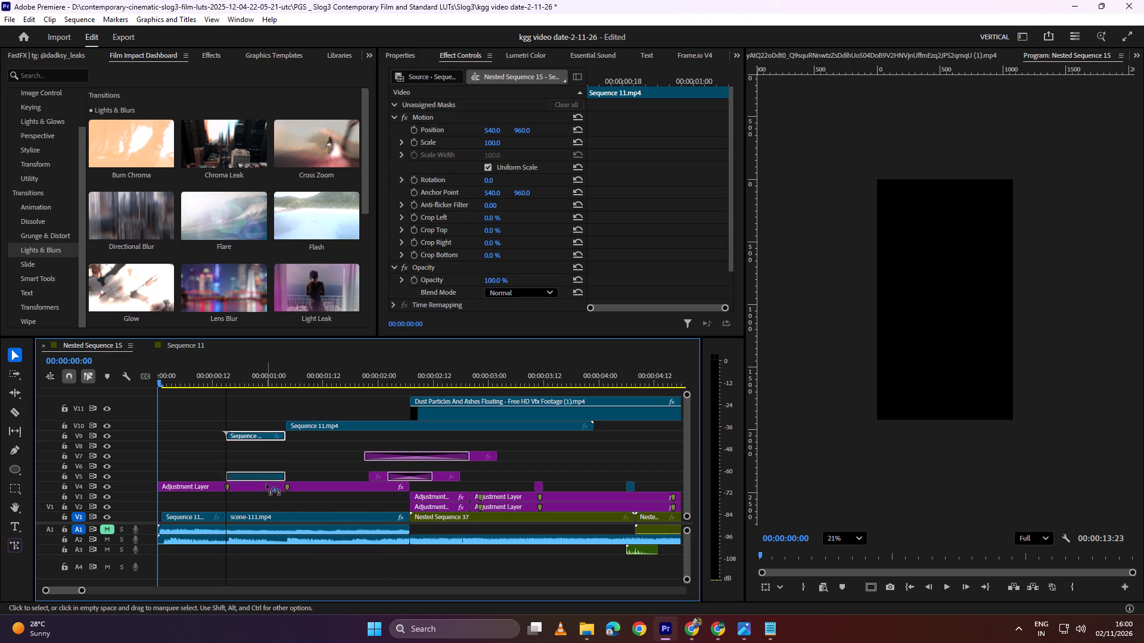
drag(266, 484, 264, 504)
drag(288, 506, 501, 513)
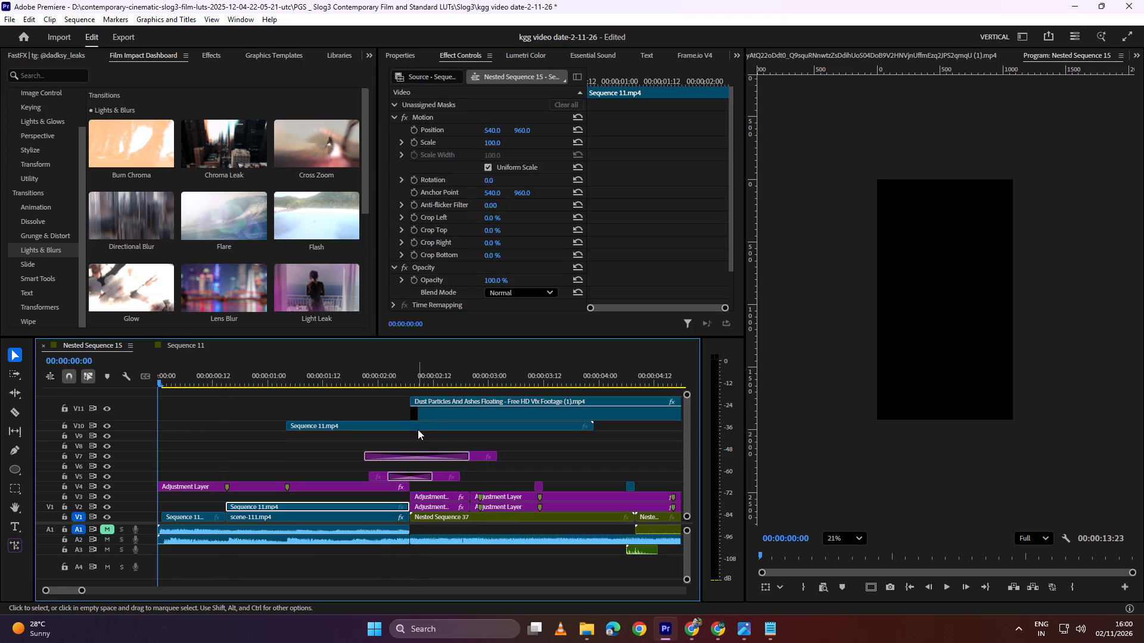
Cut the V10 Sequence 11.mp4 segment back to where Nested Sequence 37 begins and move it down to V3.
click(418, 429)
click(413, 426)
key(x)
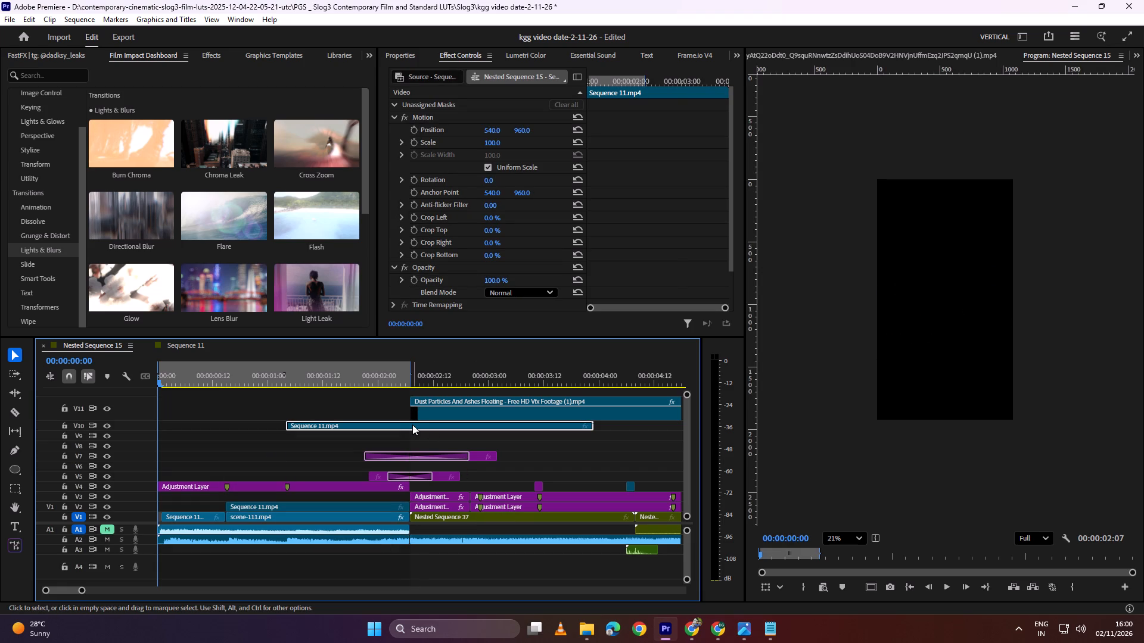
click(412, 424)
key(c)
click(412, 424)
key(v)
click(432, 429)
key(BackSpace)
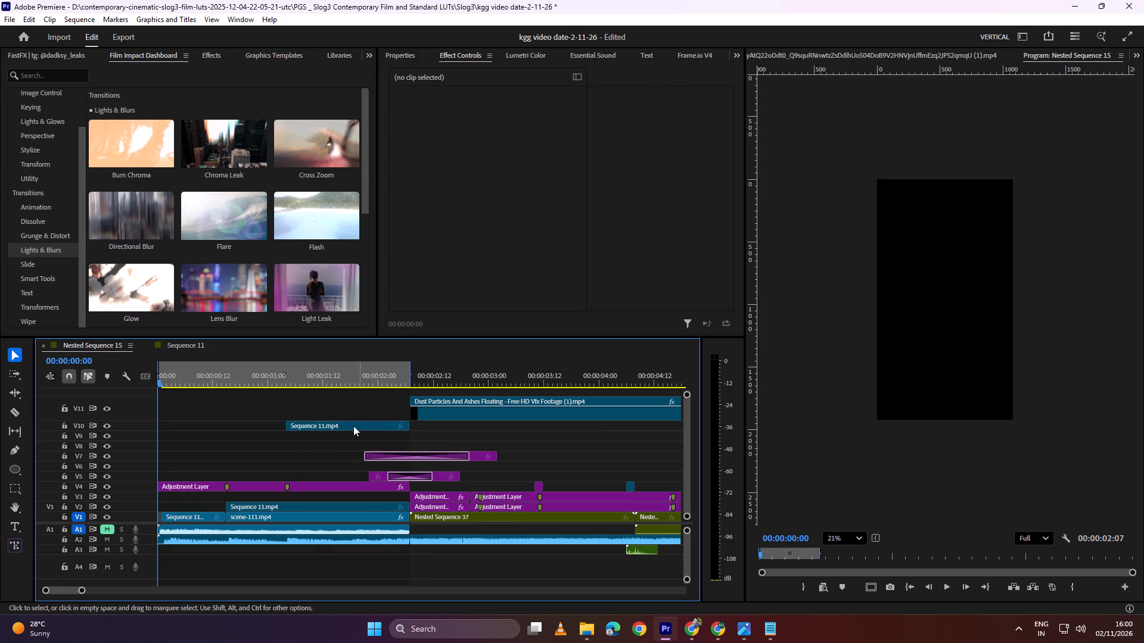
drag(353, 426, 353, 499)
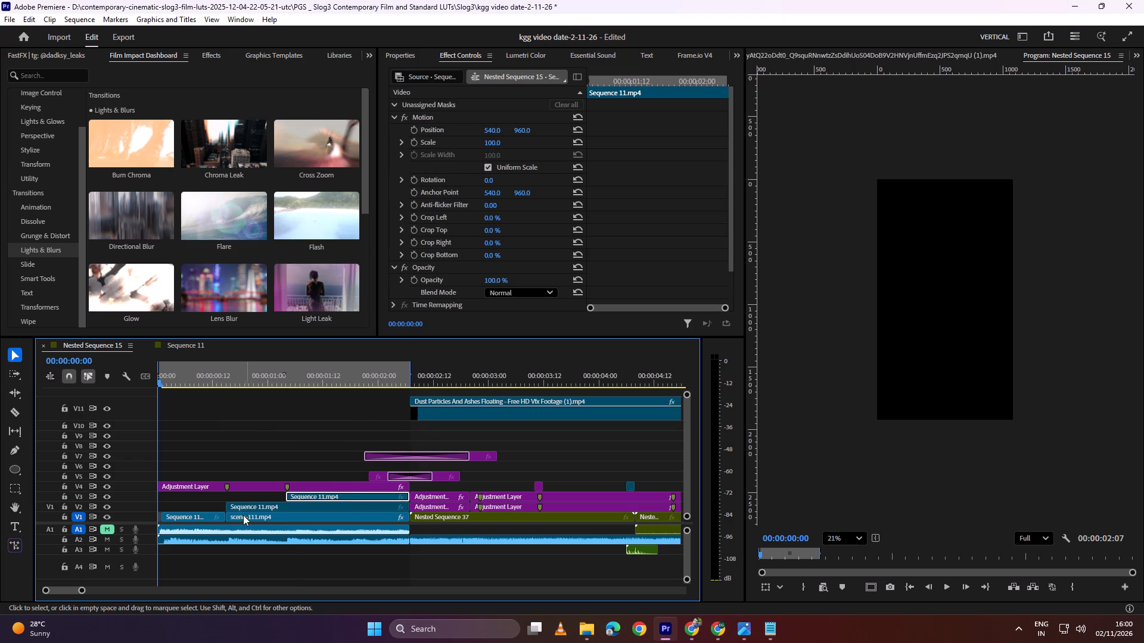
Replace the remaining scene-111.mp4 clip on V1 by deleting it and extending the Sequence 11.mp4 segment to Nested Sequence 37.
click(245, 516)
key(BackSpace)
drag(231, 519, 519, 510)
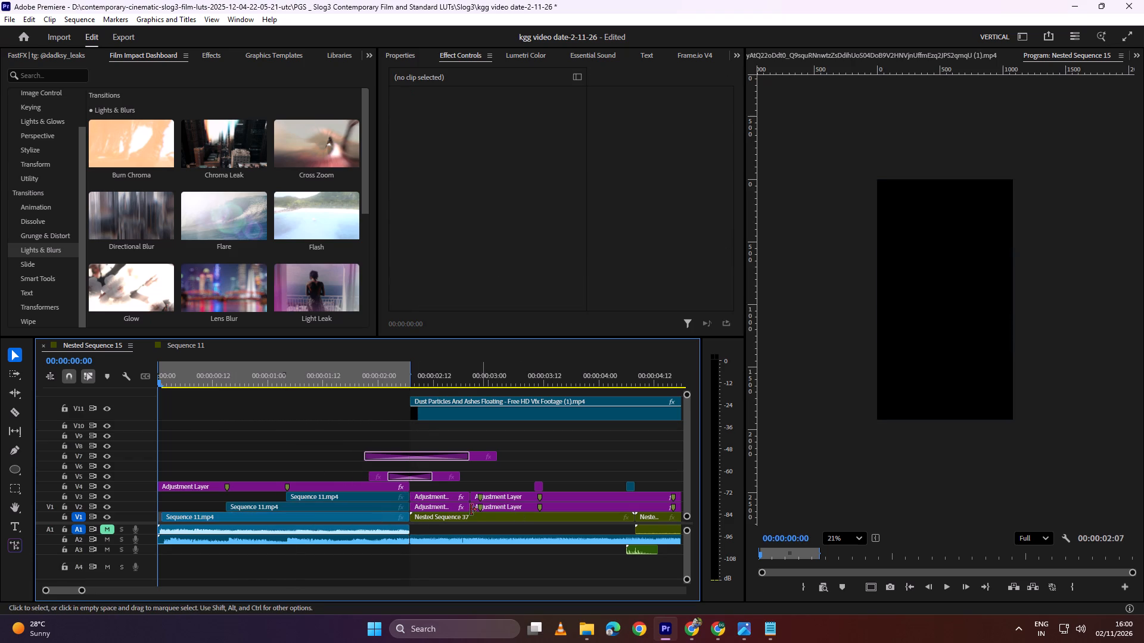
Apply the Grunge transition to the starts of all three Sequence 11.mp4 clips and shorten it to about 11 frames.
click(310, 516)
shift+click(307, 505)
shift+click(315, 497)
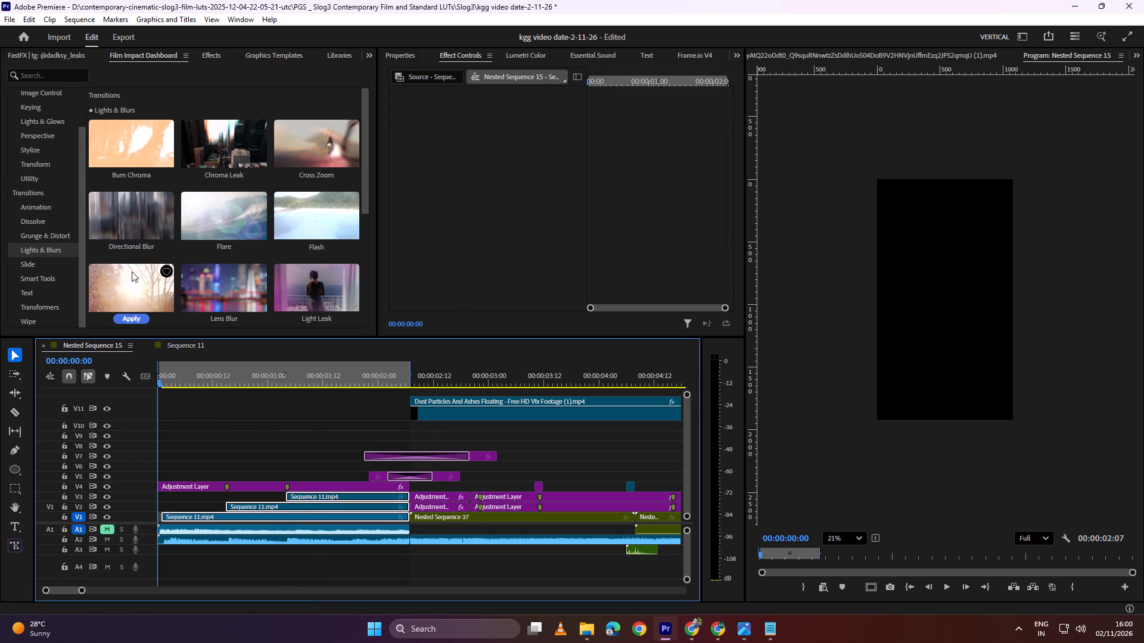
click(55, 263)
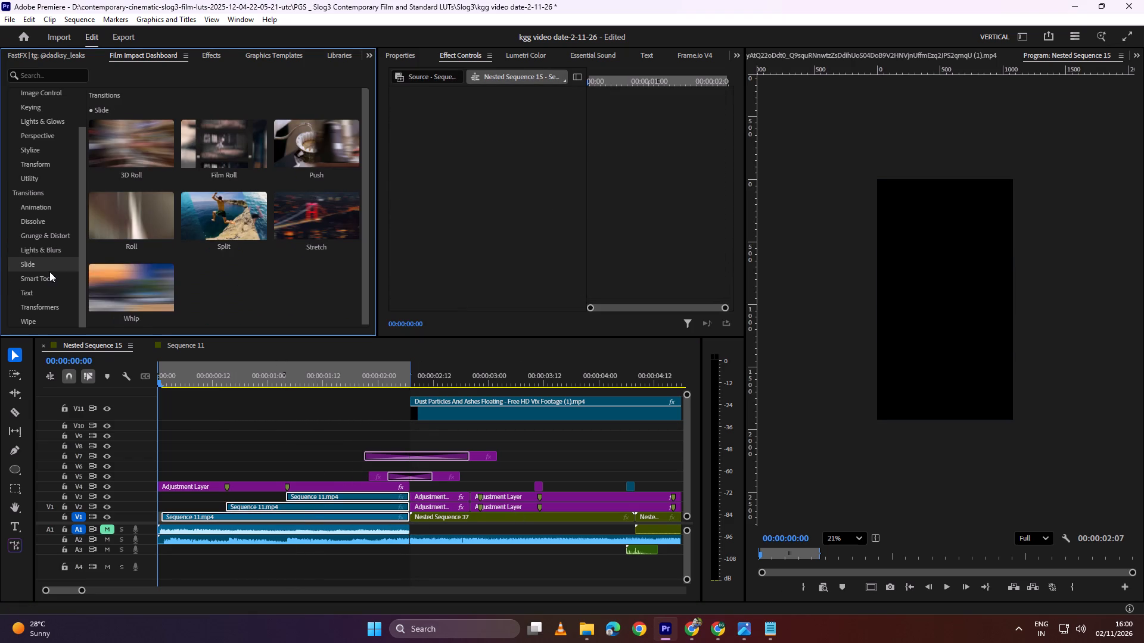
click(49, 272)
click(41, 263)
click(52, 252)
click(33, 209)
click(41, 224)
click(41, 233)
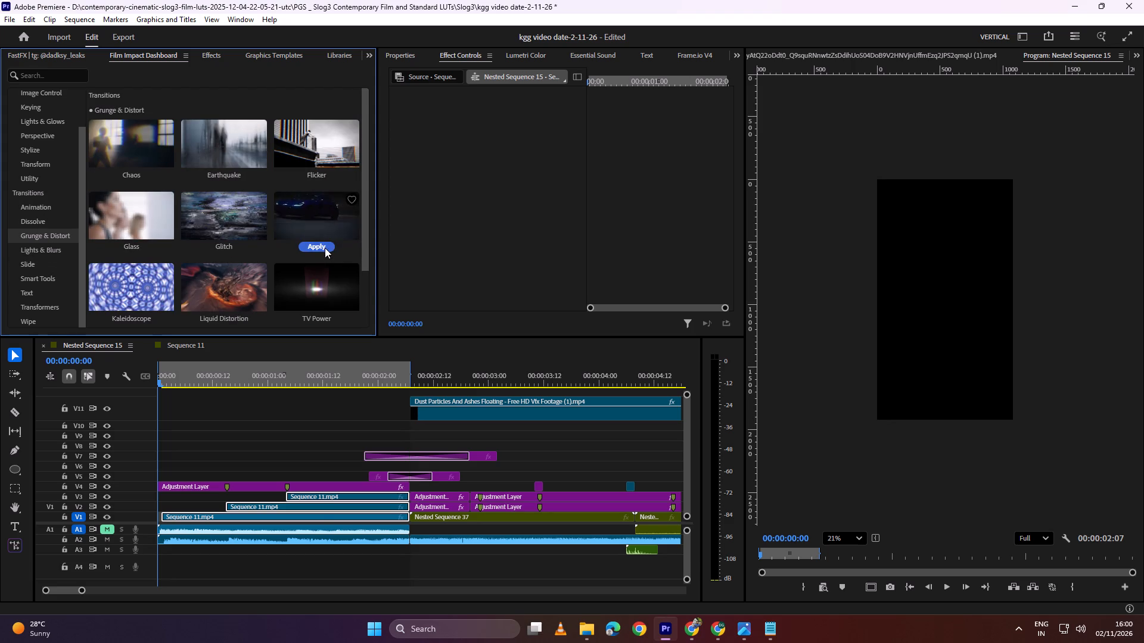
click(325, 247)
drag(398, 498, 396, 498)
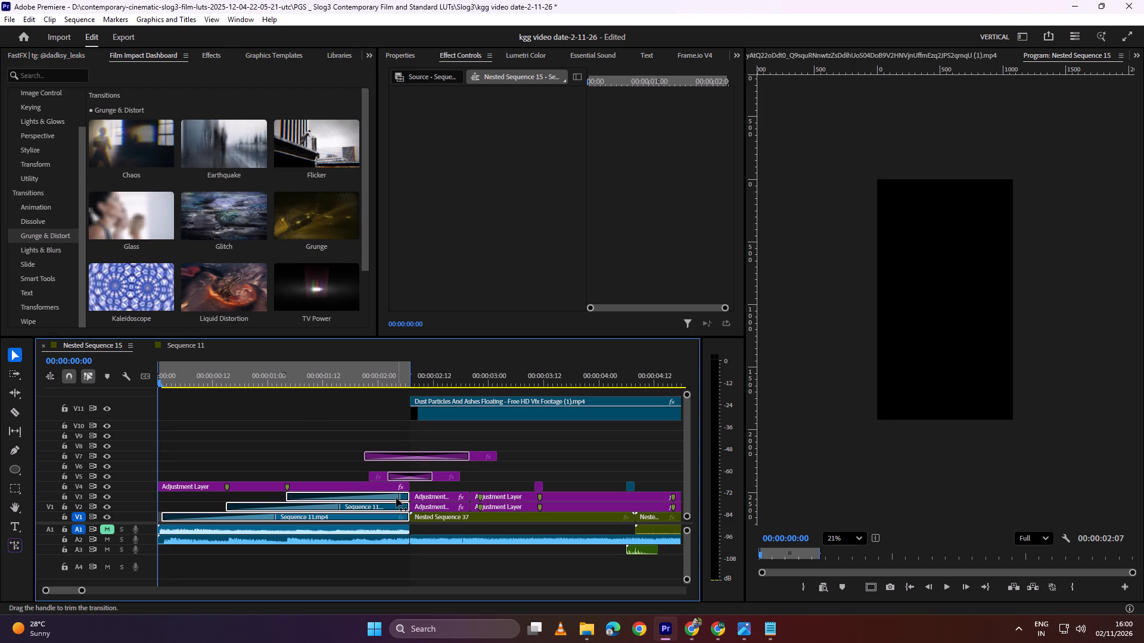
drag(396, 498, 335, 497)
Play to about 00:00:00:14 and draw a rectangular opacity mask around the word PRE on the V1 Sequence 11.mp4 clip.
drag(243, 382, 102, 376)
key(space)
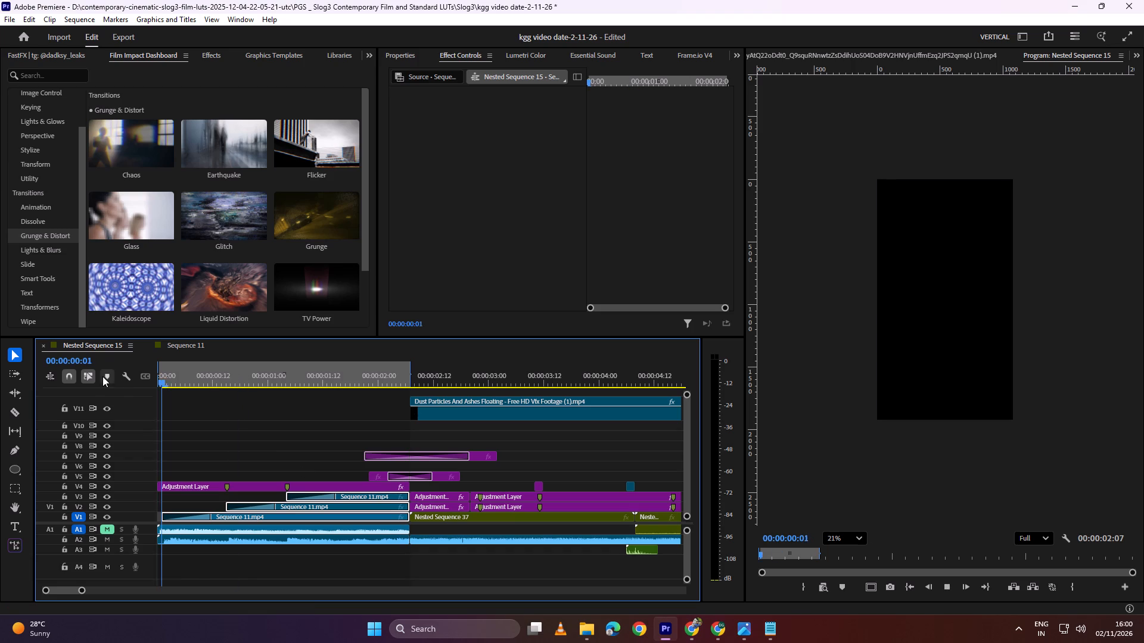
key(space)
alt+scroll(226, 524, up, 8)
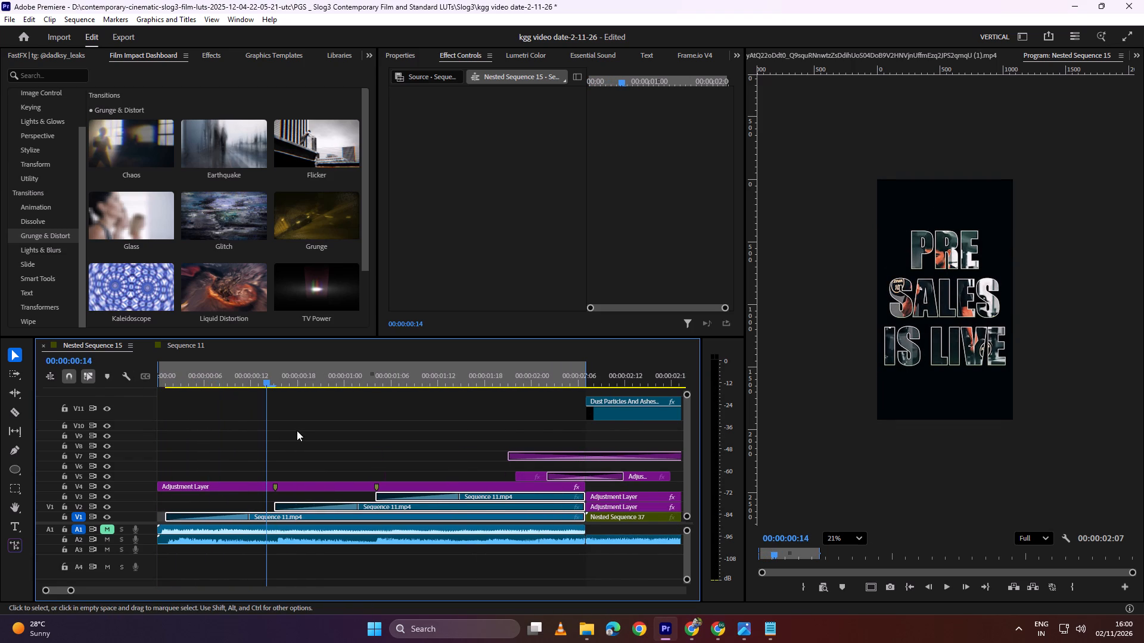
click(297, 430)
click(276, 518)
click(20, 491)
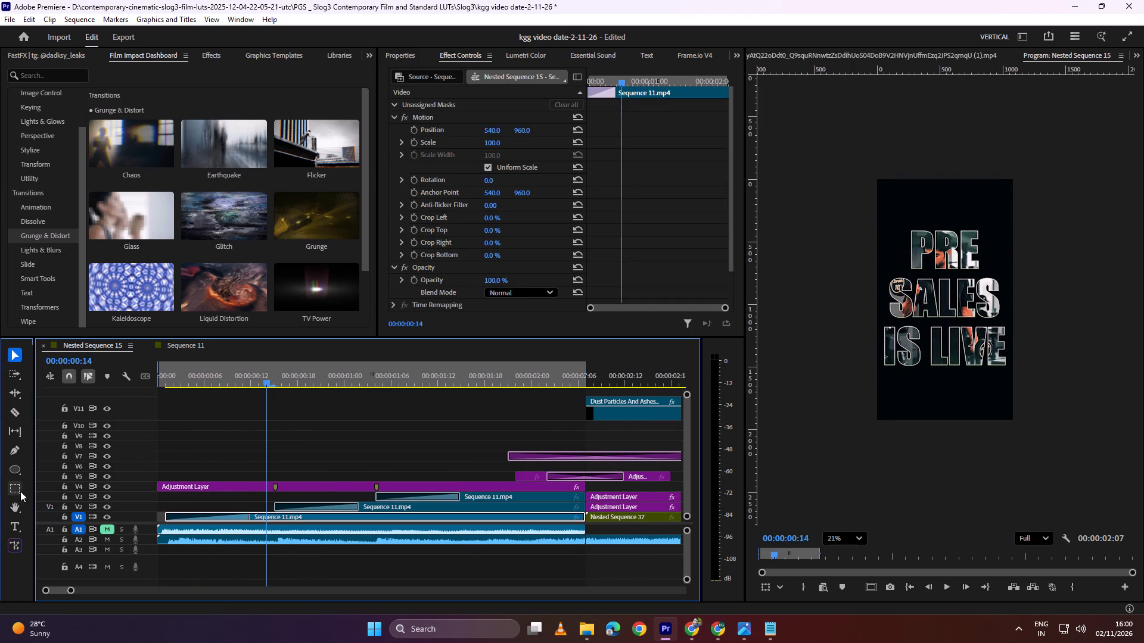
scroll(465, 242, down, 1)
click(441, 254)
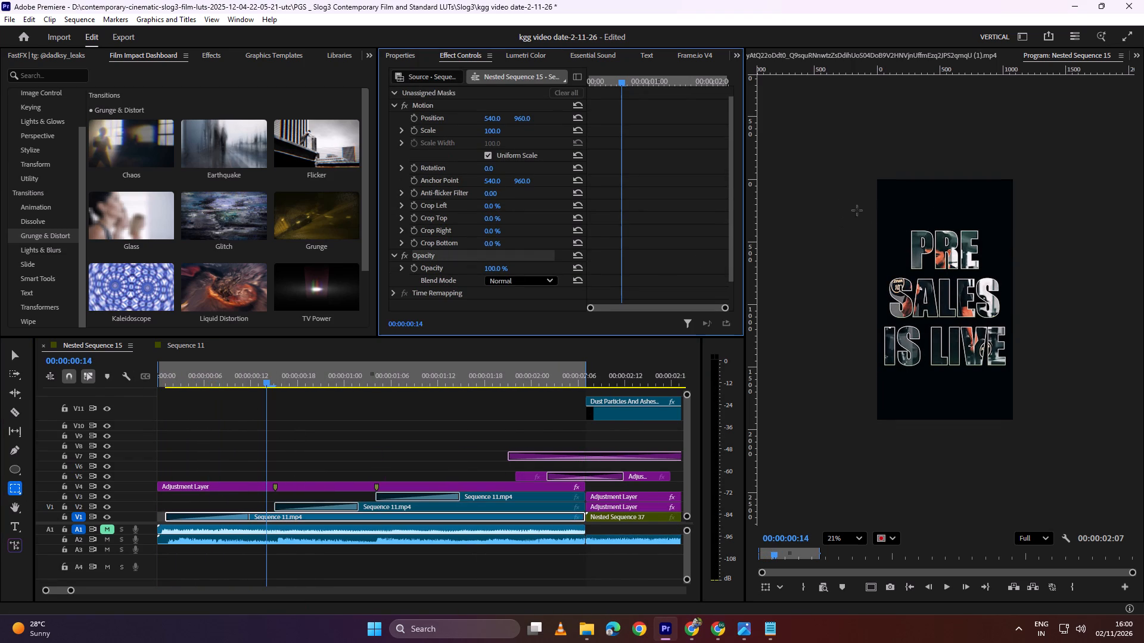
drag(834, 202, 1031, 274)
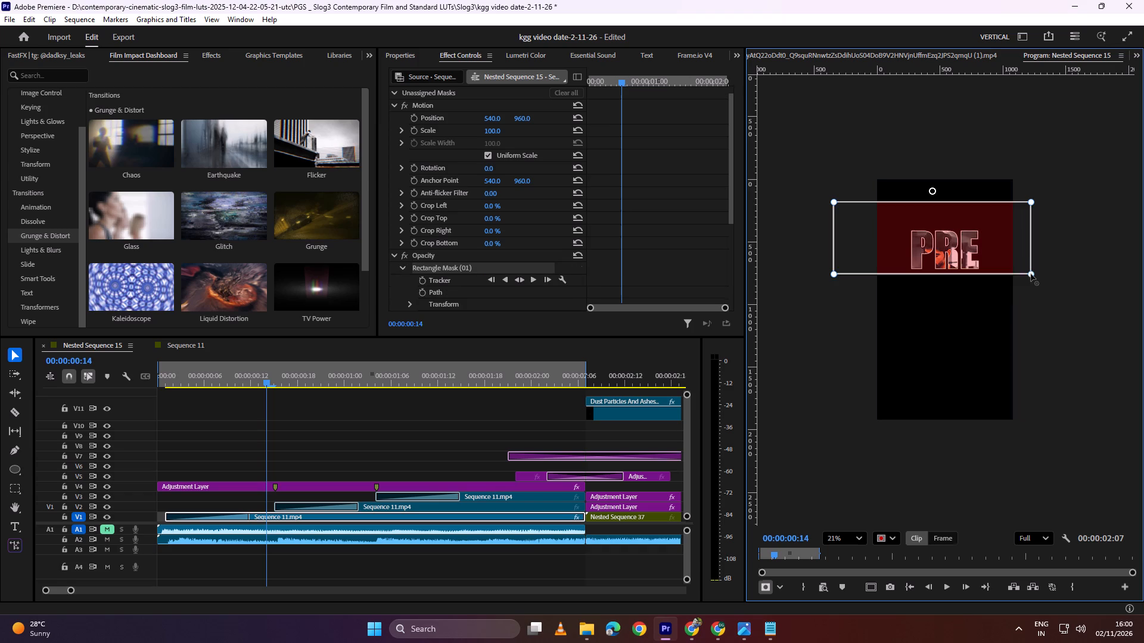
Draw a rectangular opacity mask around the word SALES on the V2 Sequence 11.mp4 clip at 00:00:00:21.
click(381, 507)
scroll(452, 199, down, 4)
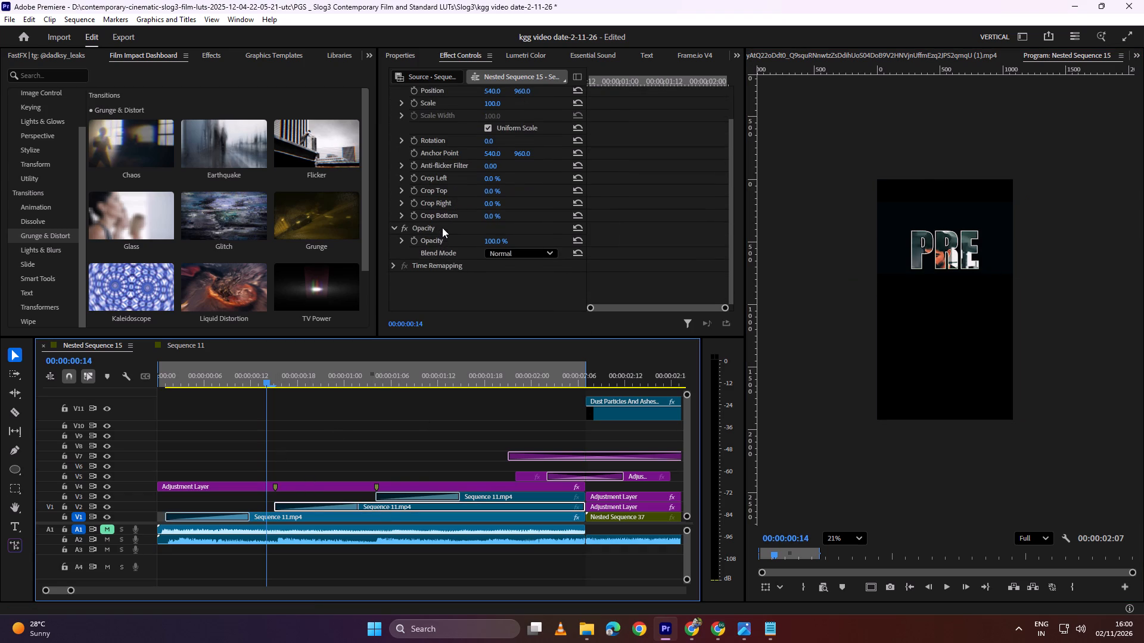
click(442, 227)
drag(303, 376, 322, 378)
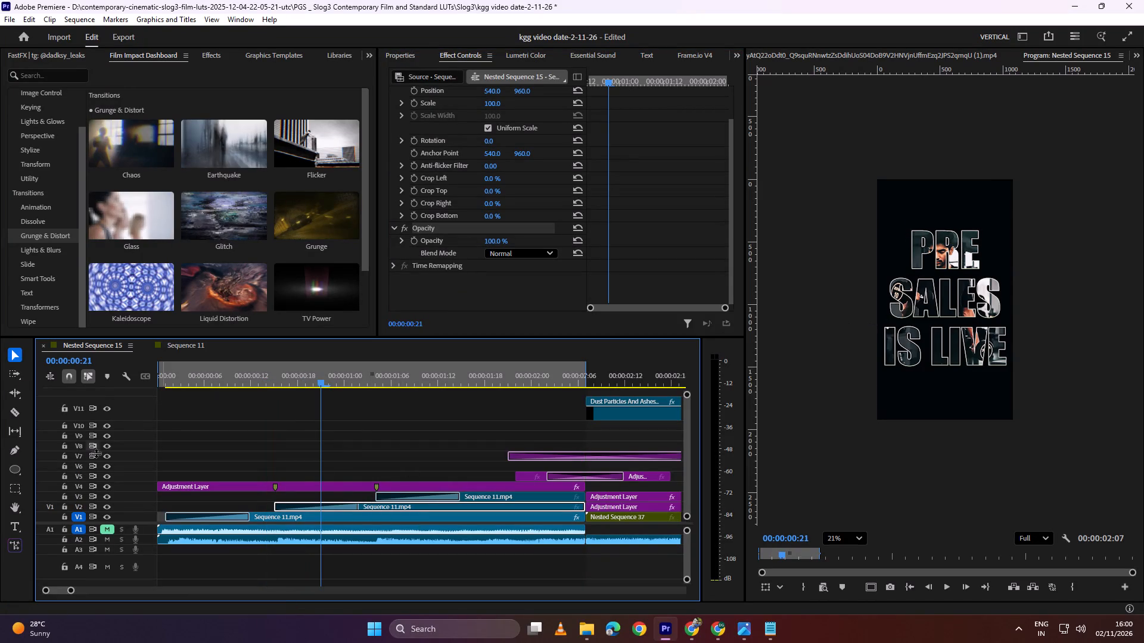
click(11, 488)
drag(841, 277, 1012, 278)
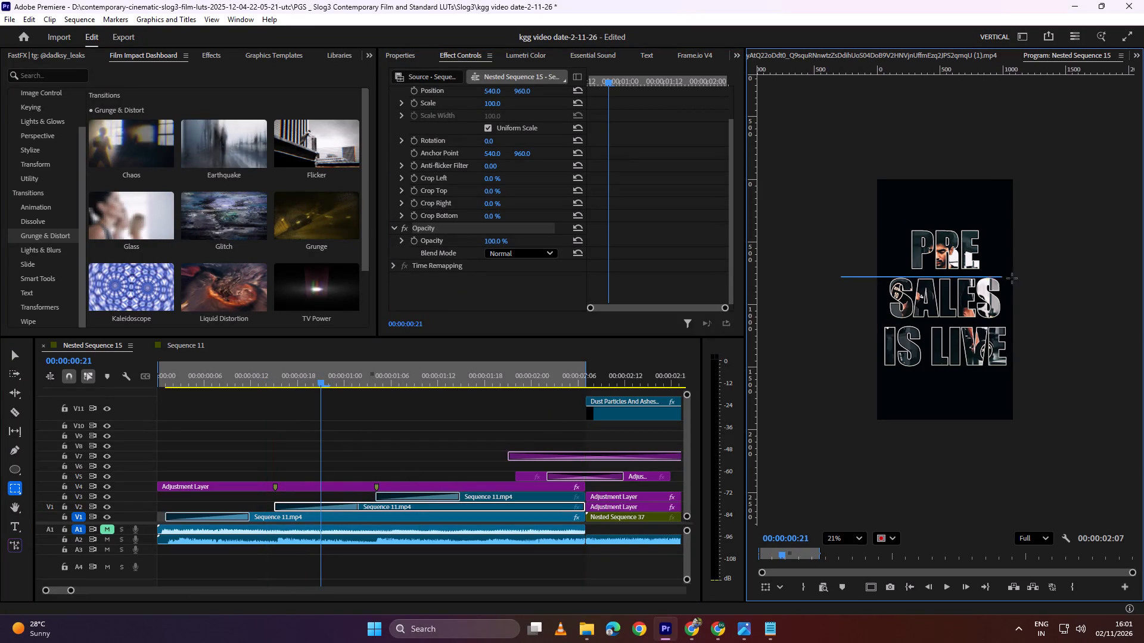
drag(1012, 278, 1052, 324)
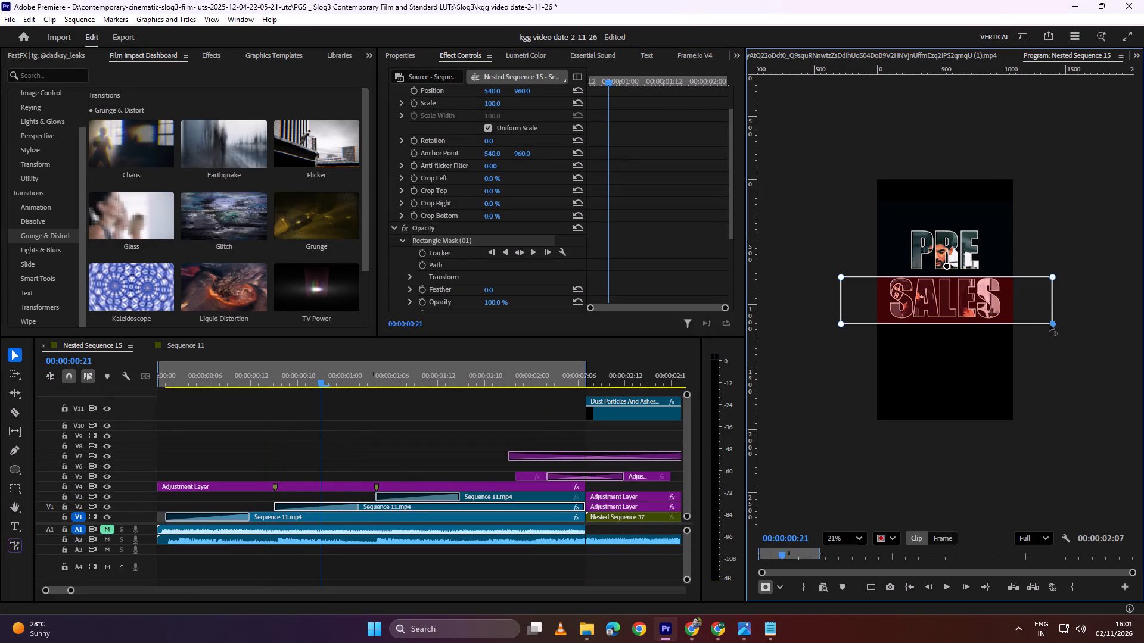
Nudge the SALES mask slightly upward so it meets the lower edge of the PRE mask.
key(Up)
key(Up)
key(Up)
key(Up)
key(Up)
key(Up)
key(Up)
key(Up)
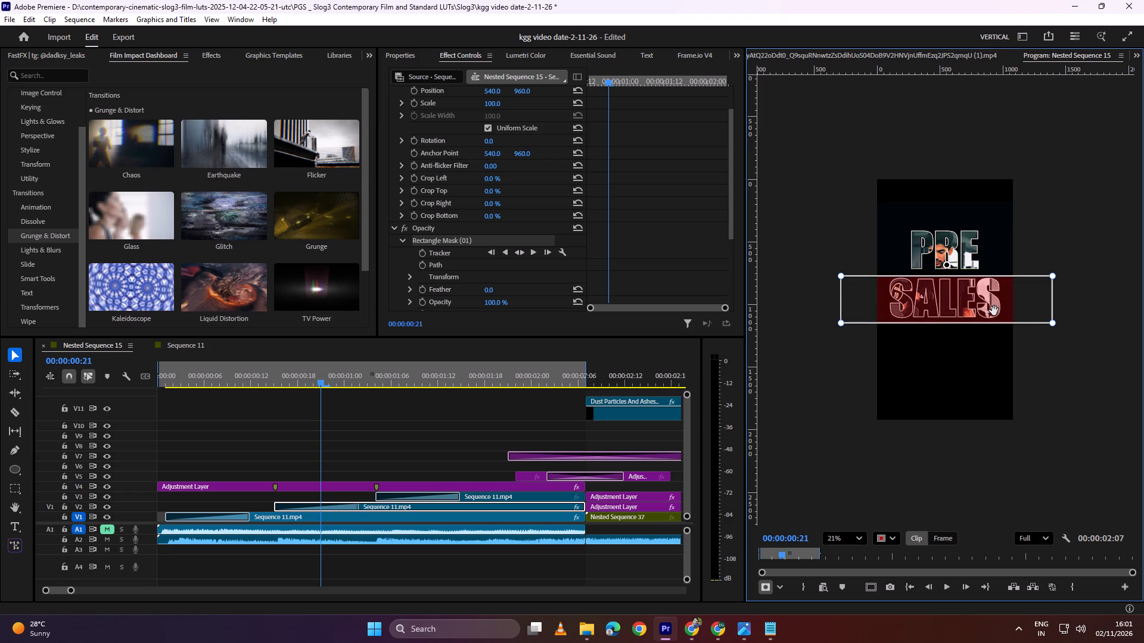
key(Up)
key(Up)
key(Up)
key(Up)
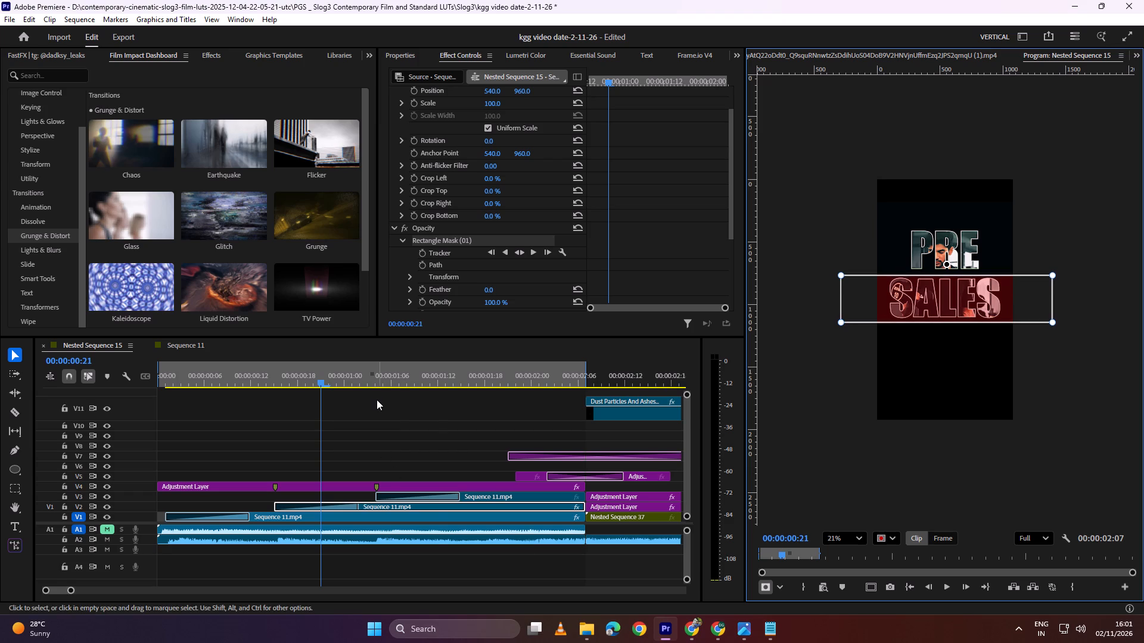
Draw a rectangular mask around IS LIVE on the V3 Sequence 11.mp4 clip at 00:00:01:12 and assign it to Opacity.
drag(388, 379, 434, 385)
click(494, 497)
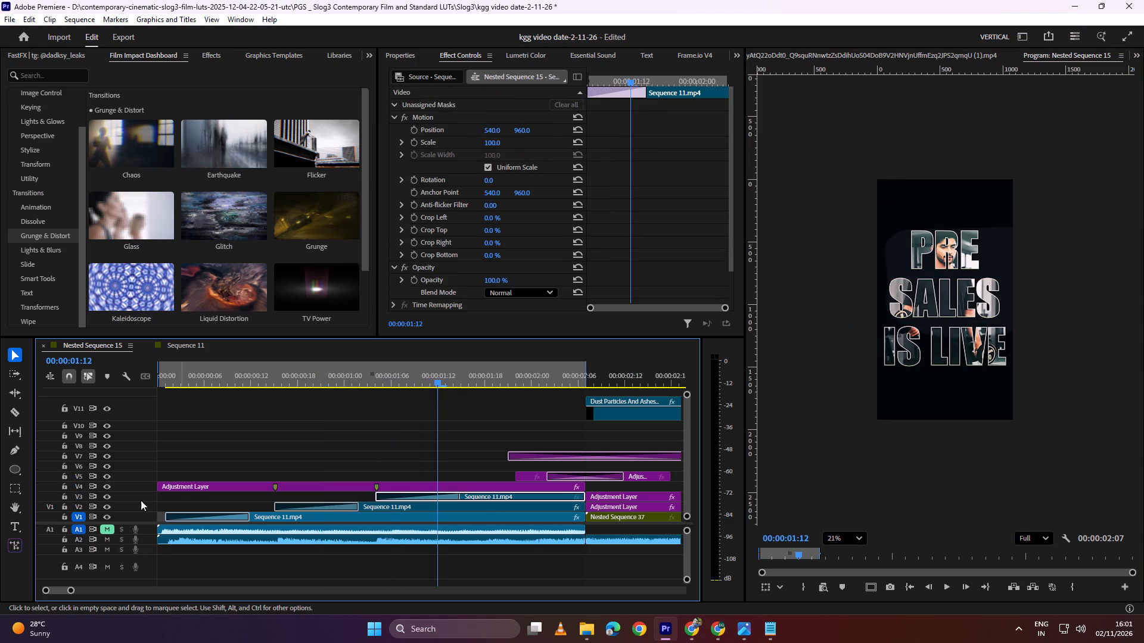
click(20, 487)
drag(862, 370, 868, 370)
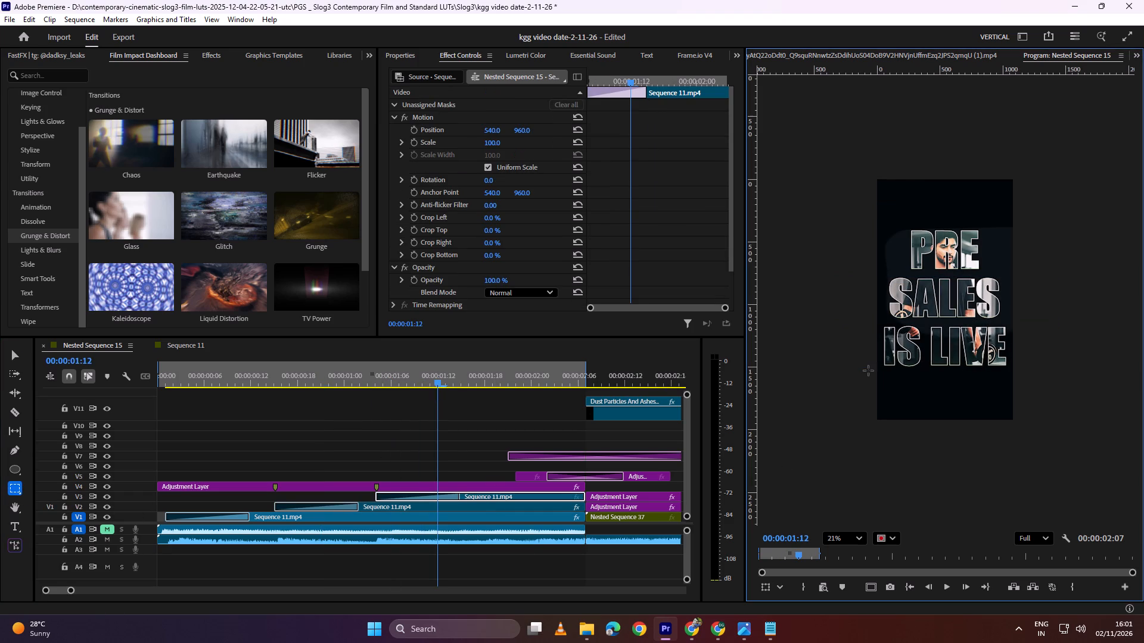
drag(868, 370, 1117, 322)
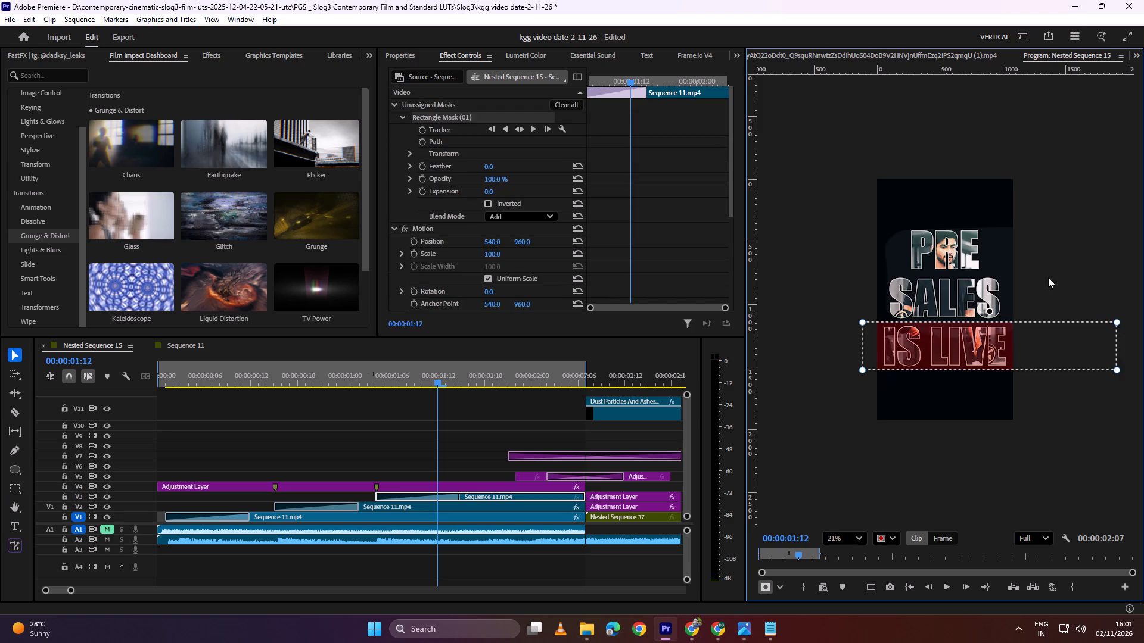
scroll(1037, 270, up, 10)
scroll(991, 266, down, 4)
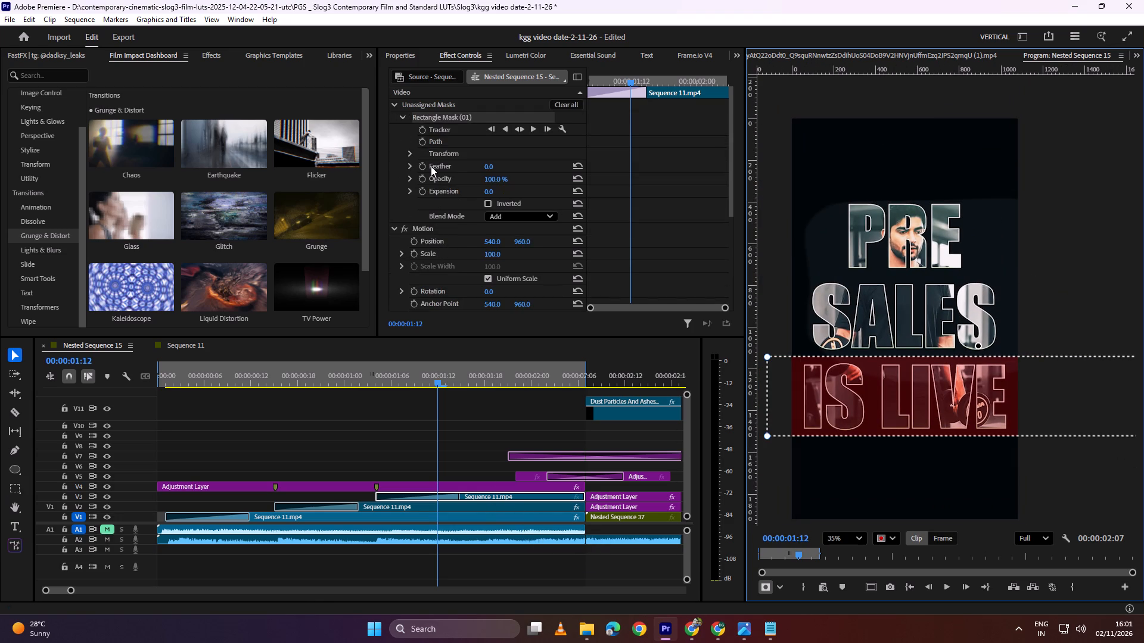
drag(437, 116, 437, 230)
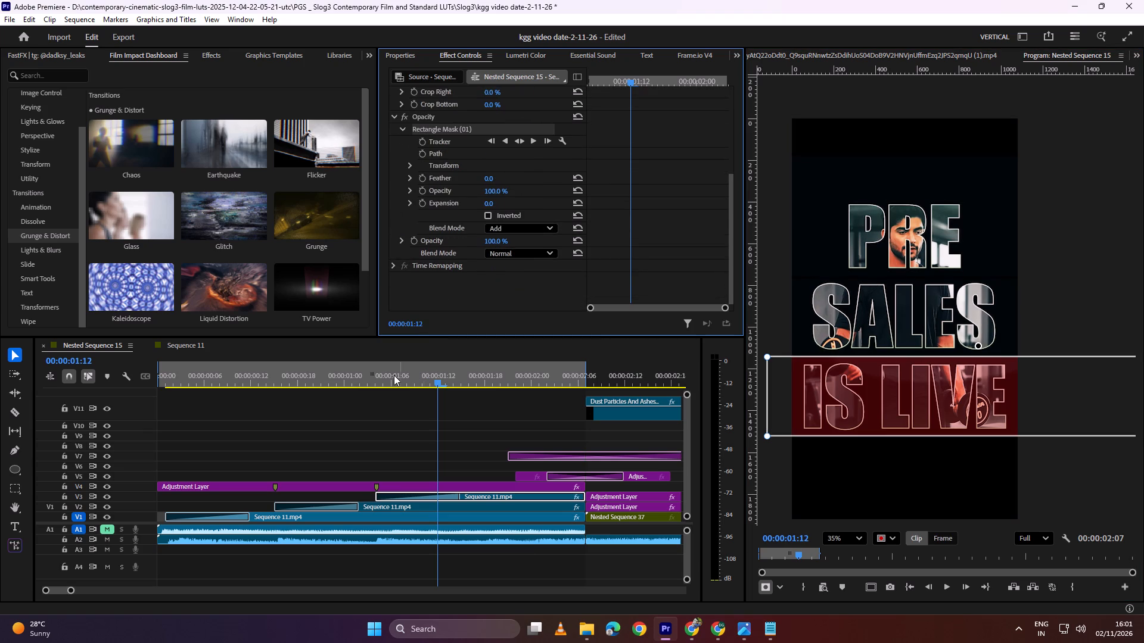
Play Nested Sequence 15 from its start to review the masked PRE SALES IS LIVE word reveal.
drag(424, 380, 144, 412)
key(space)
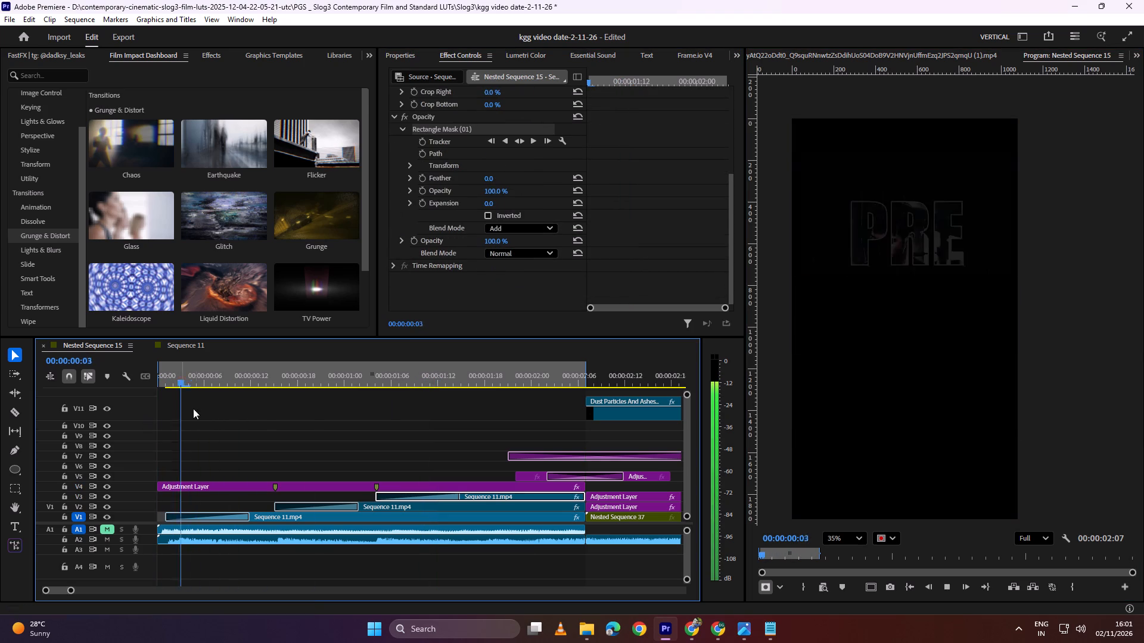
key(space)
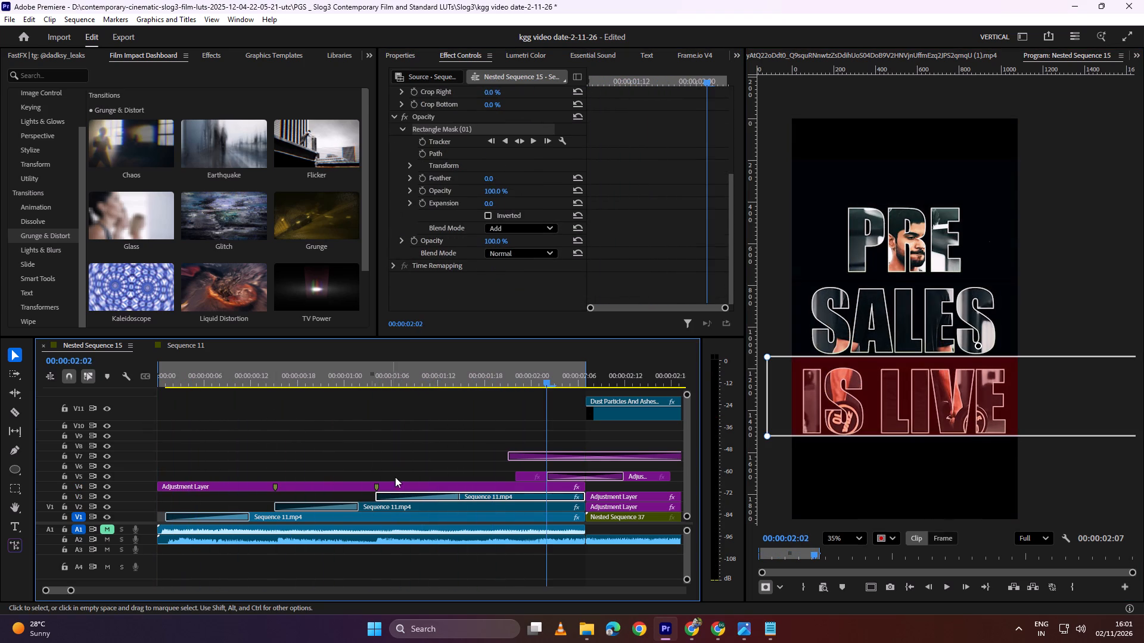
Deselect the clip and play Nested Sequence 15 from the start to about 00:00:11:09, replaying the section near 00:00:09:18.
click(421, 458)
drag(419, 375, 24, 428)
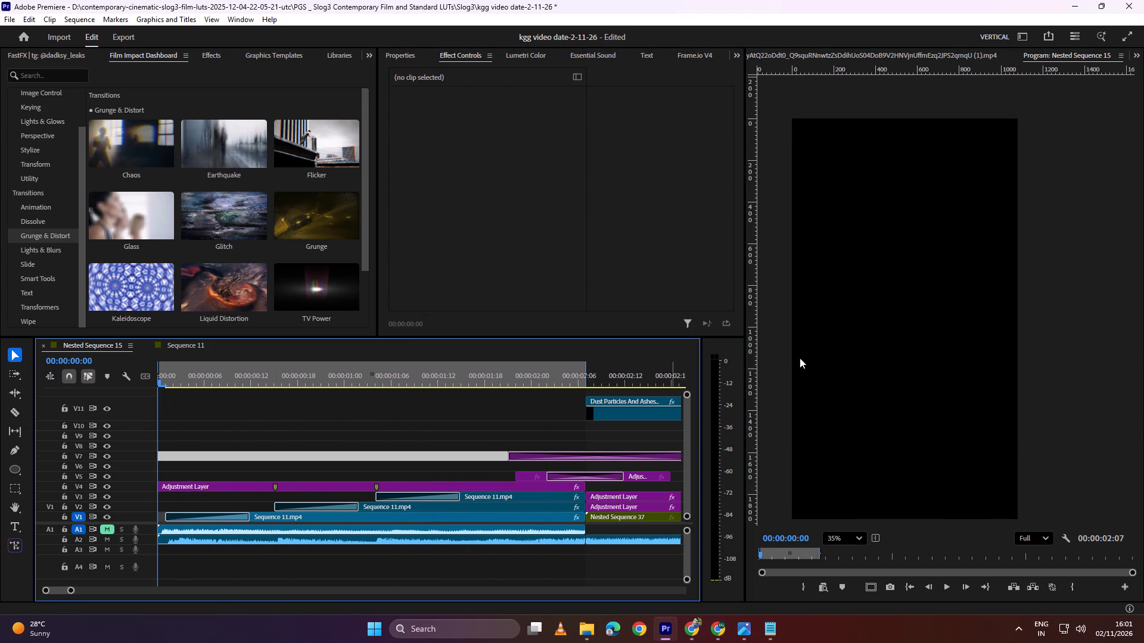
scroll(831, 349, down, 4)
key(space)
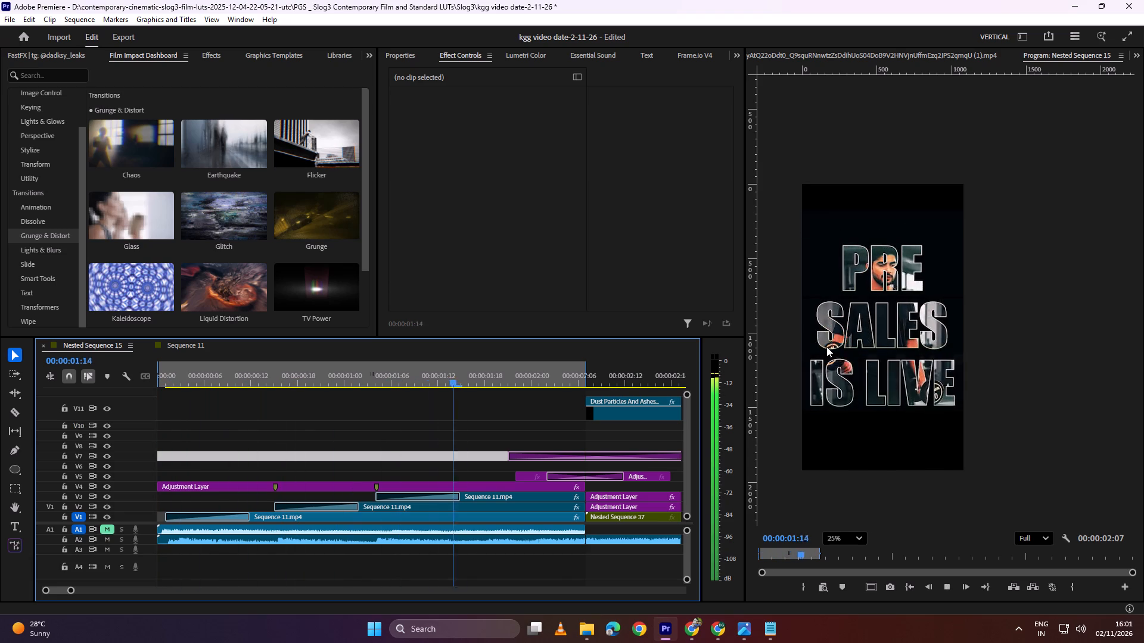
alt+scroll(484, 455, down, 2)
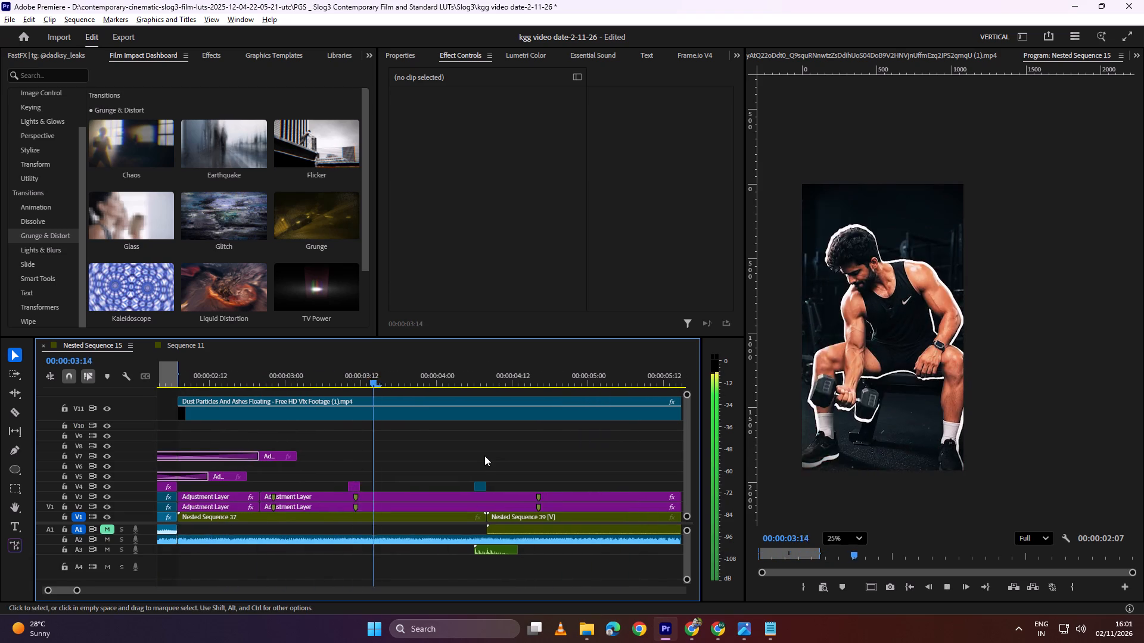
alt+scroll(484, 455, down, 2)
alt+scroll(408, 492, up, 4)
alt+scroll(447, 488, down, 5)
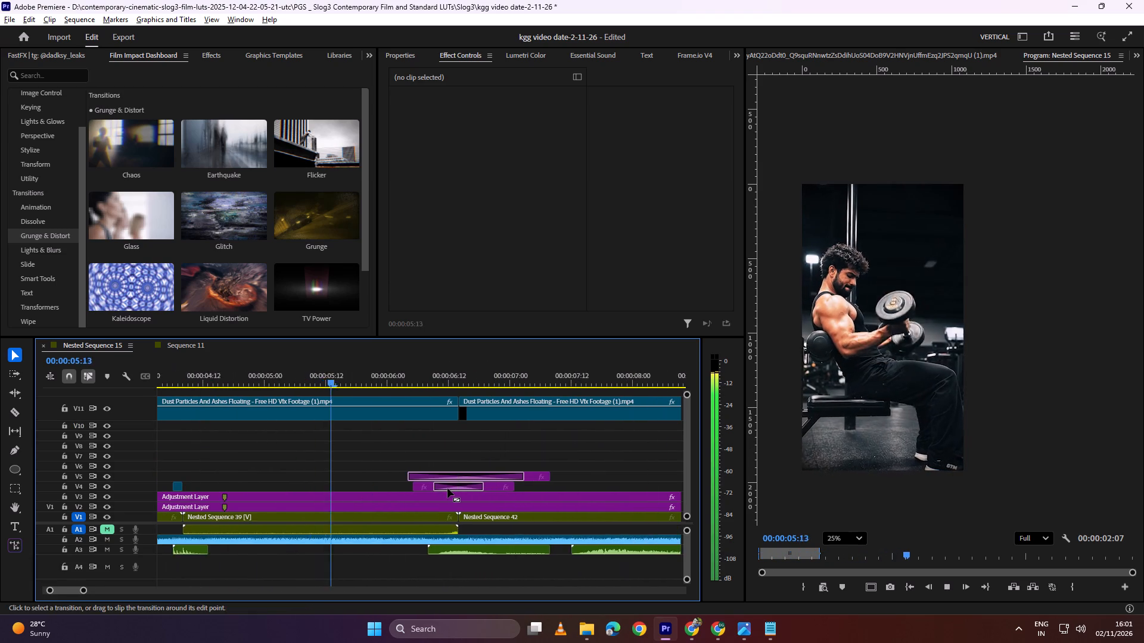
alt+scroll(447, 488, down, 5)
alt+scroll(439, 483, up, 4)
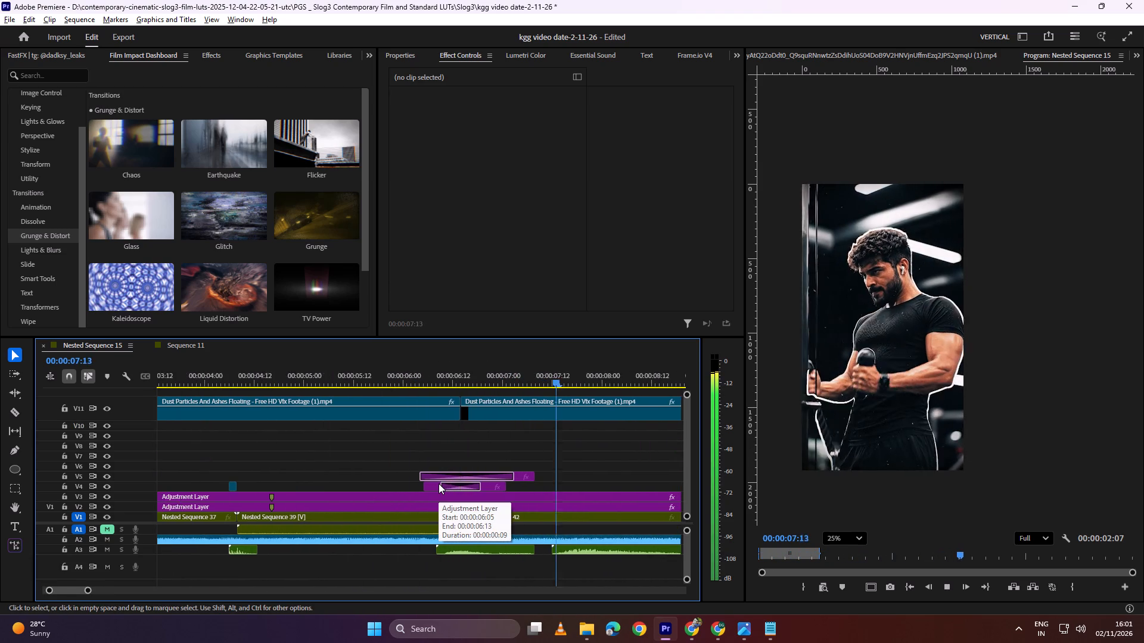
alt+scroll(439, 483, down, 3)
scroll(439, 483, down, 15)
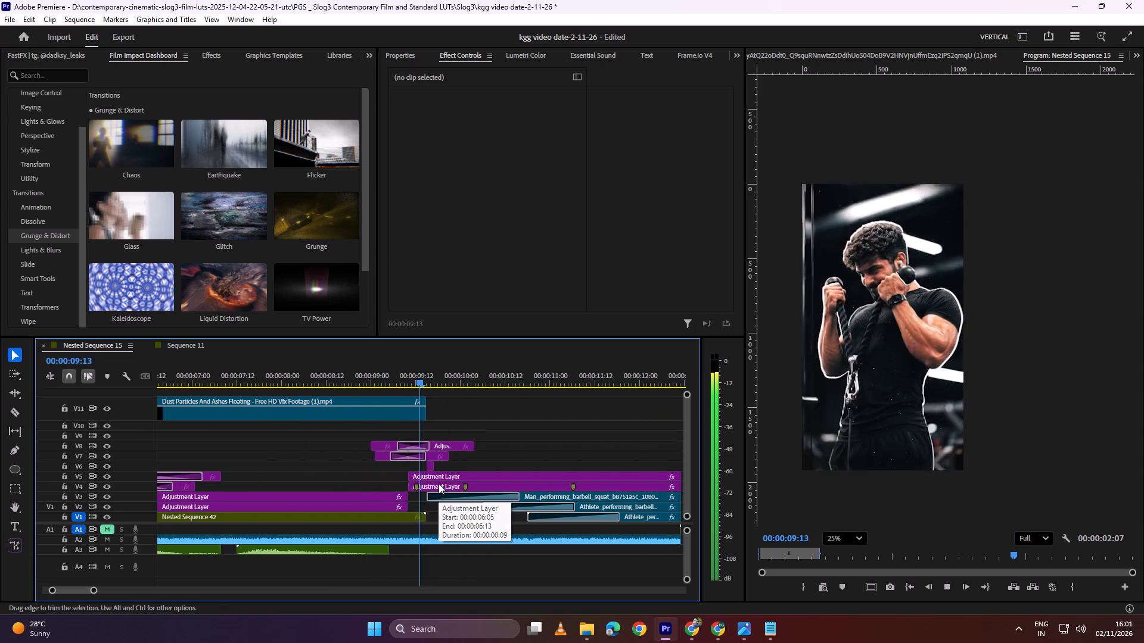
scroll(439, 483, down, 1)
alt+scroll(439, 483, down, 3)
alt+scroll(435, 483, up, 4)
key(space)
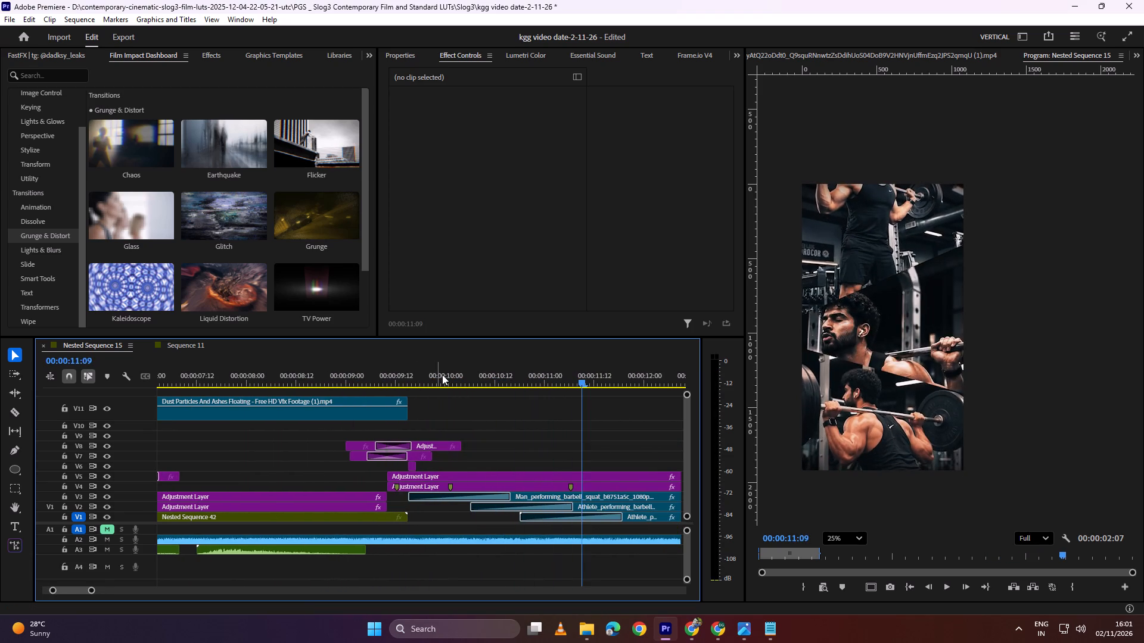
drag(446, 374, 368, 388)
key(space)
key(space)
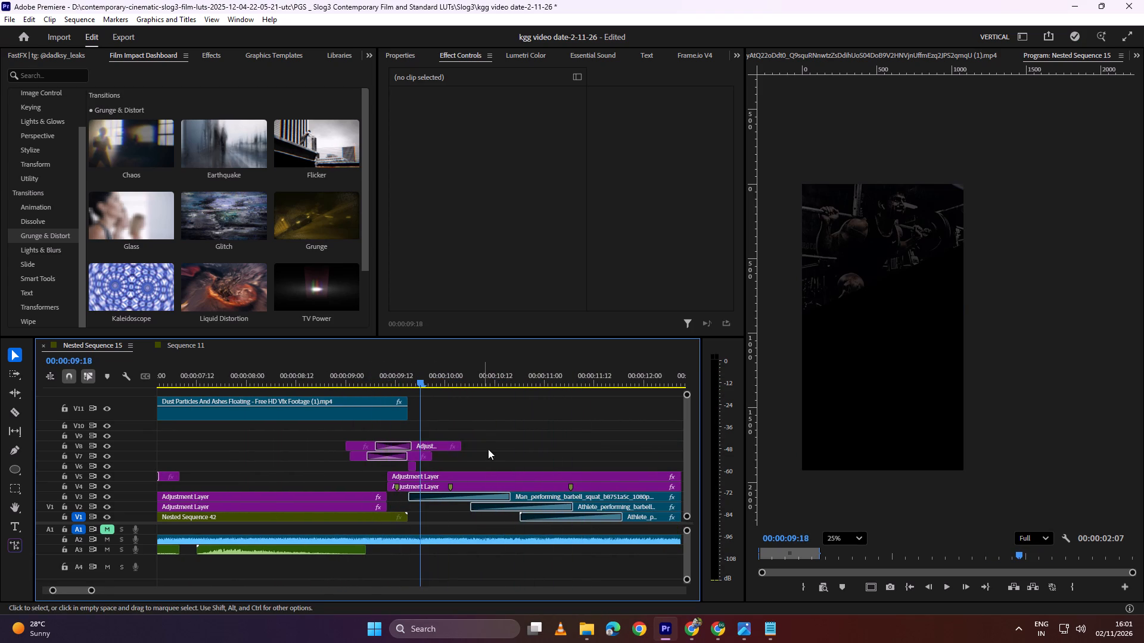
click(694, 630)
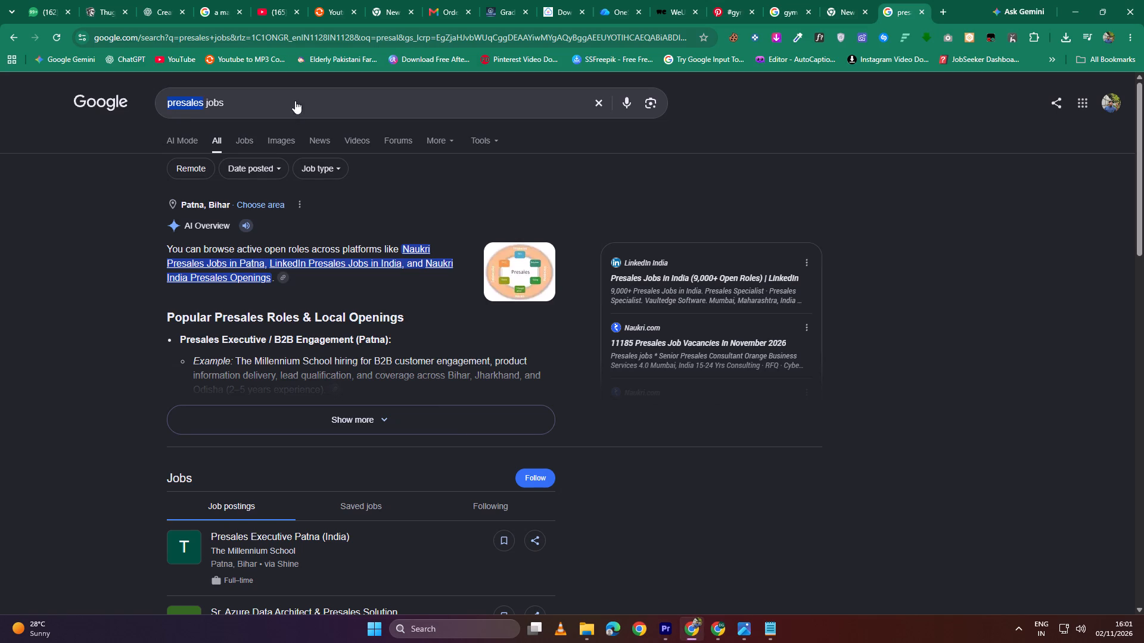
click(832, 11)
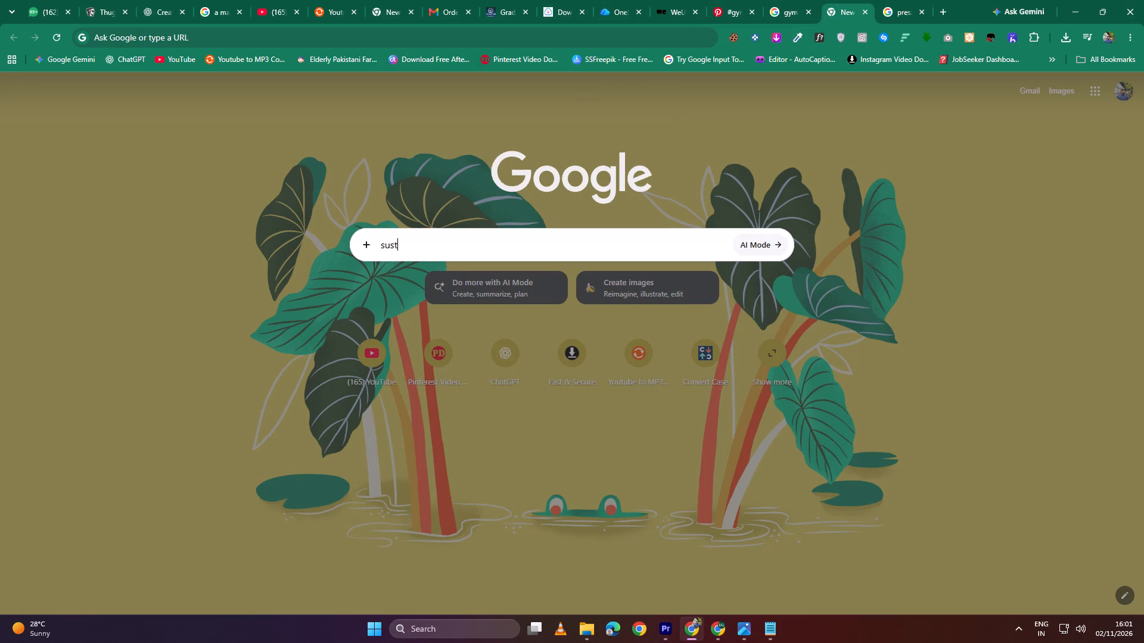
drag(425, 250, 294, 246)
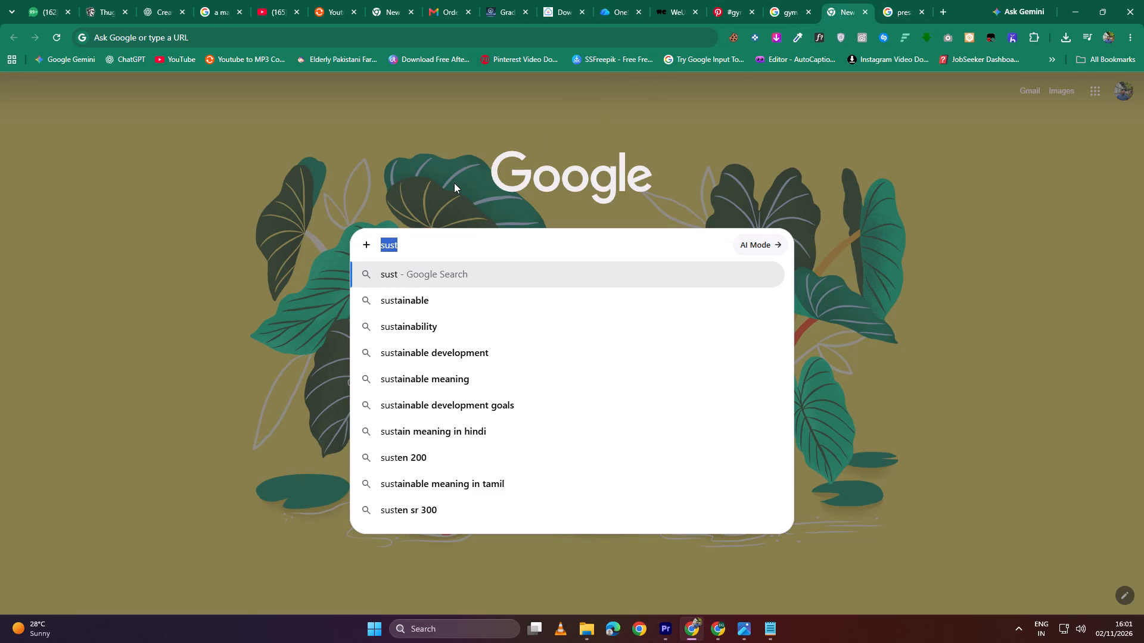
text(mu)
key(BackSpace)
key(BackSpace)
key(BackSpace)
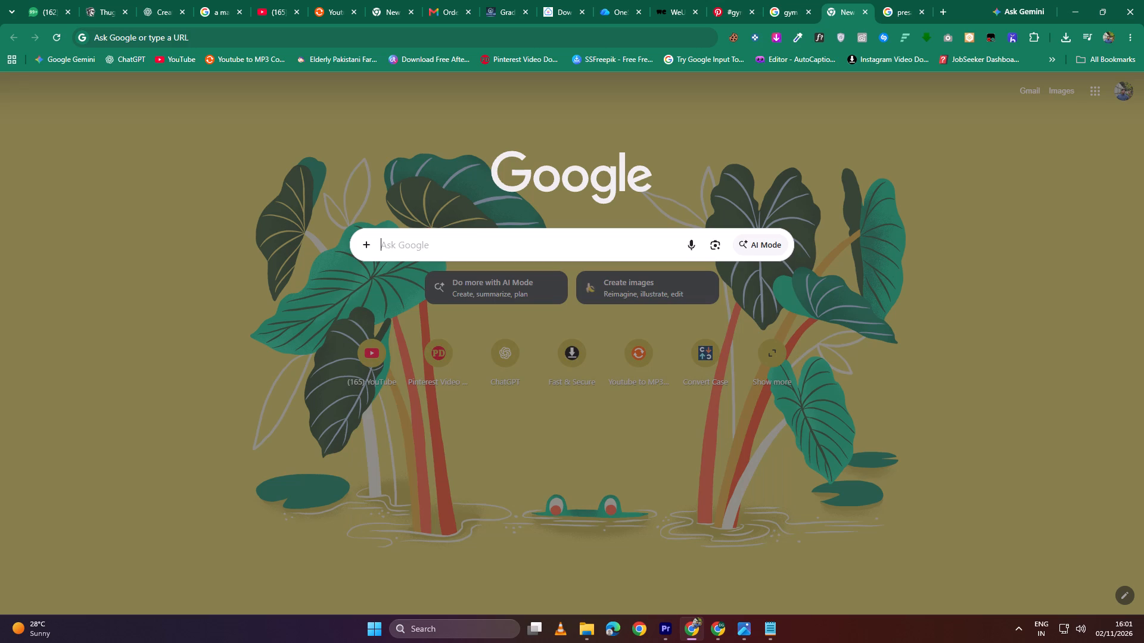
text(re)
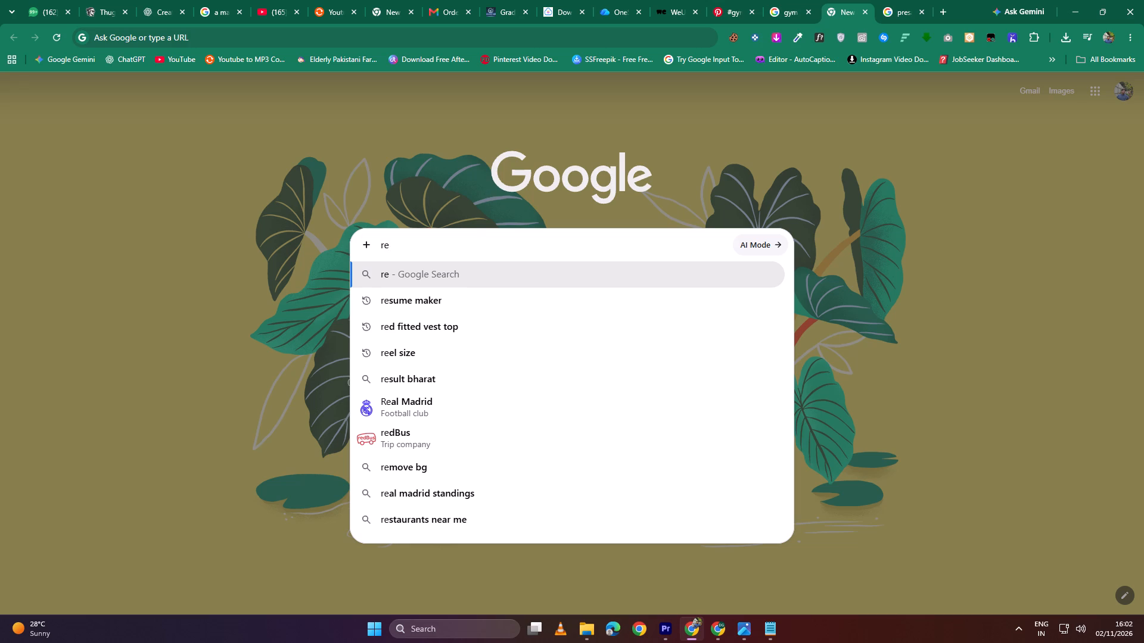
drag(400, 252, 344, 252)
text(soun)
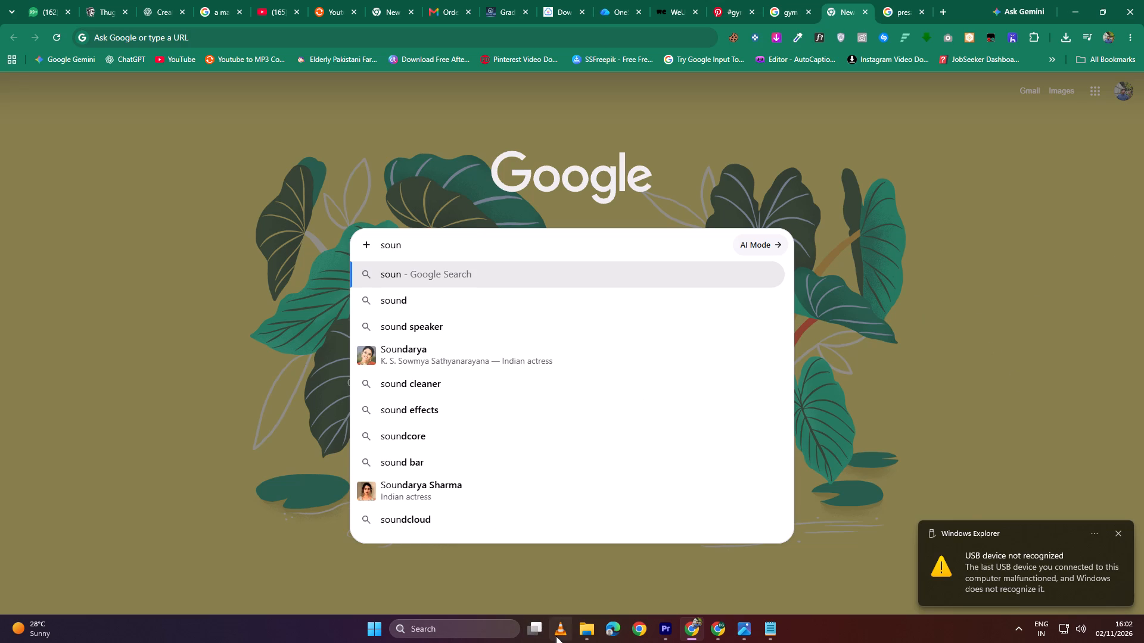
Switch to File Explorer and check the drives and devices under This PC, then minimize it.
click(583, 632)
click(511, 582)
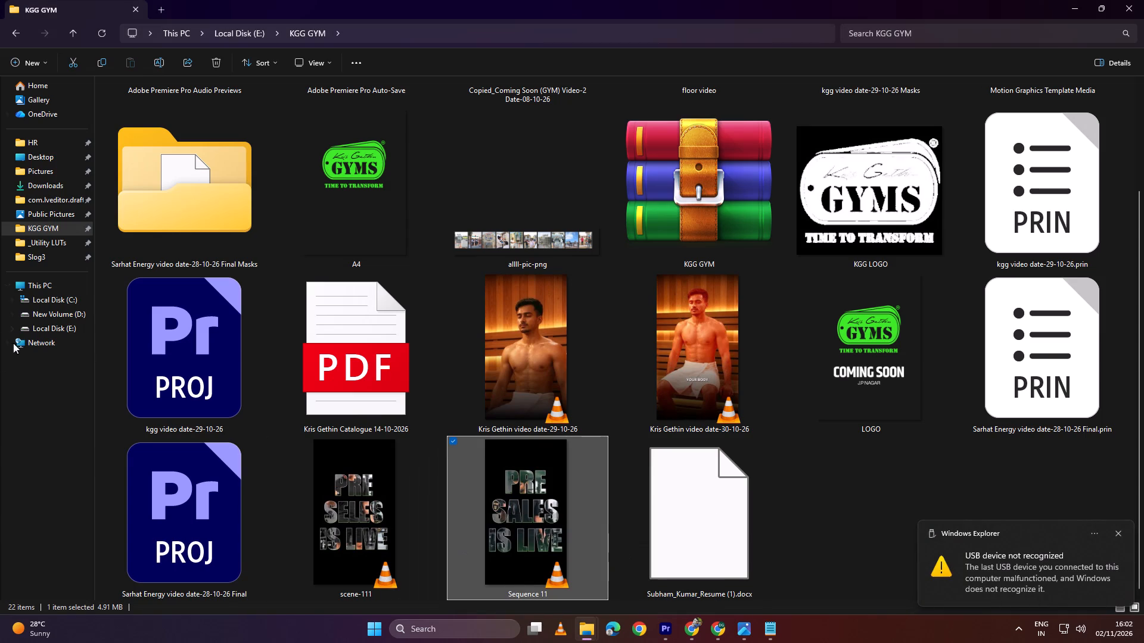
click(47, 279)
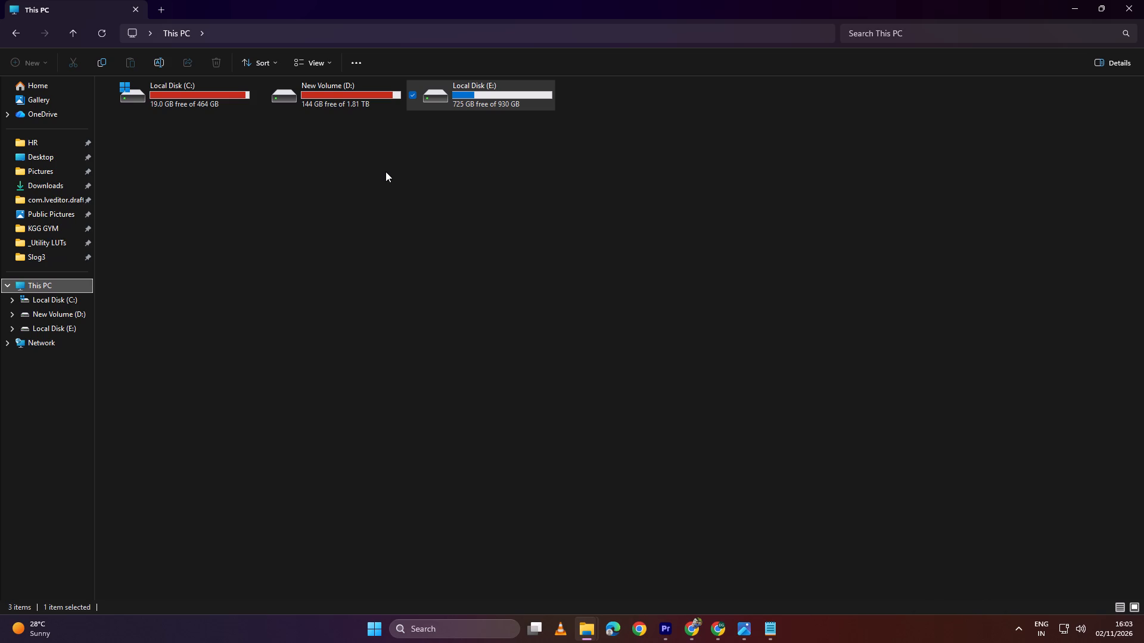
right_click(386, 171)
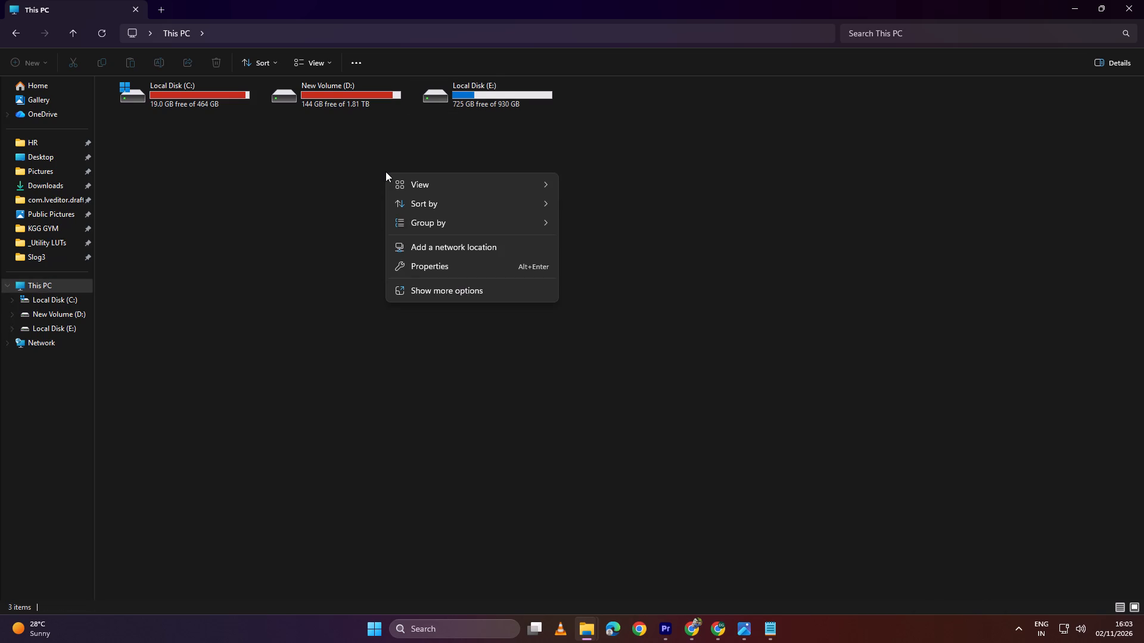
click(868, 198)
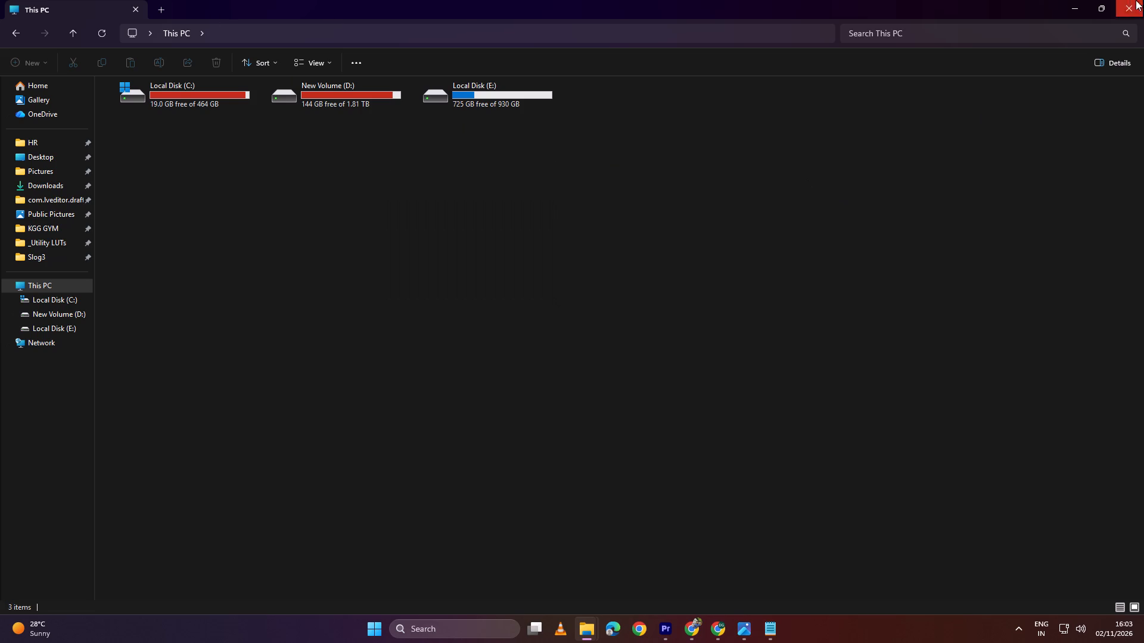
click(1077, 4)
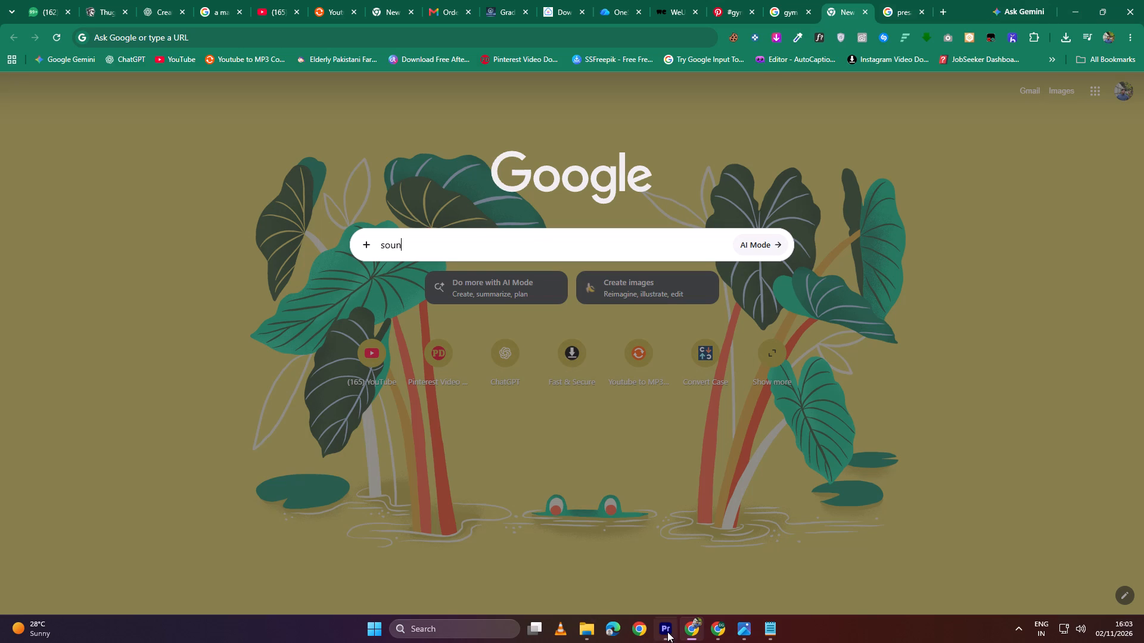
Return to Premiere and play Nested Sequence 15 through the workout clips to about 00:00:10:05.
click(667, 632)
drag(454, 379, 529, 374)
scroll(418, 470, down, 9)
key(space)
alt+scroll(345, 475, down, 8)
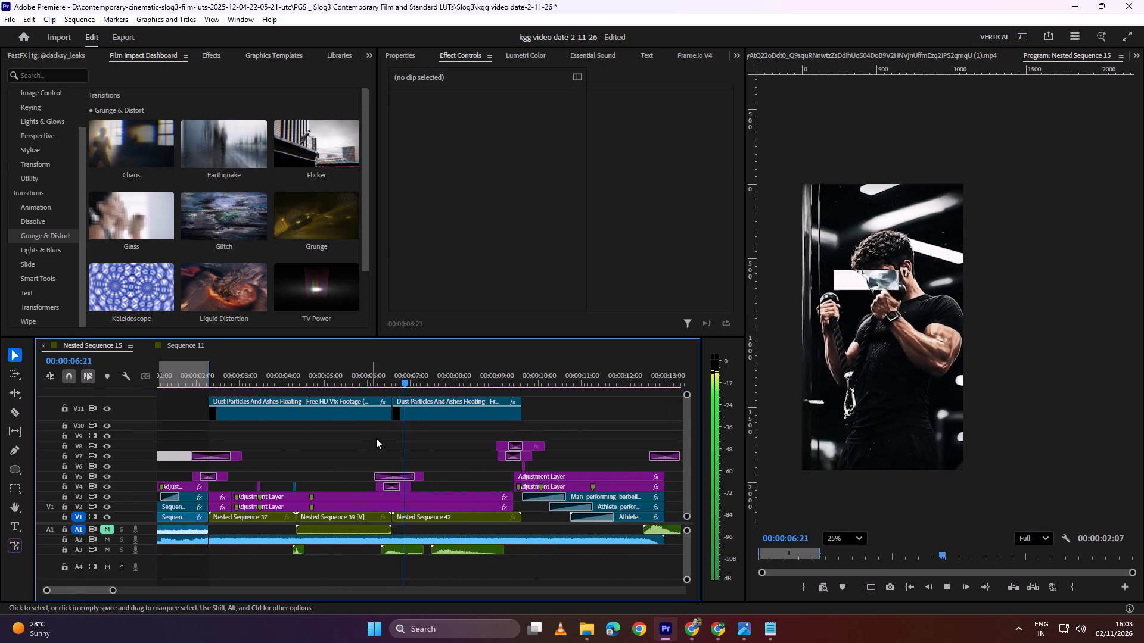
alt+scroll(372, 442, down, 7)
alt+scroll(365, 476, up, 1)
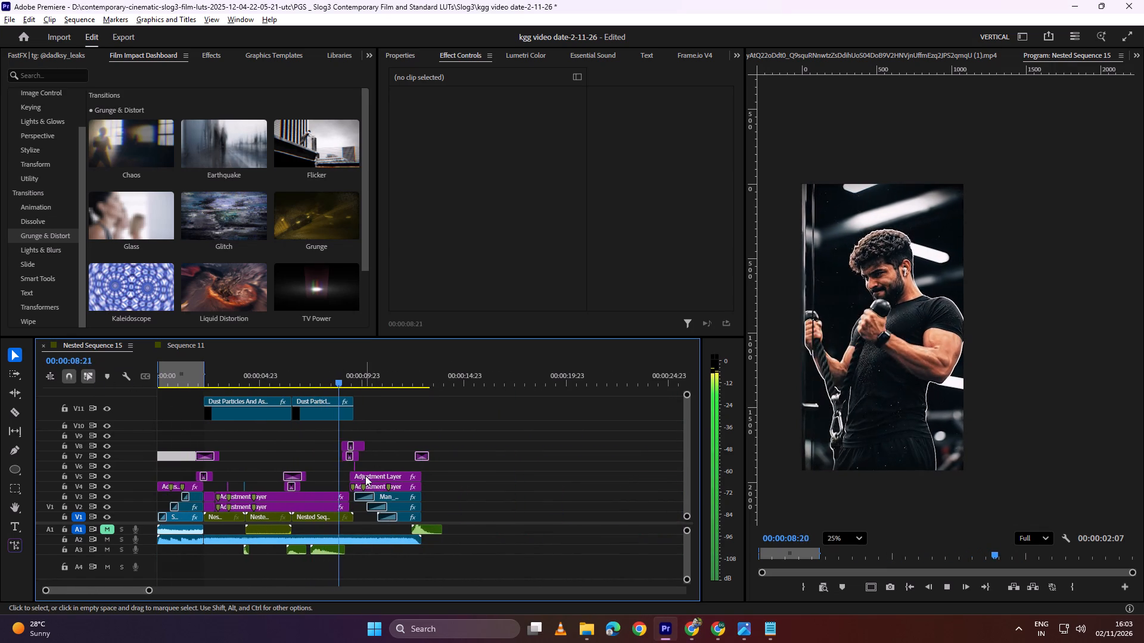
alt+scroll(365, 476, up, 7)
key(space)
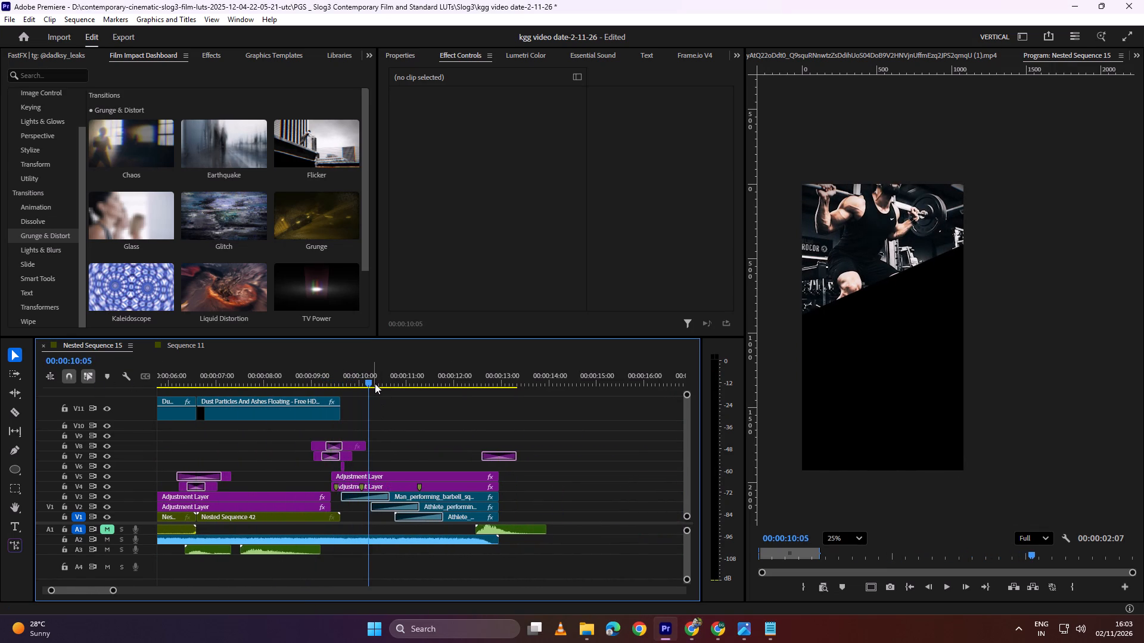
Switch to Chrome, search Google for "fre sound" and open Pixabay's sound effects page.
click(697, 631)
drag(427, 249, 288, 254)
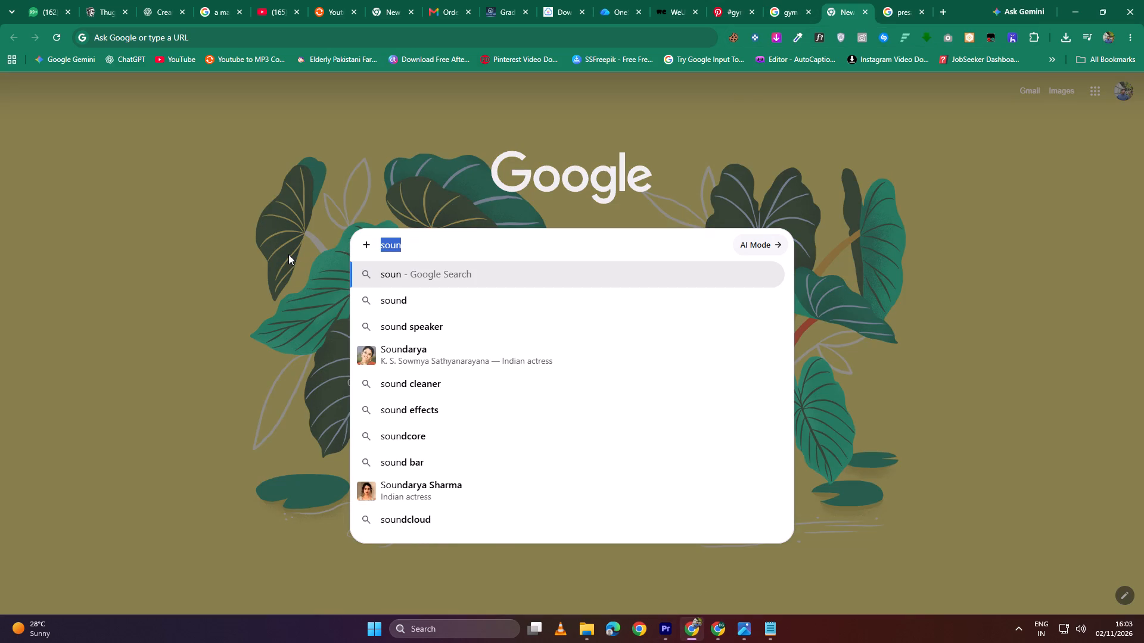
key(BackSpace)
key(BackSpace)
key(BackSpace)
text(fre sound)
key(Return)
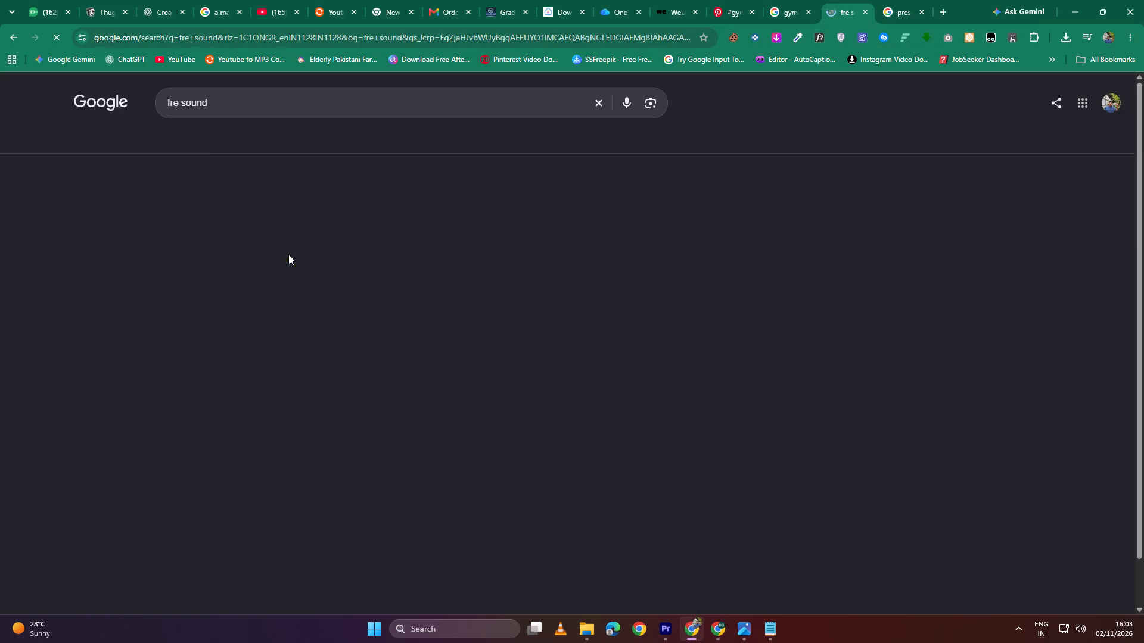
click(227, 443)
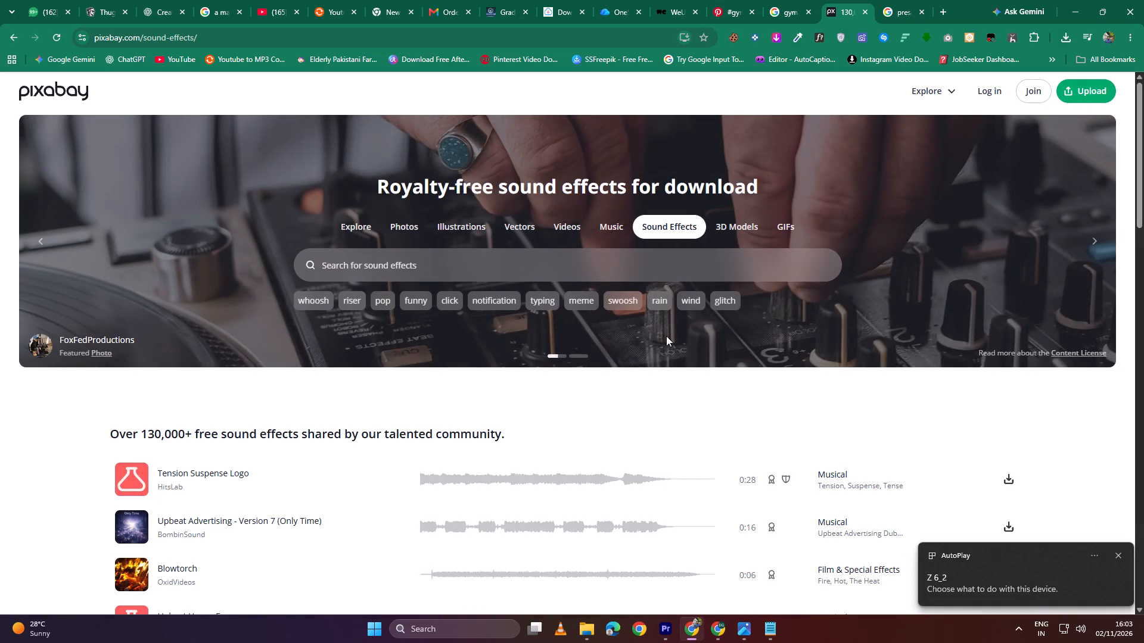
In File Explorer, open the Z 6_2 camera's removable storage and go to the DCIM folder 133NZ6_2.
click(591, 623)
click(523, 560)
click(658, 134)
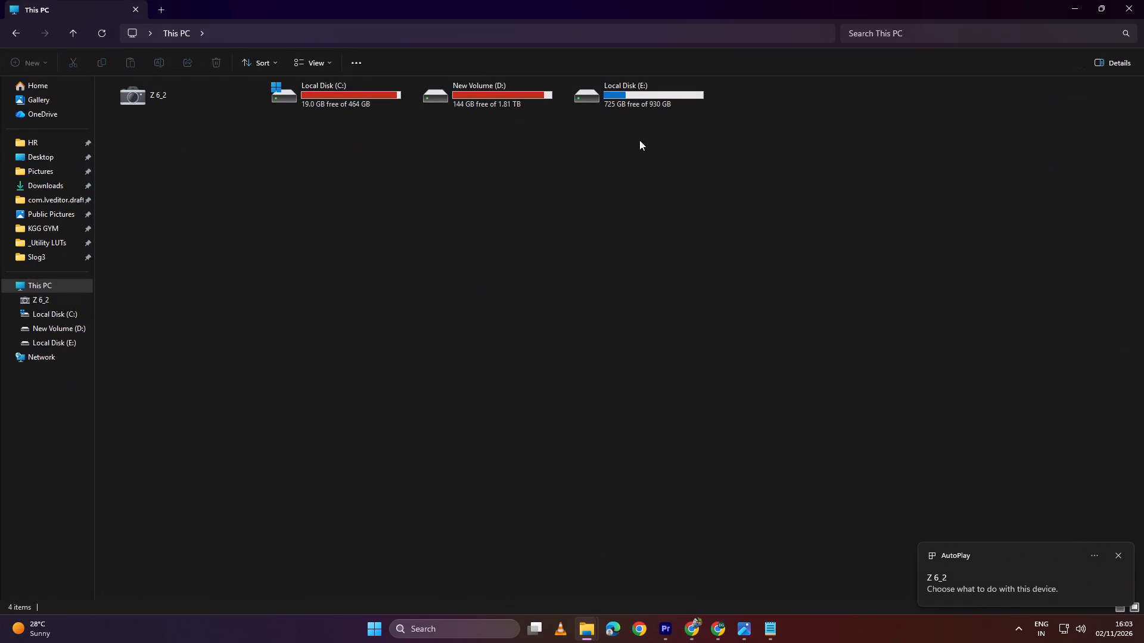
double_click(181, 86)
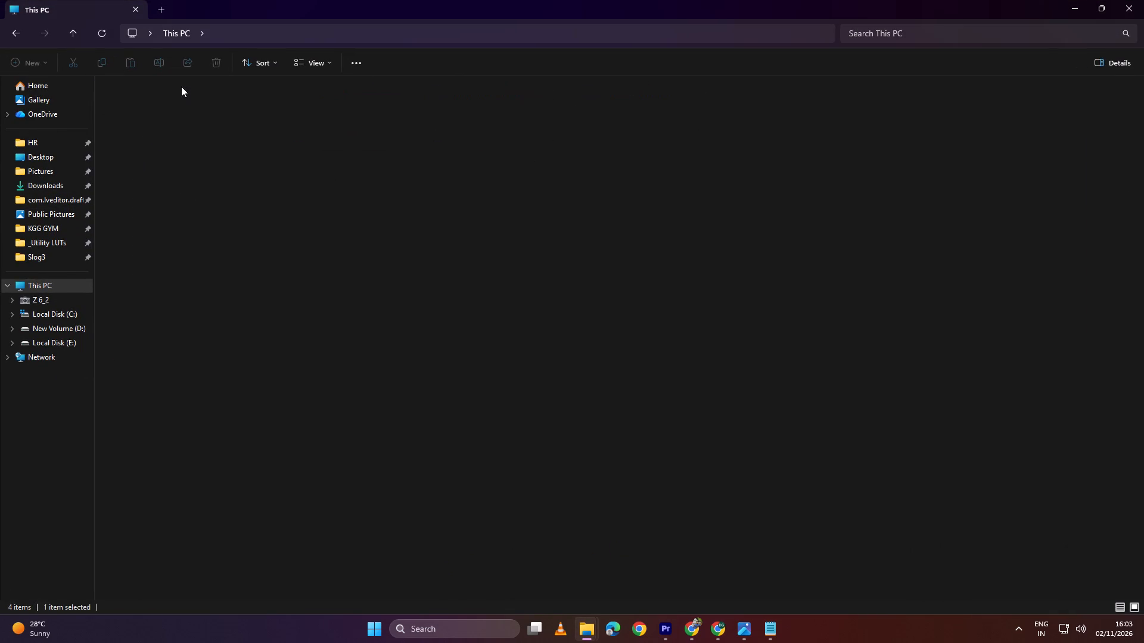
double_click(176, 97)
double_click(168, 88)
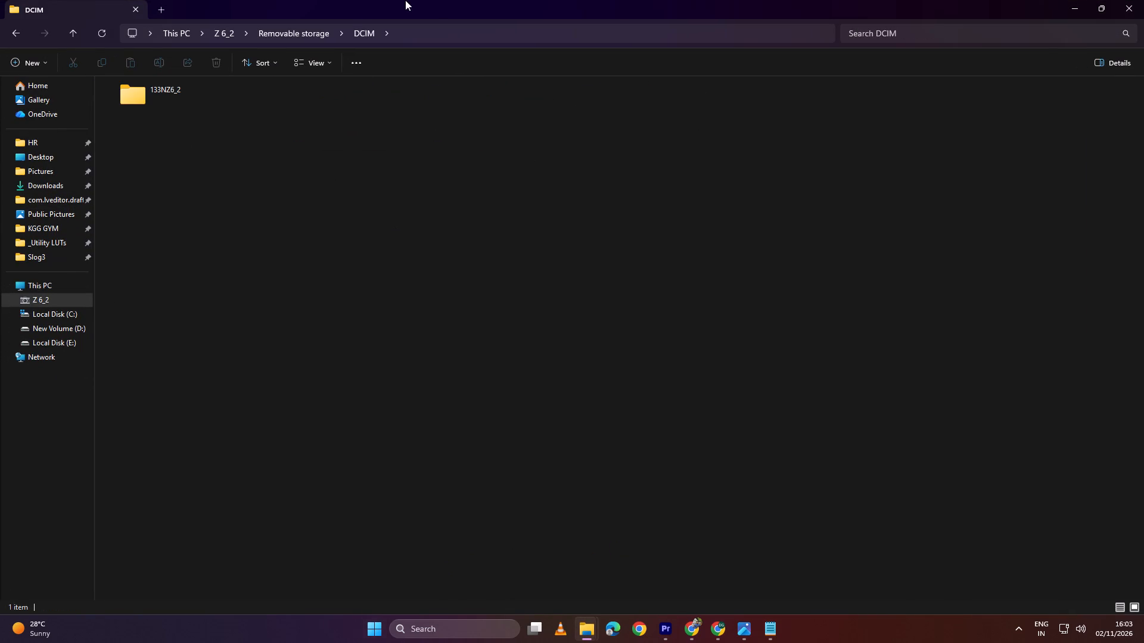
double_click(215, 105)
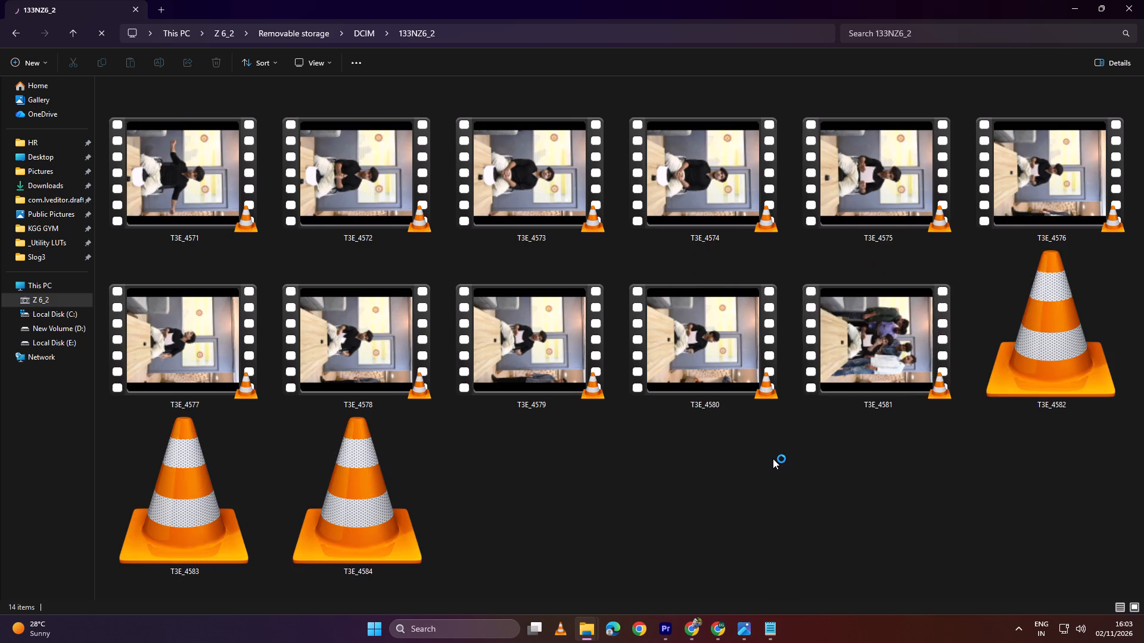
Select the video clips T3E_4571 through T3E_4587 in the 133NZ6_2 folder and copy them.
scroll(773, 458, down, 5)
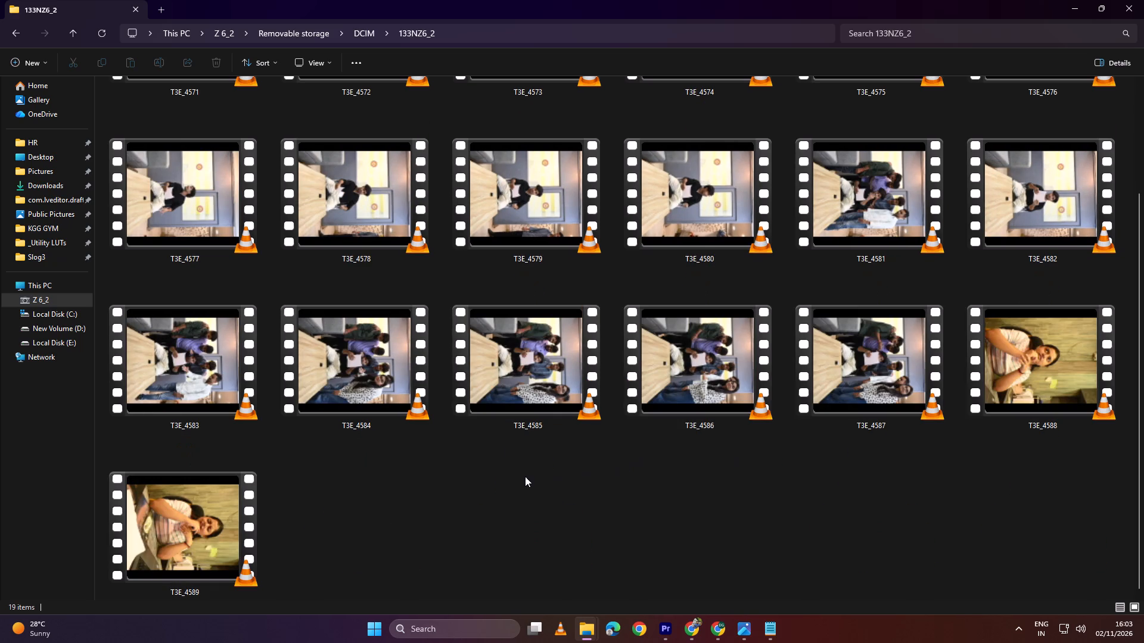
click(860, 390)
scroll(618, 392, up, 4)
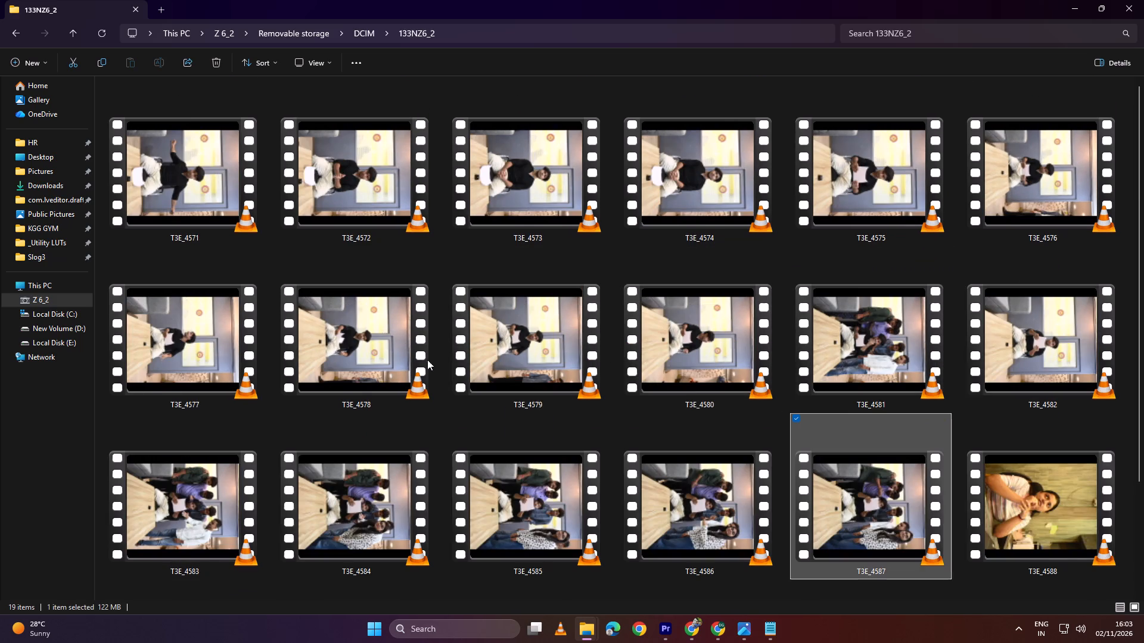
shift+click(214, 183)
scroll(565, 330, up, 4)
scroll(565, 330, down, 3)
scroll(565, 330, up, 4)
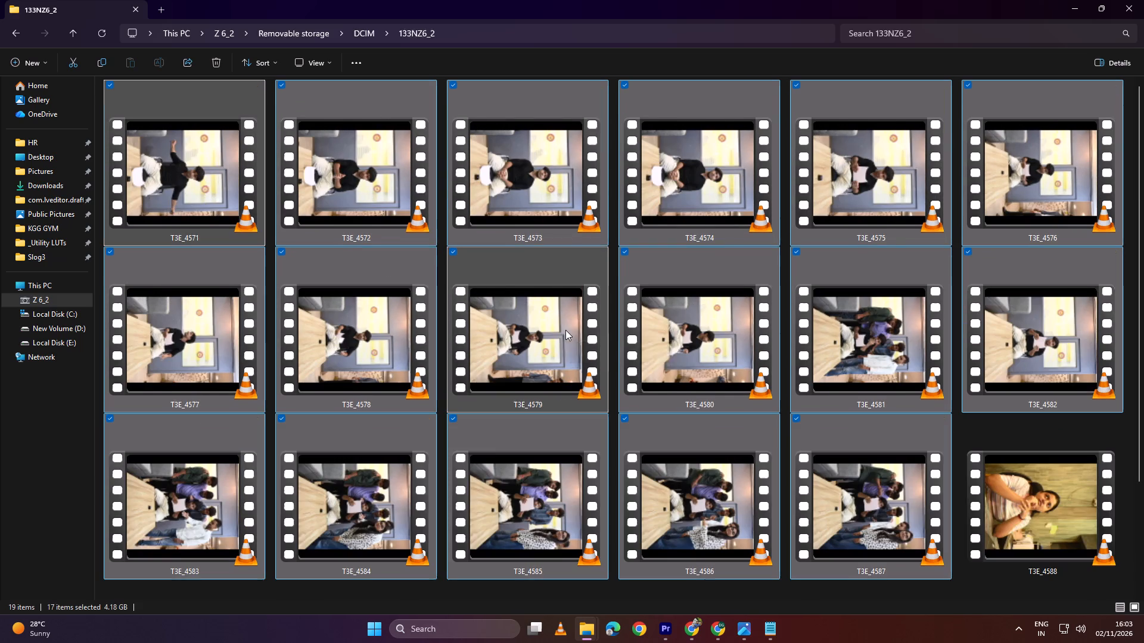
key(ctrl+c)
scroll(1069, 442, down, 4)
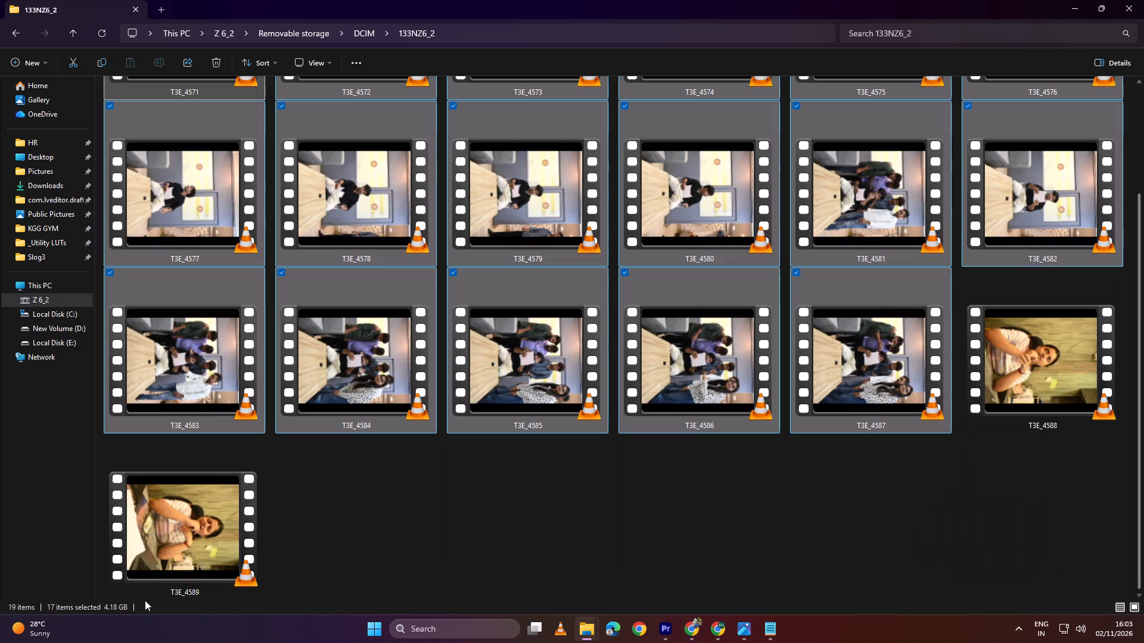
Copy the selected clips T3E_4571 through T3E_4587 from the 133NZ6_2 folder.
scroll(416, 376, up, 5)
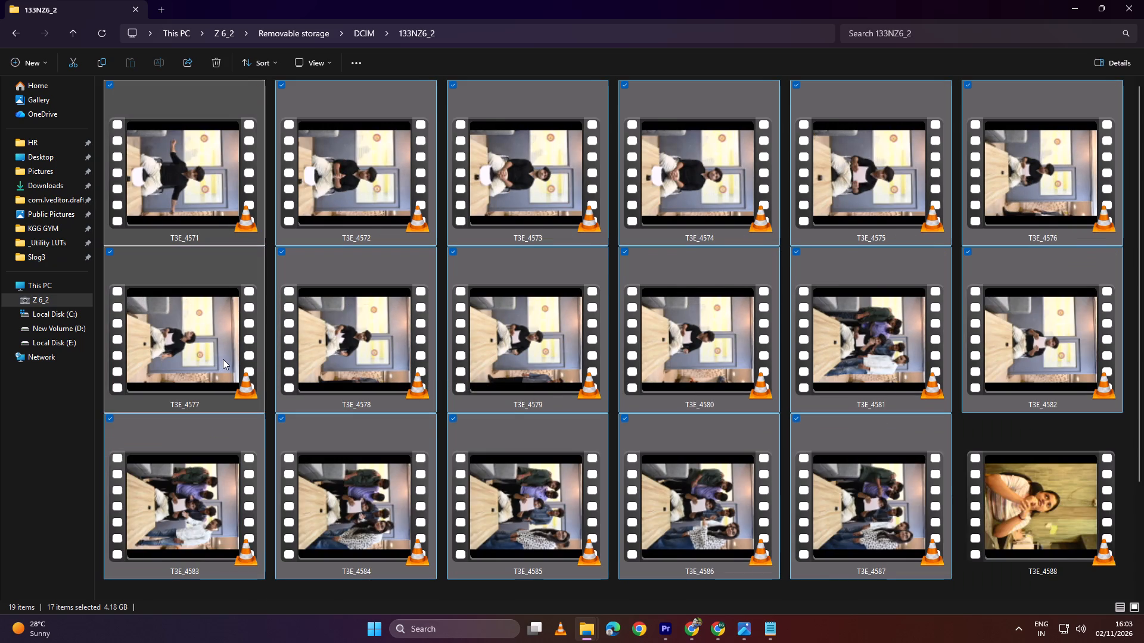
key(ctrl+c)
Create a new folder named "pre sales video" on Local Disk (E:).
click(55, 279)
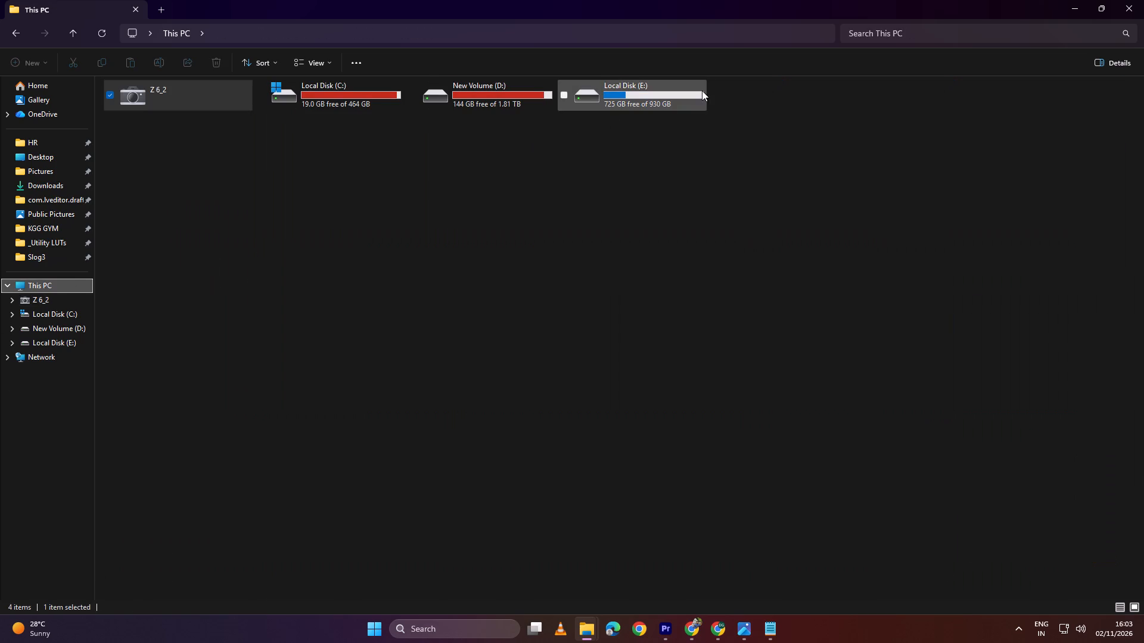
click(702, 90)
click(697, 91)
double_click(629, 105)
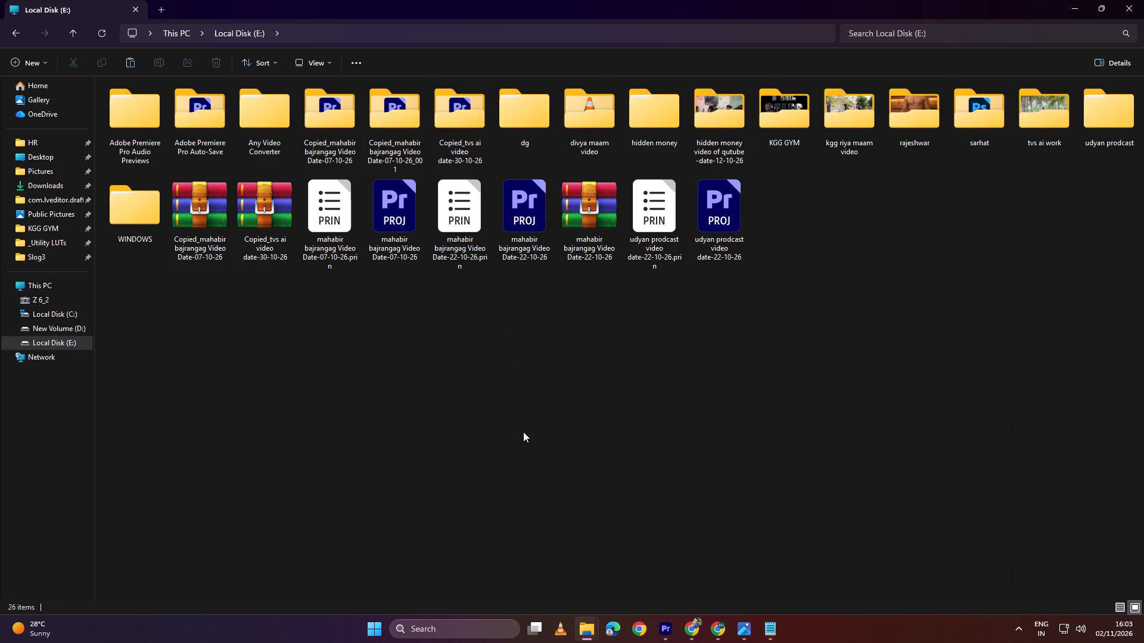
click(525, 443)
right_click(525, 443)
click(575, 363)
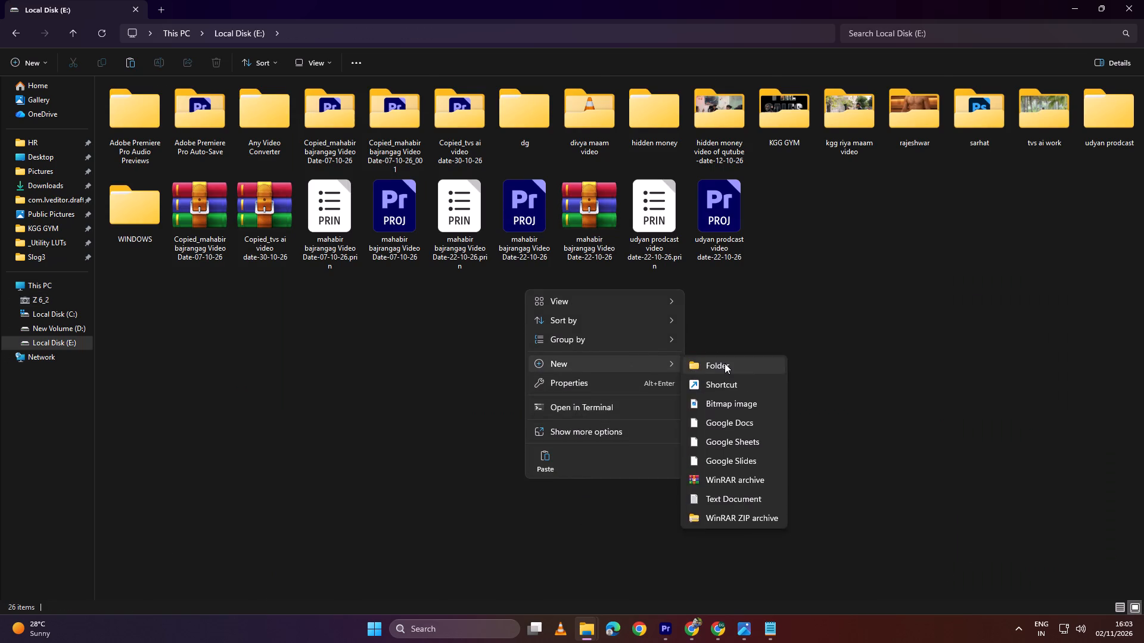
click(725, 363)
text(pre sales)
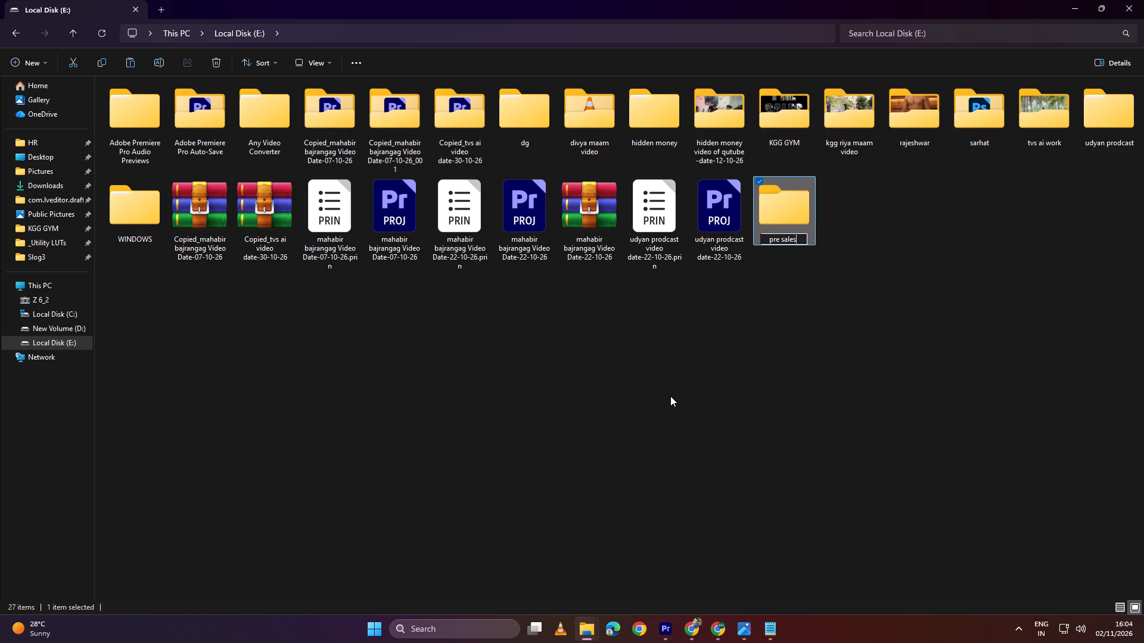
key(space)
text(video)
key(Return)
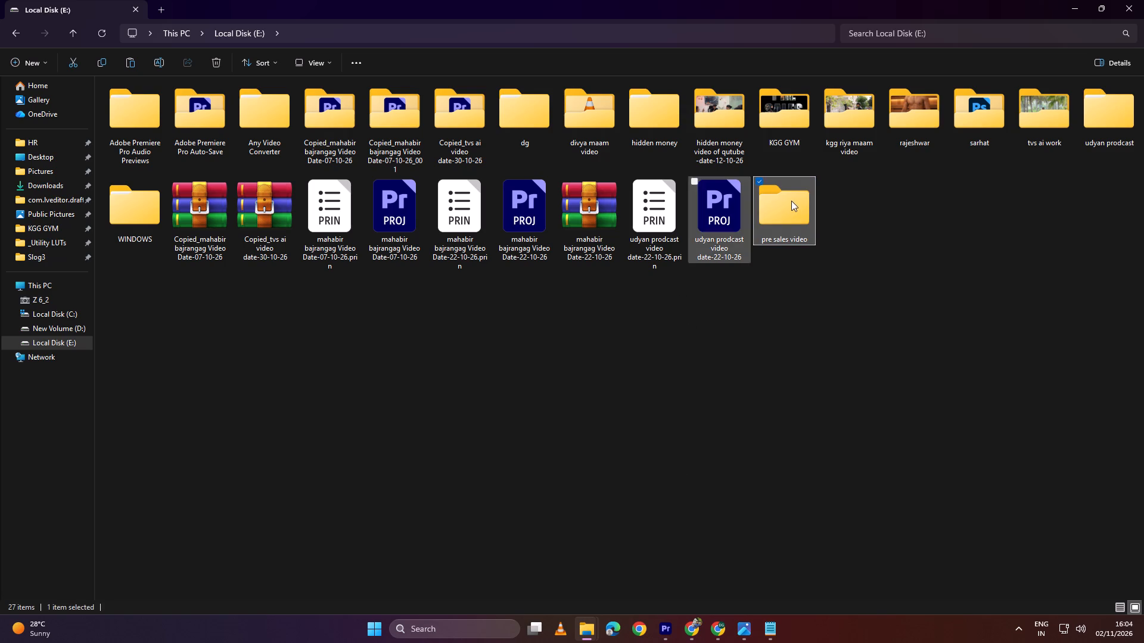
Open the pre sales video folder and paste the copied camera clips into it.
double_click(794, 201)
click(576, 458)
key(ctrl+v)
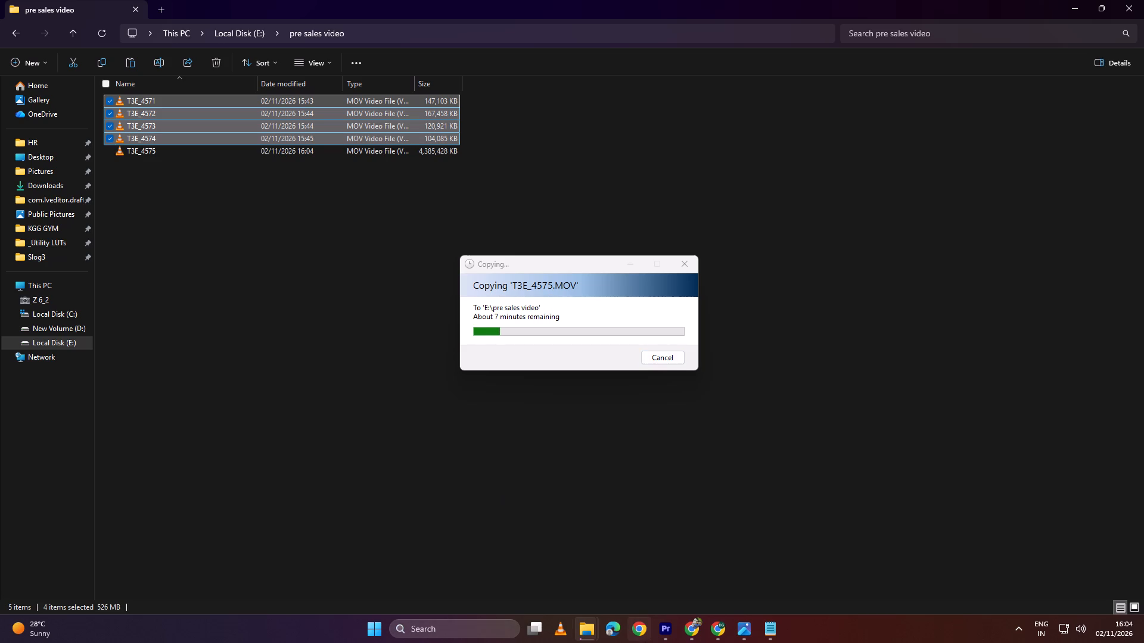
Switch to Premiere and play Nested Sequence 15 from about 00:00:02:00 to 00:00:04:08.
click(669, 637)
drag(411, 380, 269, 385)
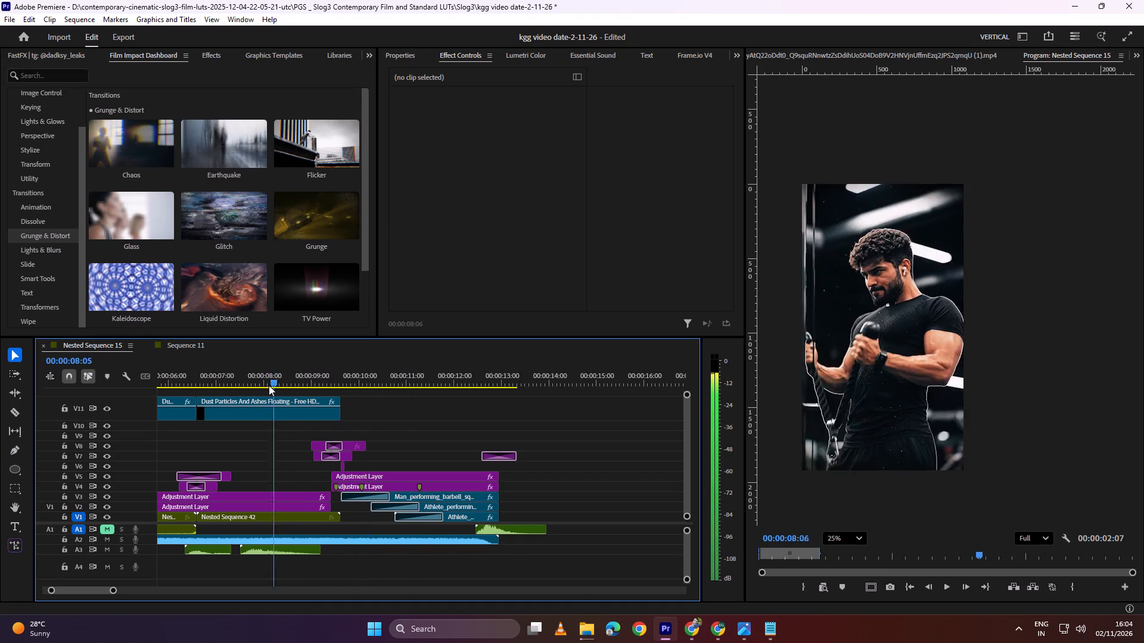
drag(269, 385, 269, 420)
key(space)
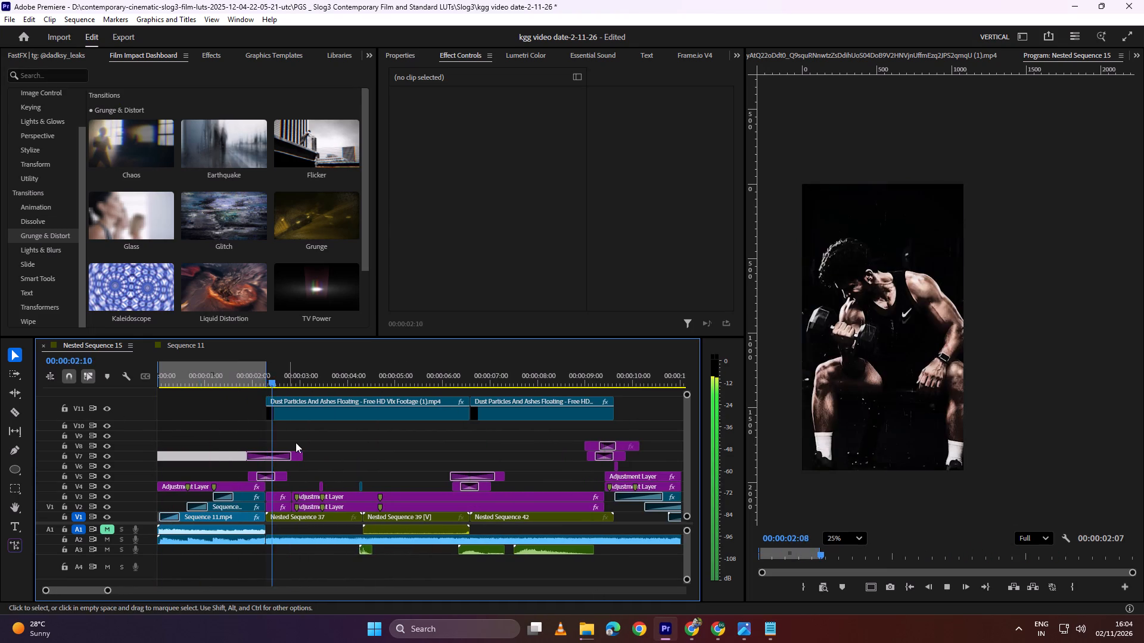
alt+scroll(325, 479, up, 8)
alt+scroll(325, 479, down, 11)
key(space)
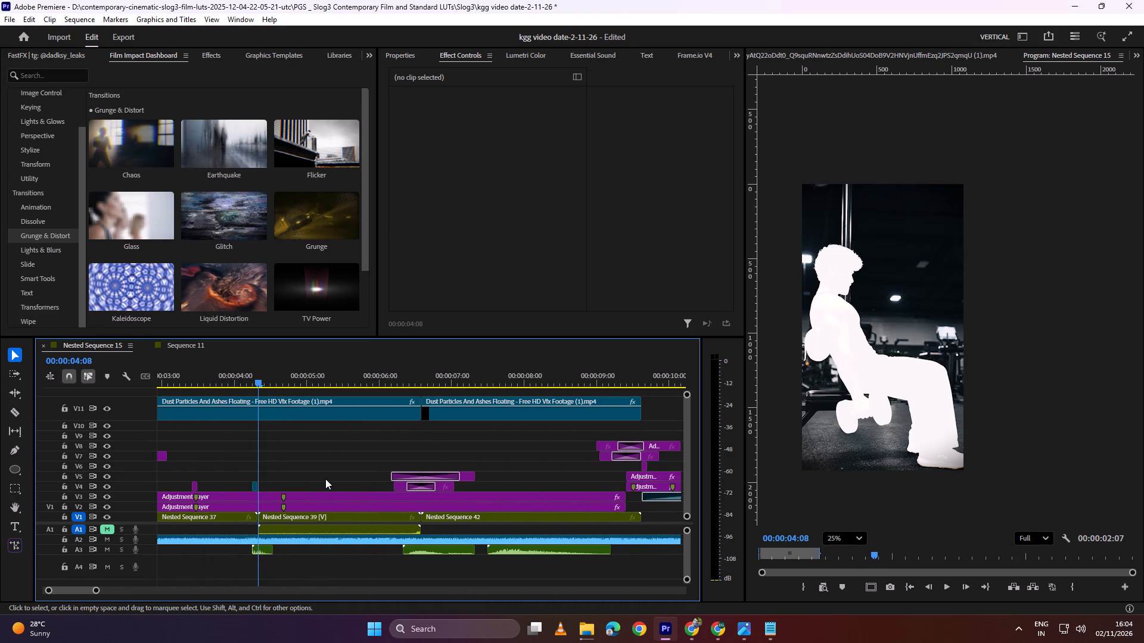
Replay the dumbbell shot around the start of Nested Sequence 39 twice, stopping at 00:00:04:20.
alt+scroll(325, 479, down, 2)
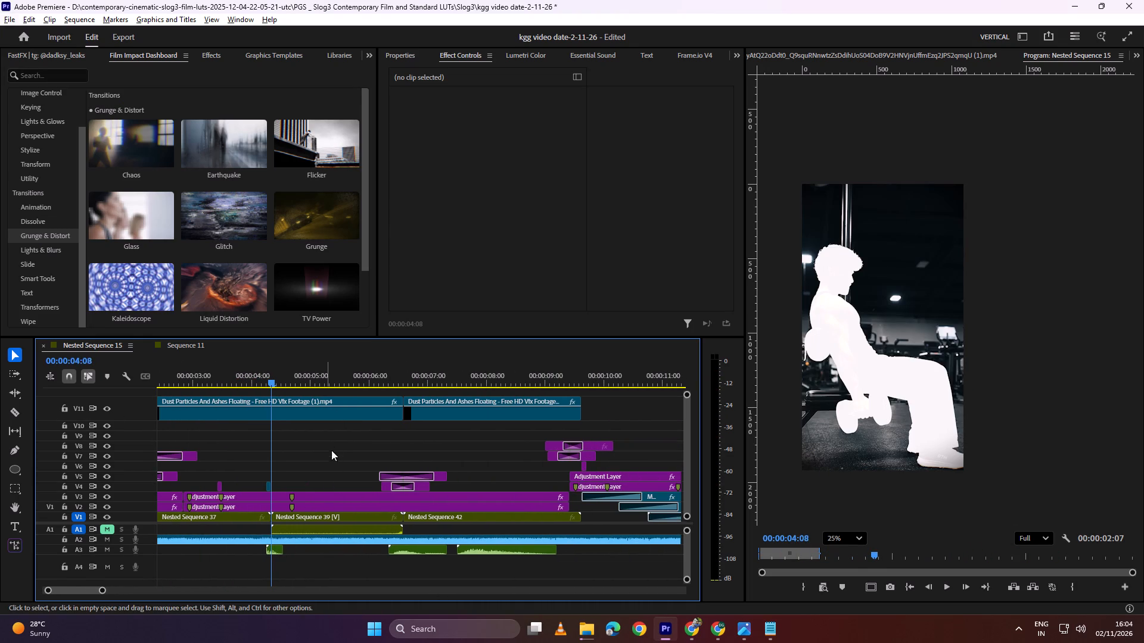
alt+scroll(311, 485, down, 4)
scroll(292, 479, up, 5)
drag(322, 375, 309, 379)
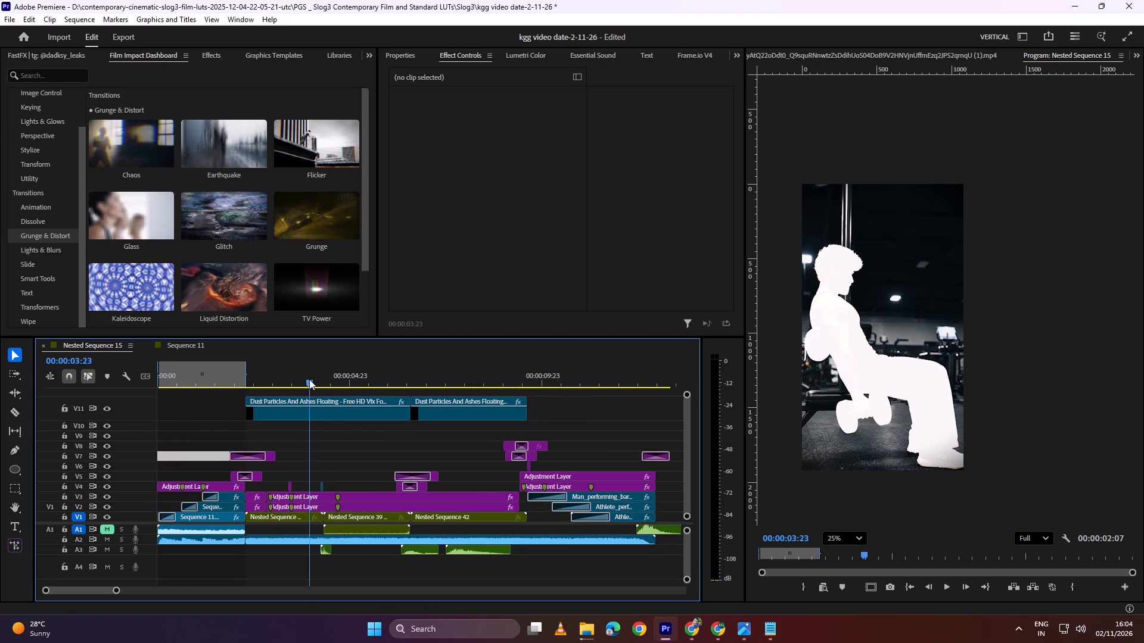
drag(309, 379, 299, 382)
key(space)
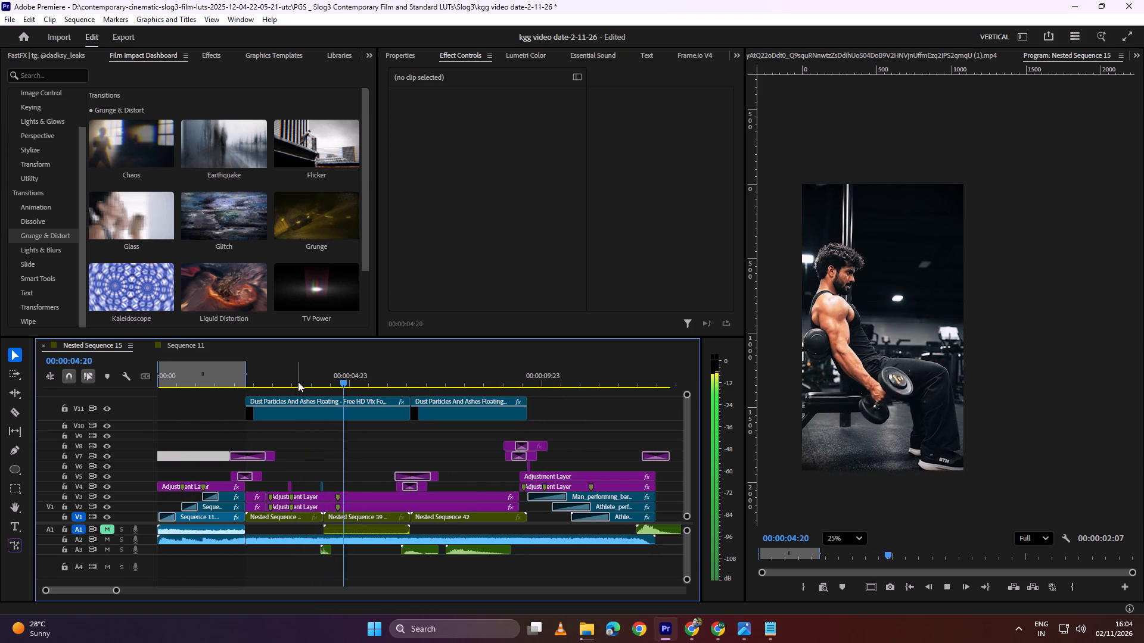
key(space)
alt+scroll(356, 451, up, 5)
drag(378, 377, 331, 384)
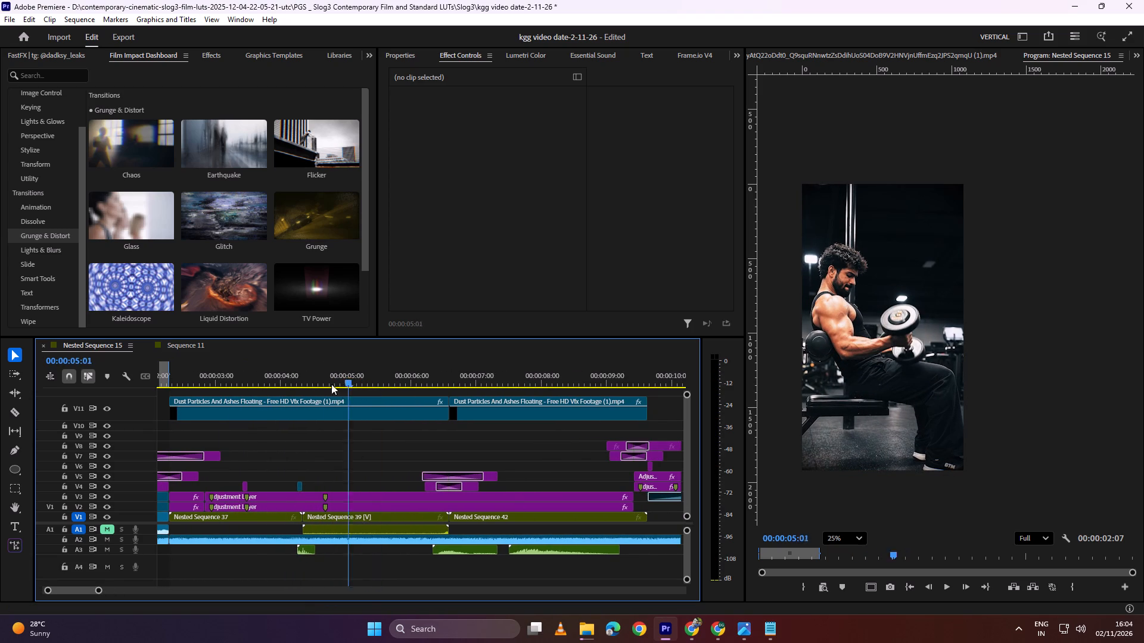
drag(331, 384, 301, 392)
key(space)
key(space)
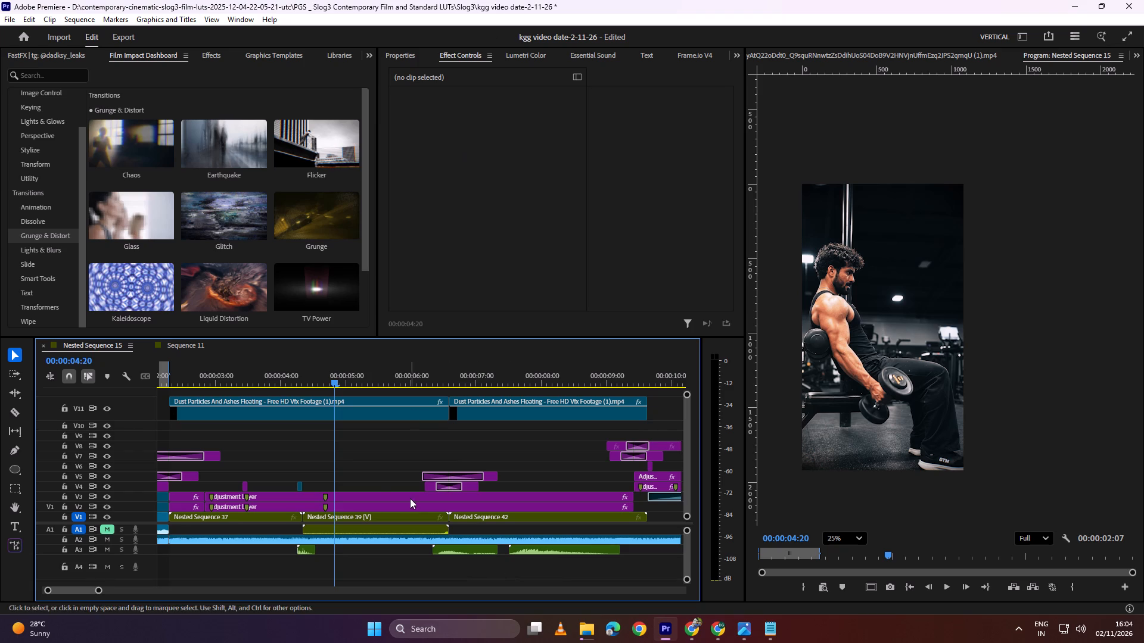
Open the Graphics Templates and look through the title designs in My Templates.
click(408, 58)
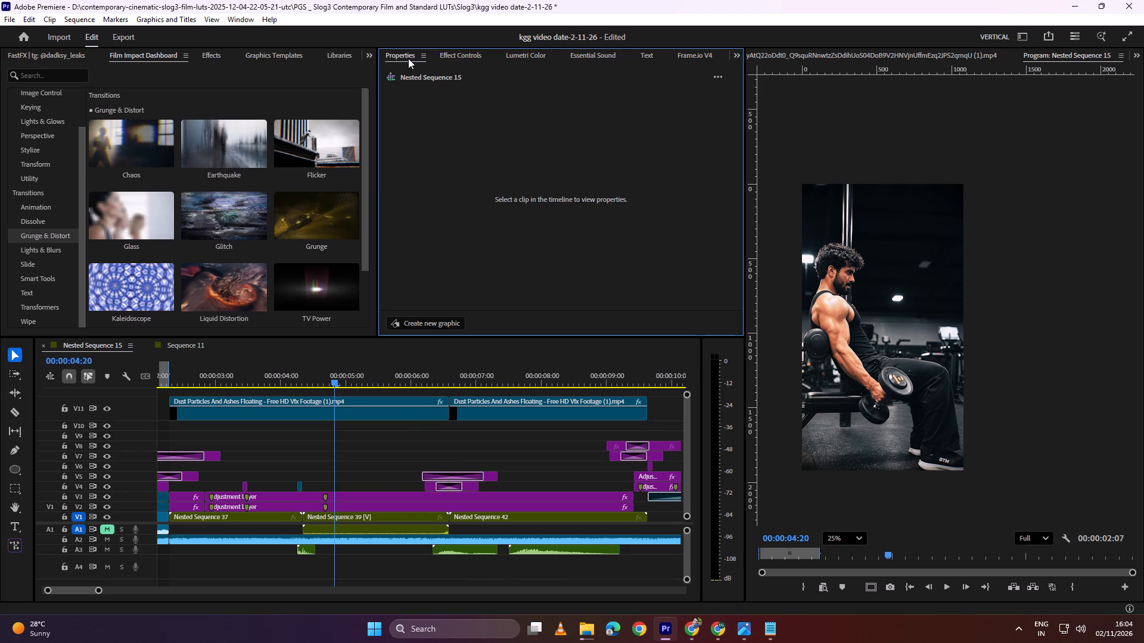
click(282, 60)
scroll(287, 248, down, 3)
drag(365, 132, 365, 156)
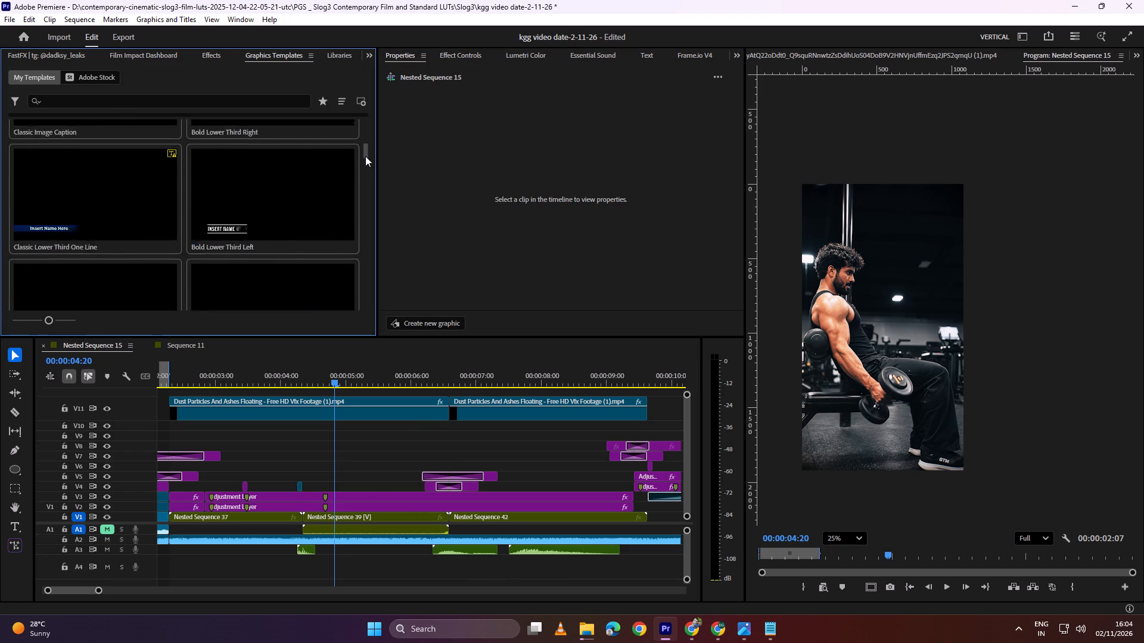
drag(365, 156, 365, 168)
scroll(181, 269, down, 10)
scroll(262, 248, up, 1)
scroll(264, 251, down, 9)
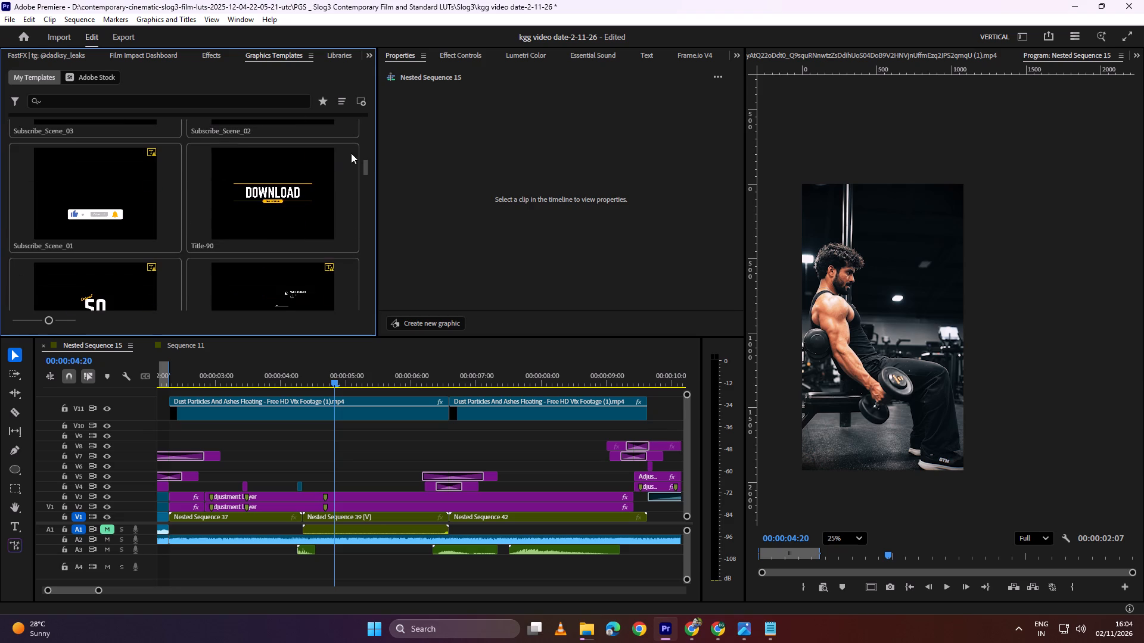
click(369, 167)
drag(365, 169, 366, 188)
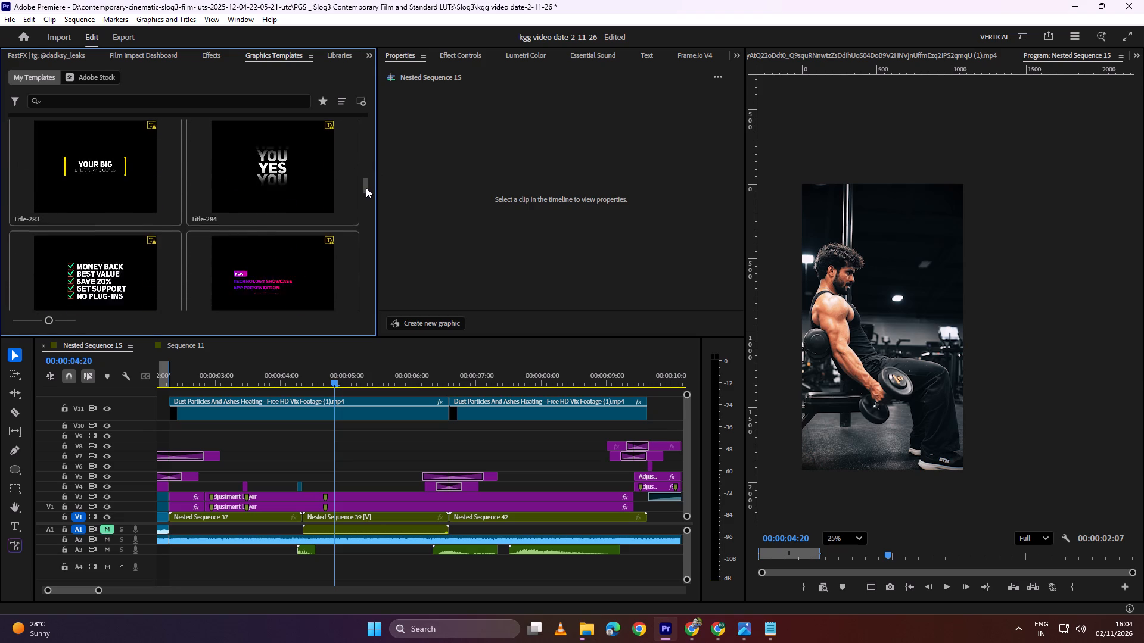
drag(366, 188, 366, 200)
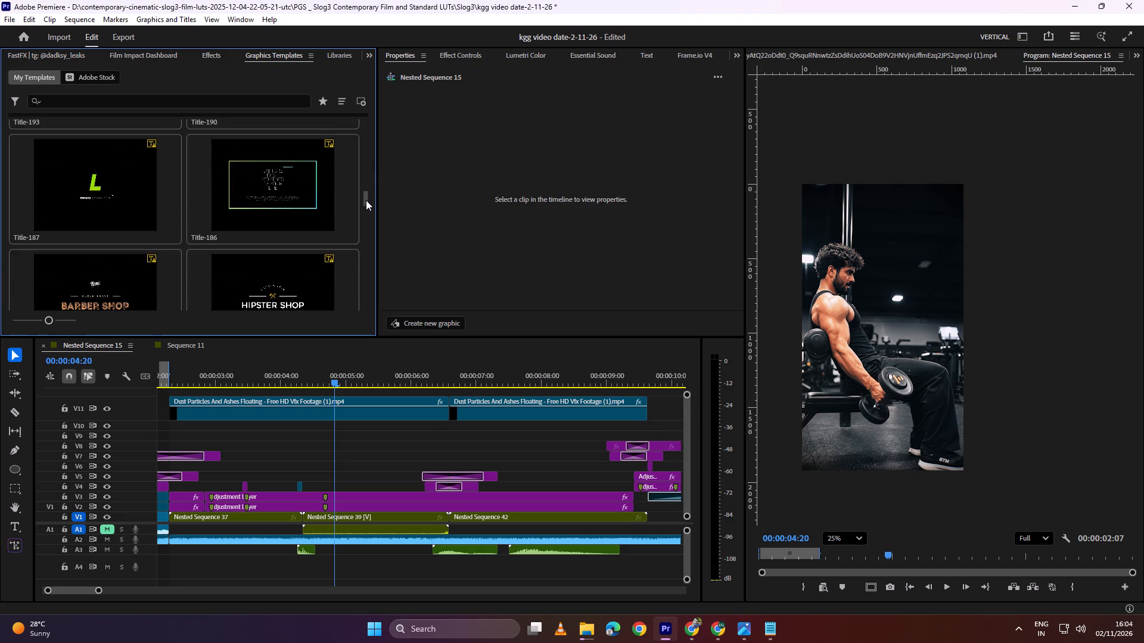
drag(366, 200, 368, 207)
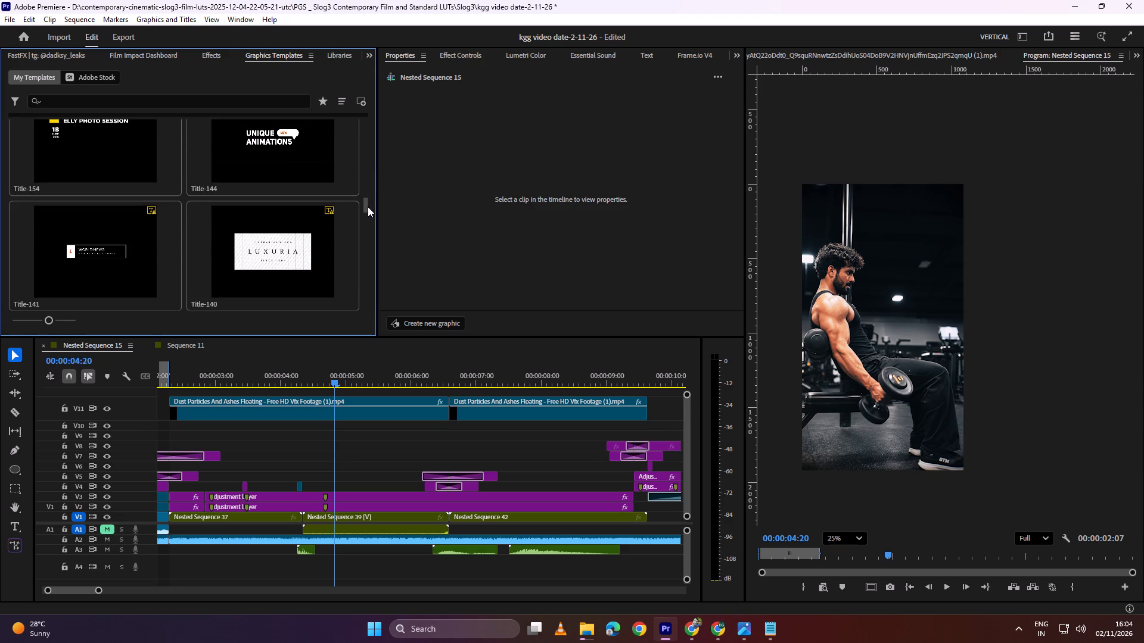
drag(368, 207, 369, 219)
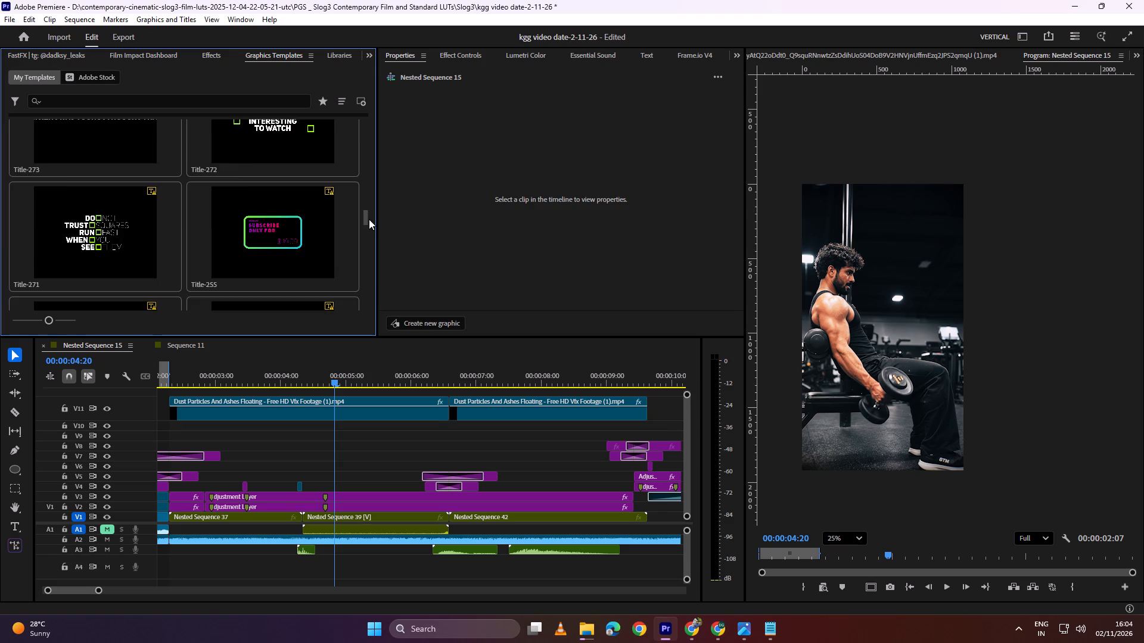
drag(369, 219, 369, 236)
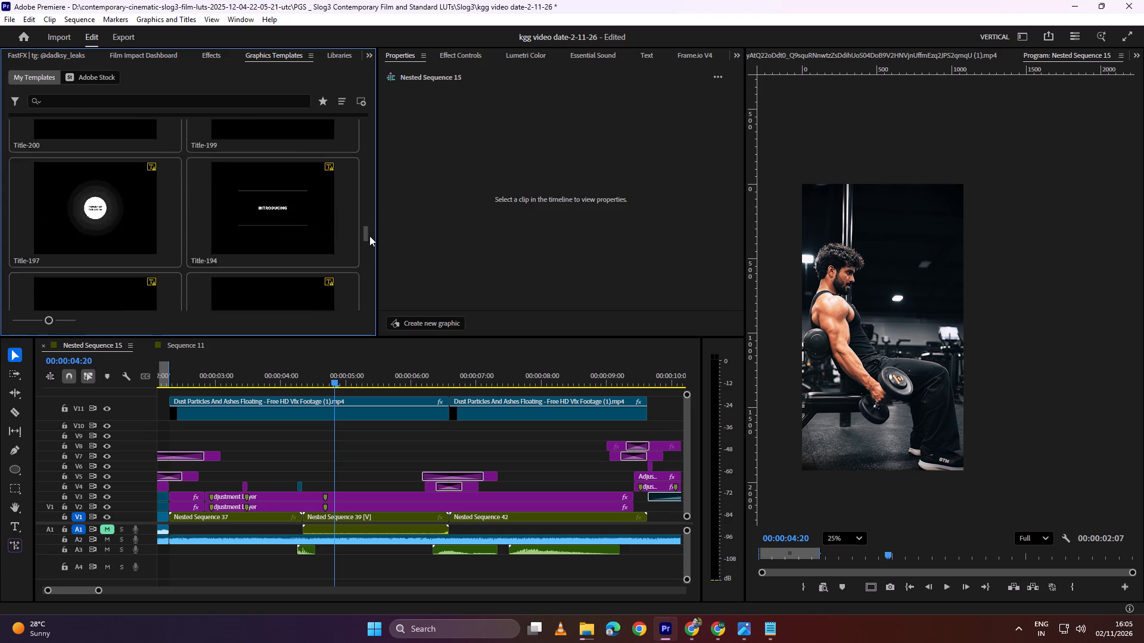
drag(369, 236, 371, 242)
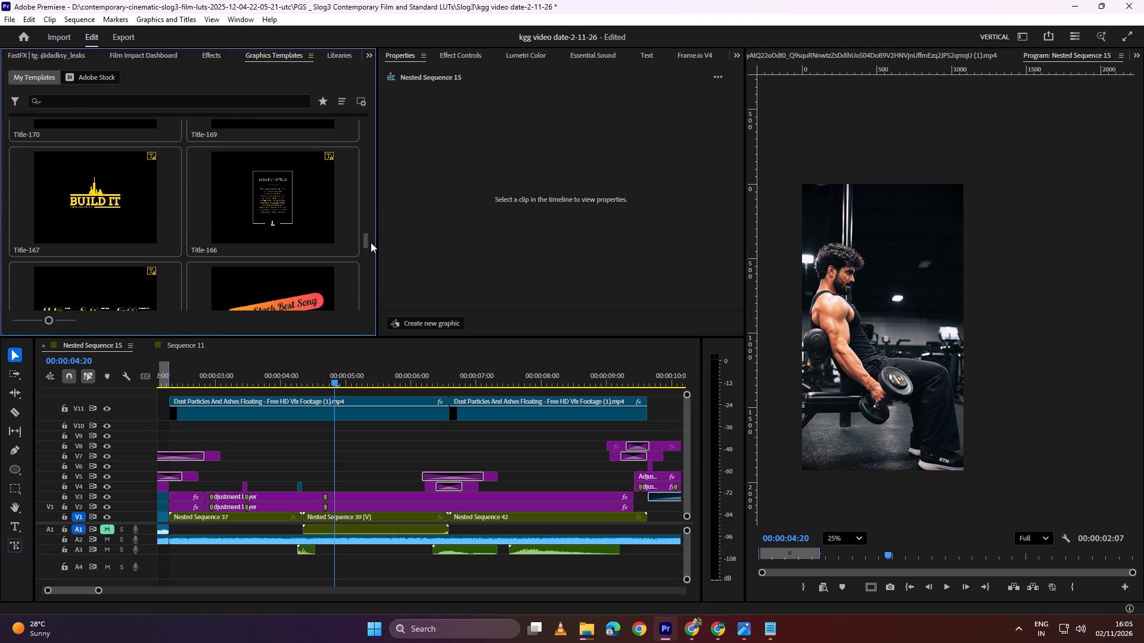
drag(371, 242, 370, 254)
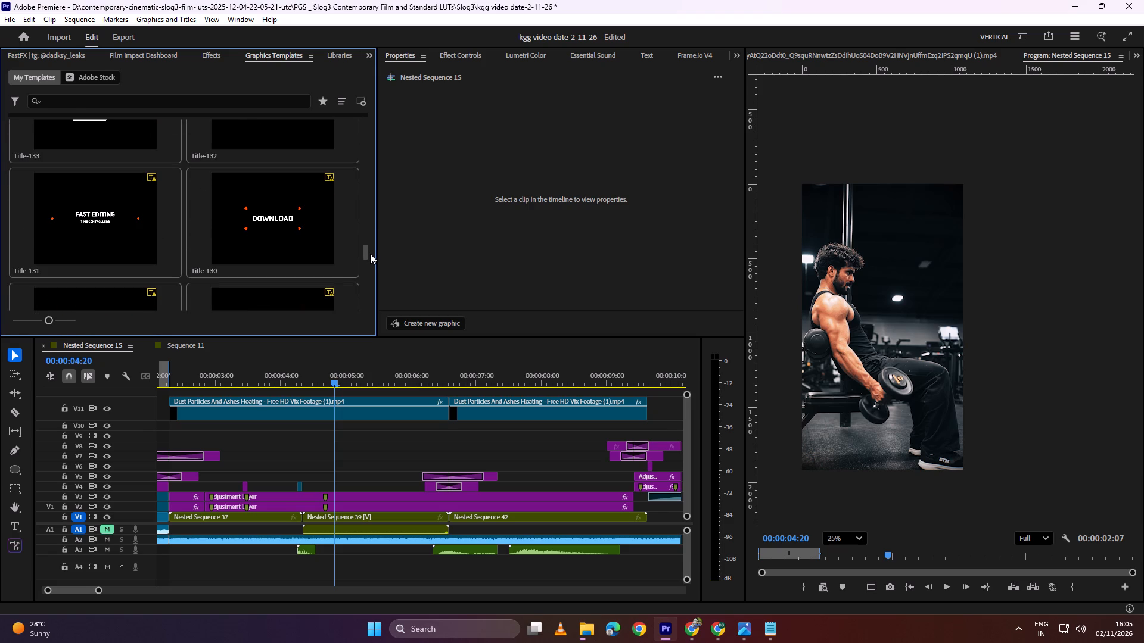
drag(370, 254, 370, 259)
scroll(161, 224, up, 5)
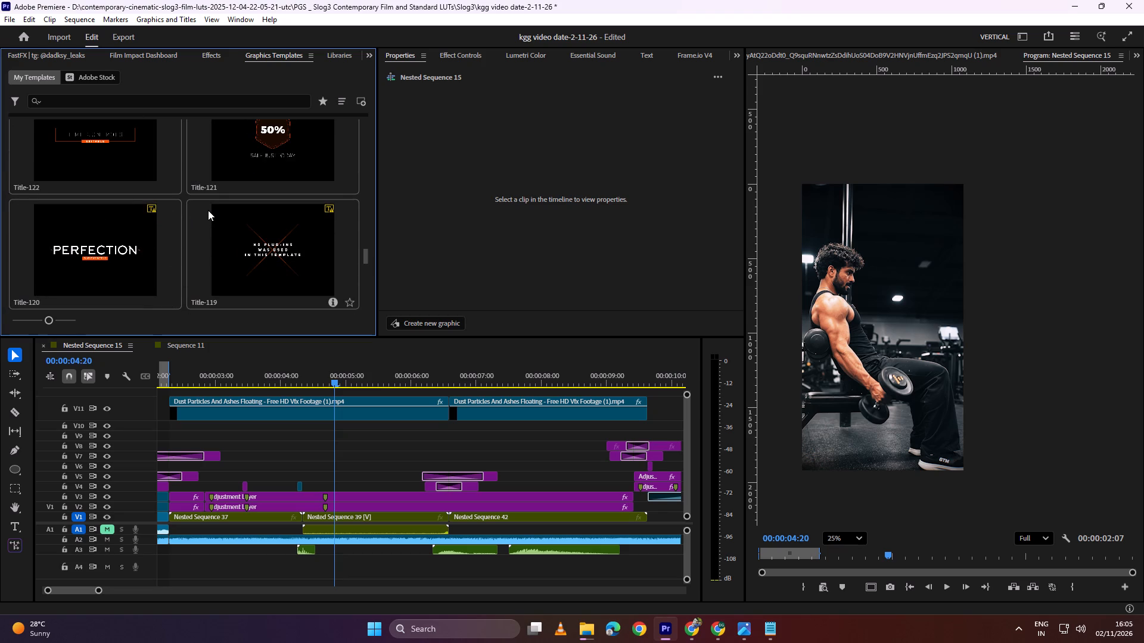
scroll(208, 210, down, 8)
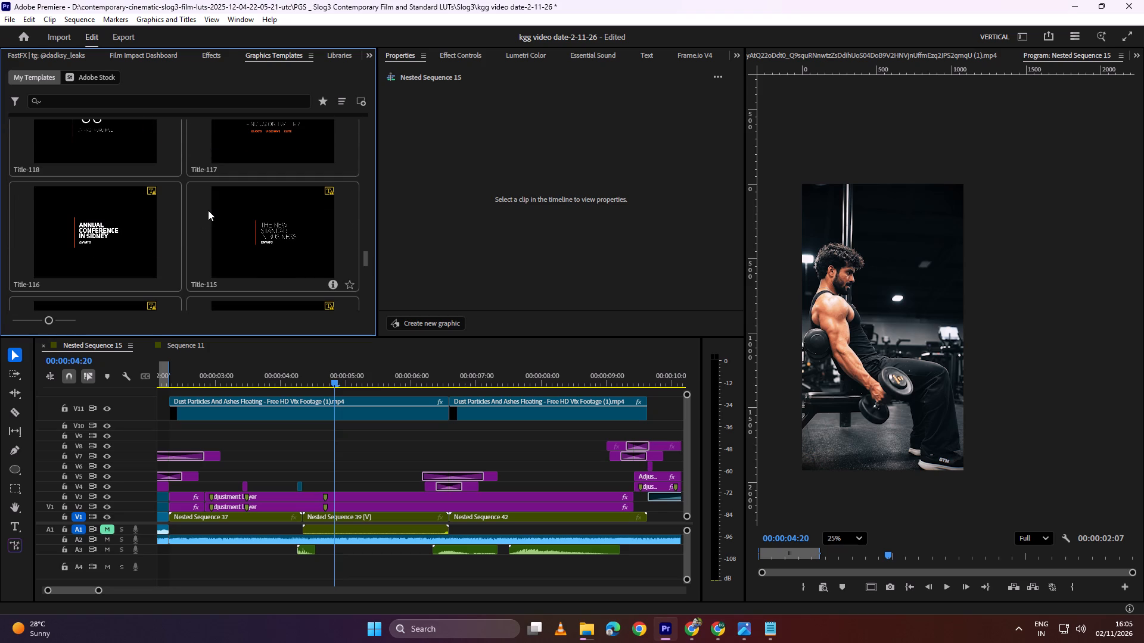
scroll(208, 210, down, 13)
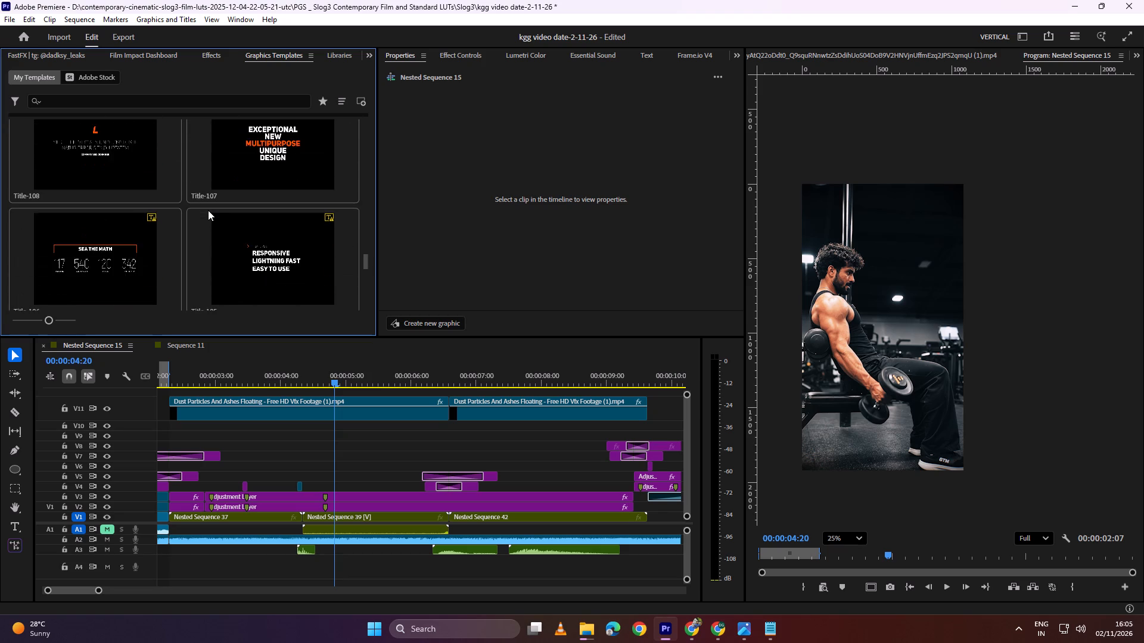
scroll(208, 210, down, 15)
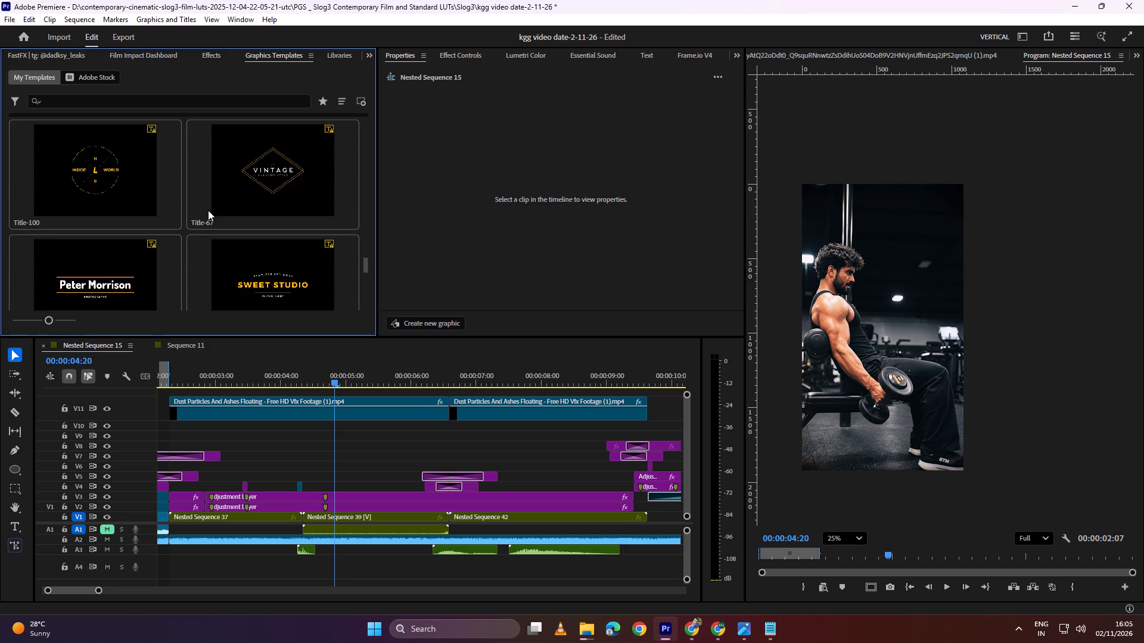
scroll(208, 210, down, 20)
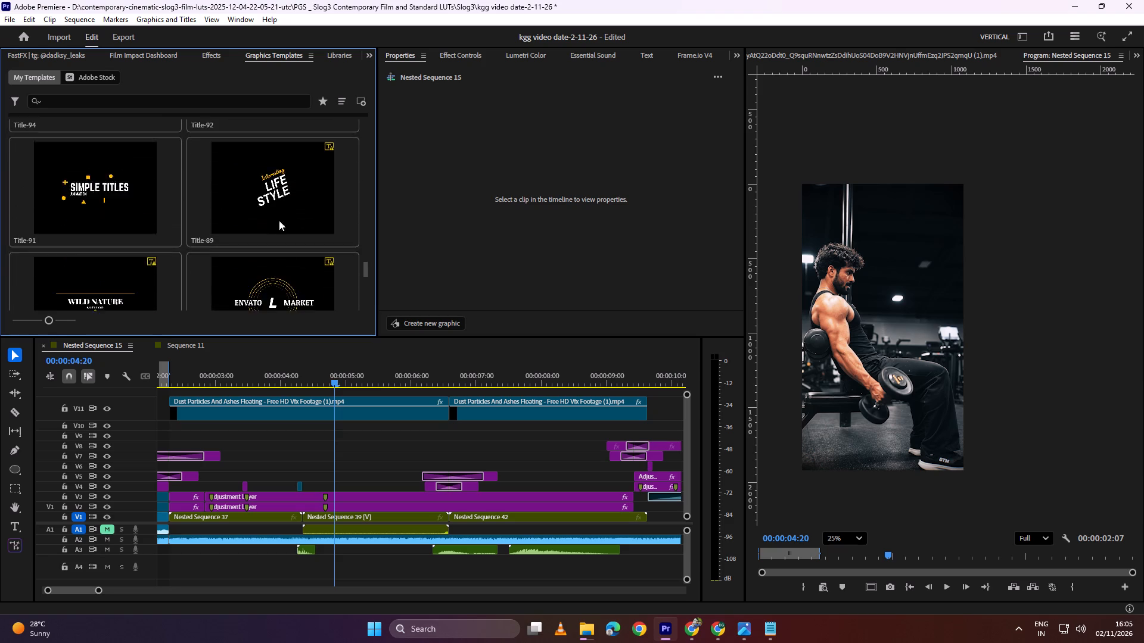
scroll(279, 220, down, 8)
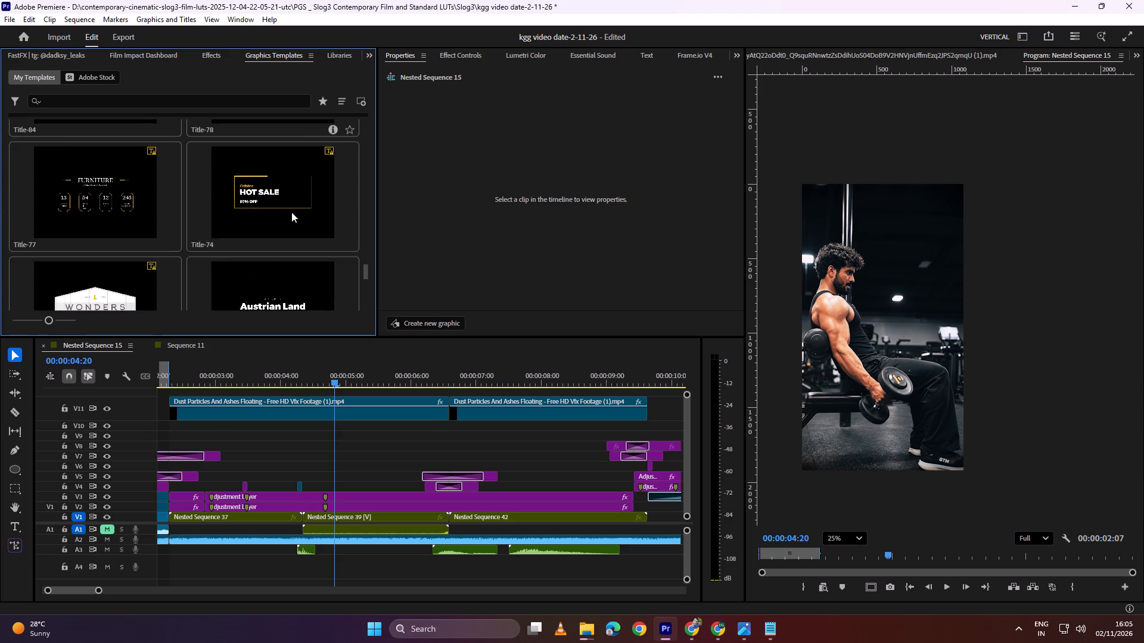
scroll(291, 212, down, 9)
click(368, 269)
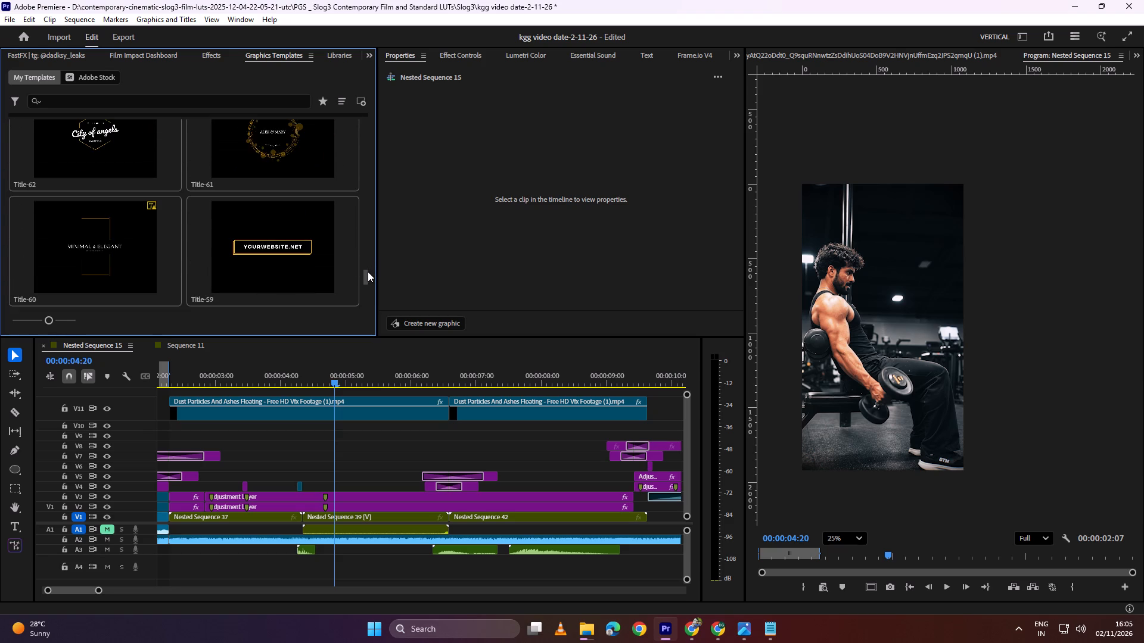
scroll(327, 252, up, 3)
scroll(327, 252, down, 4)
scroll(327, 252, up, 8)
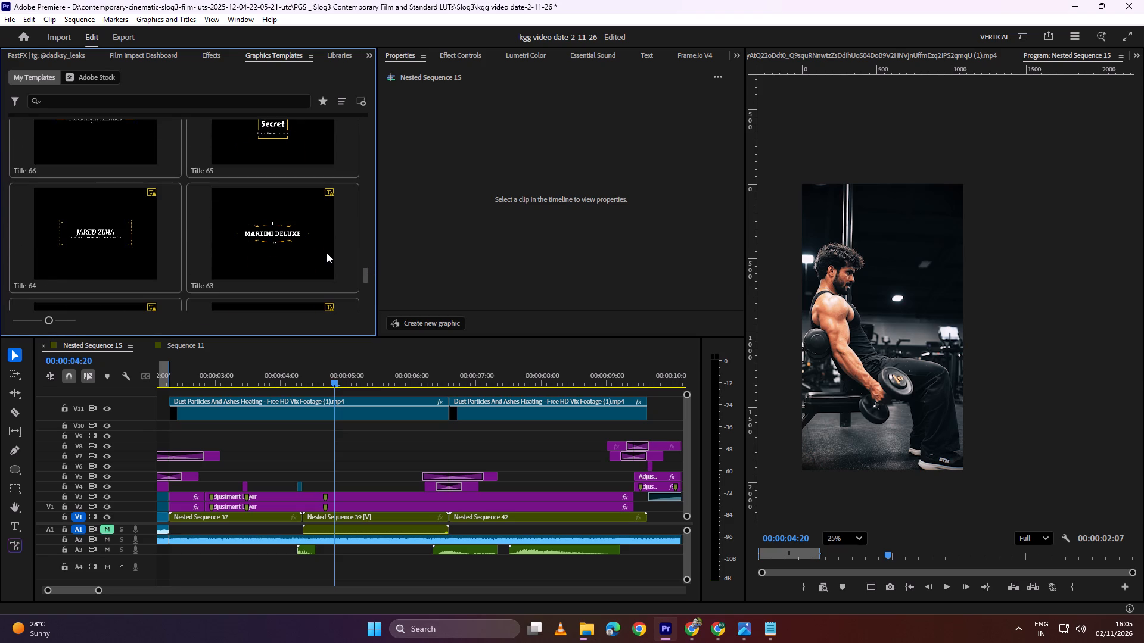
scroll(327, 251, down, 16)
scroll(327, 251, down, 8)
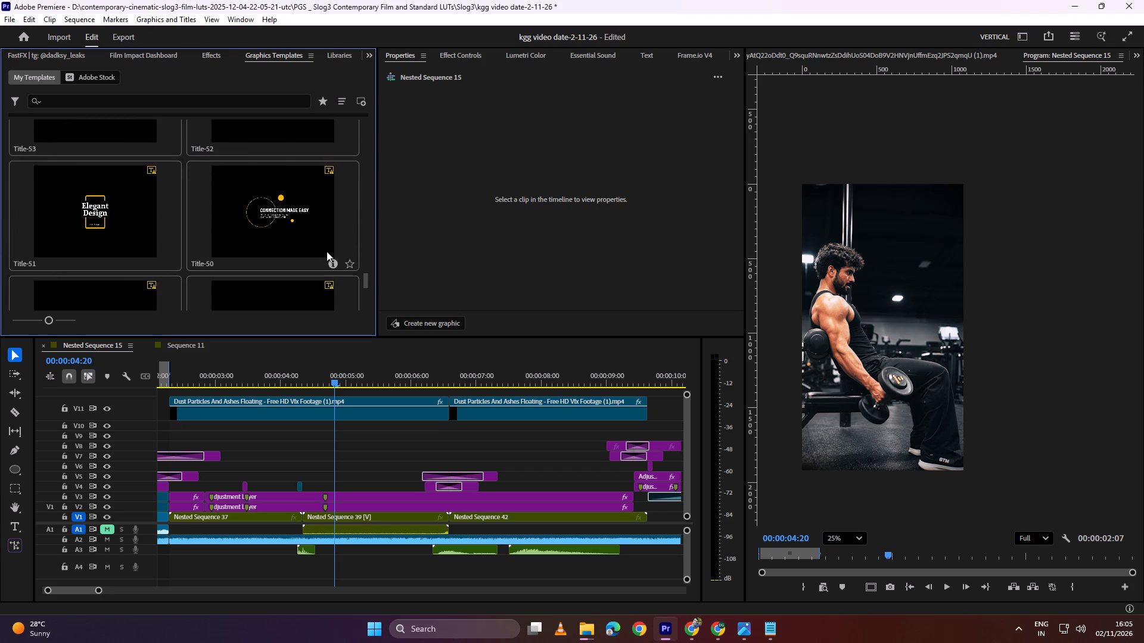
scroll(327, 251, down, 19)
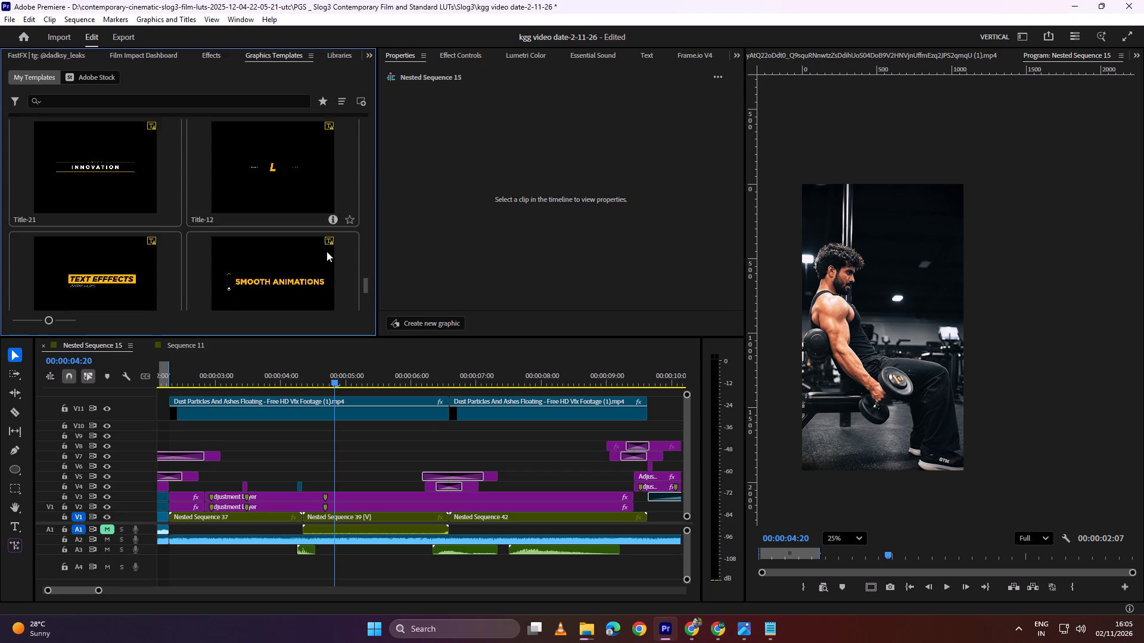
Look through the remaining title and lower third designs in My Templates, through to the end of the list.
scroll(327, 251, down, 14)
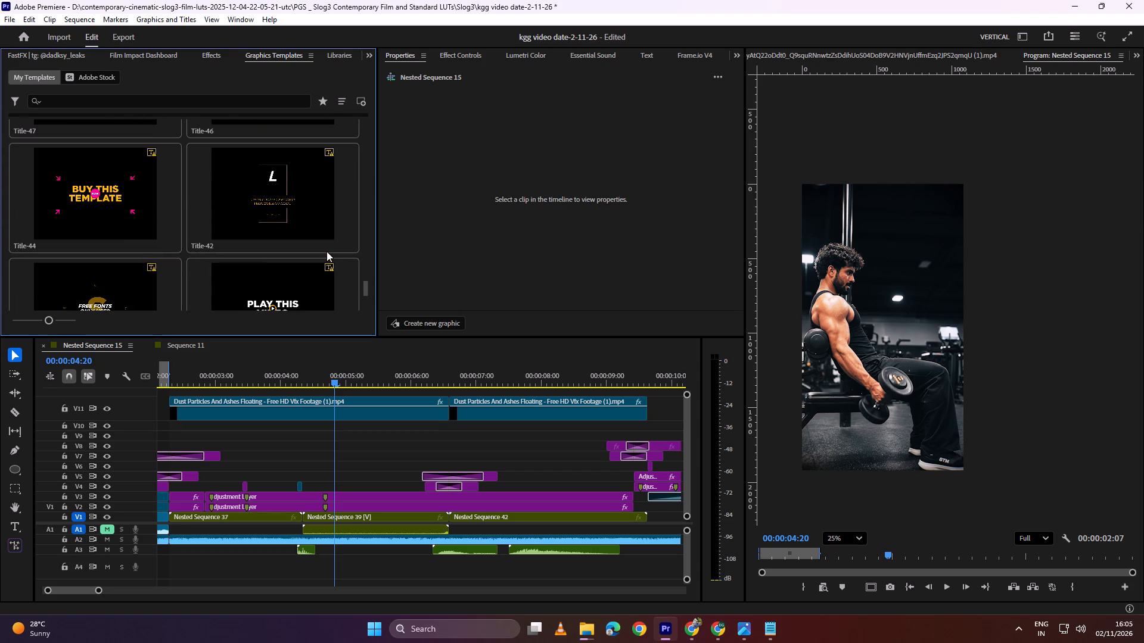
scroll(327, 251, down, 7)
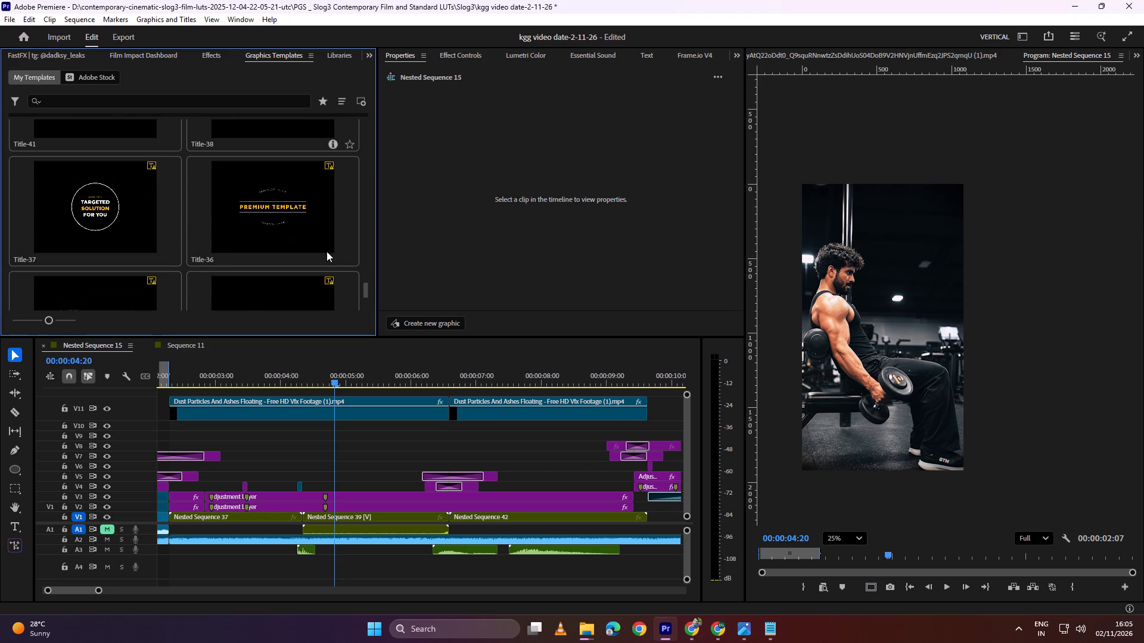
scroll(272, 258, down, 9)
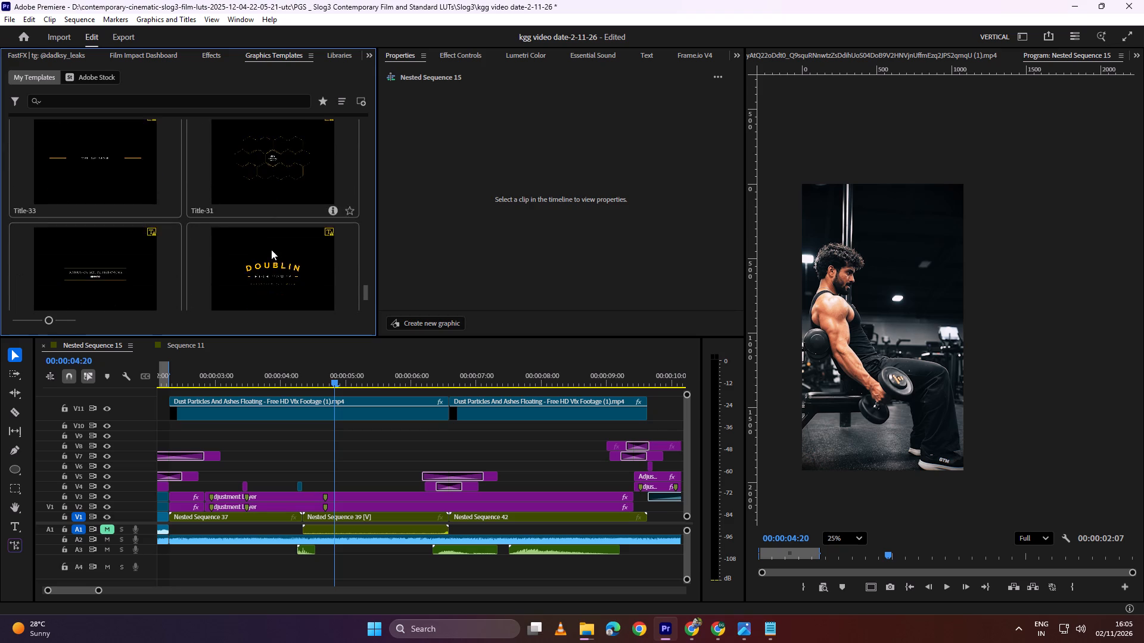
scroll(271, 249, up, 1)
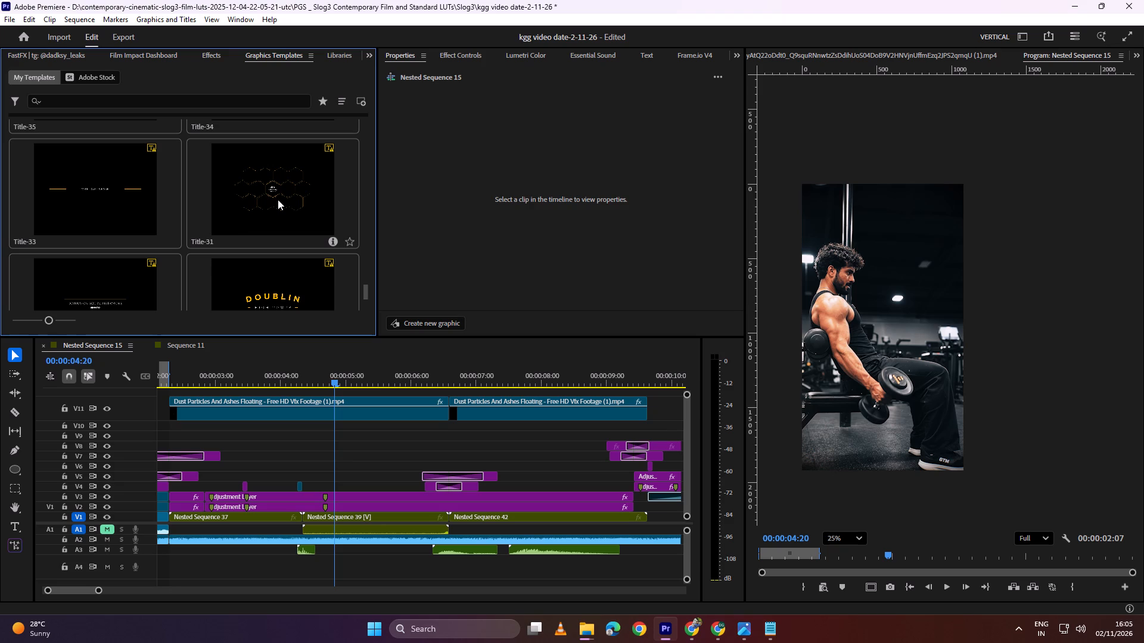
scroll(228, 229, down, 1)
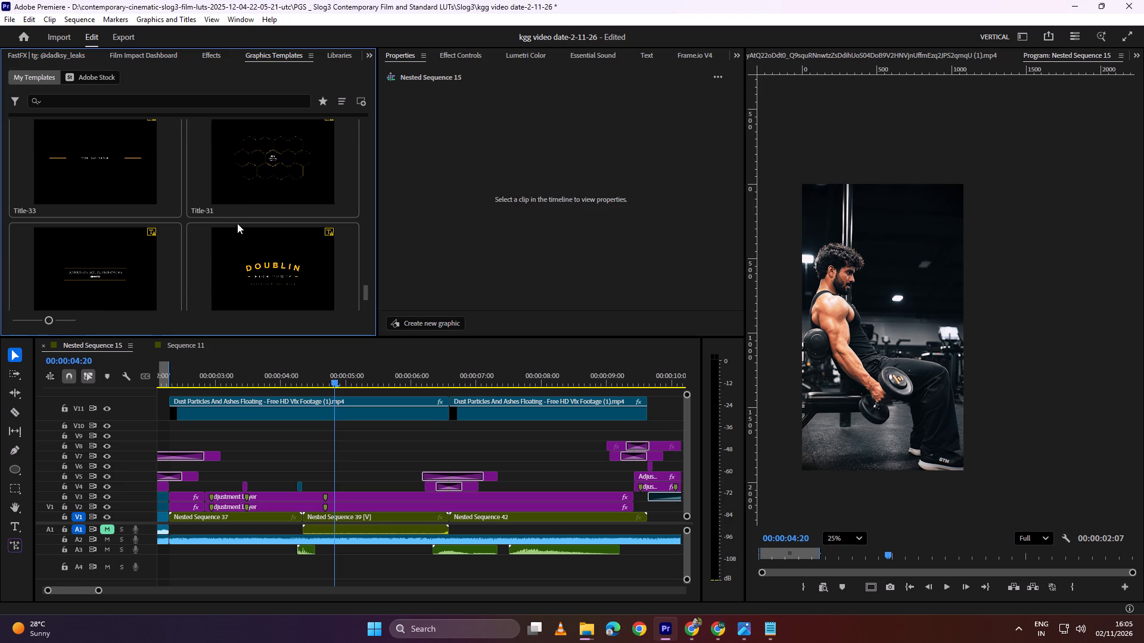
scroll(228, 240, down, 4)
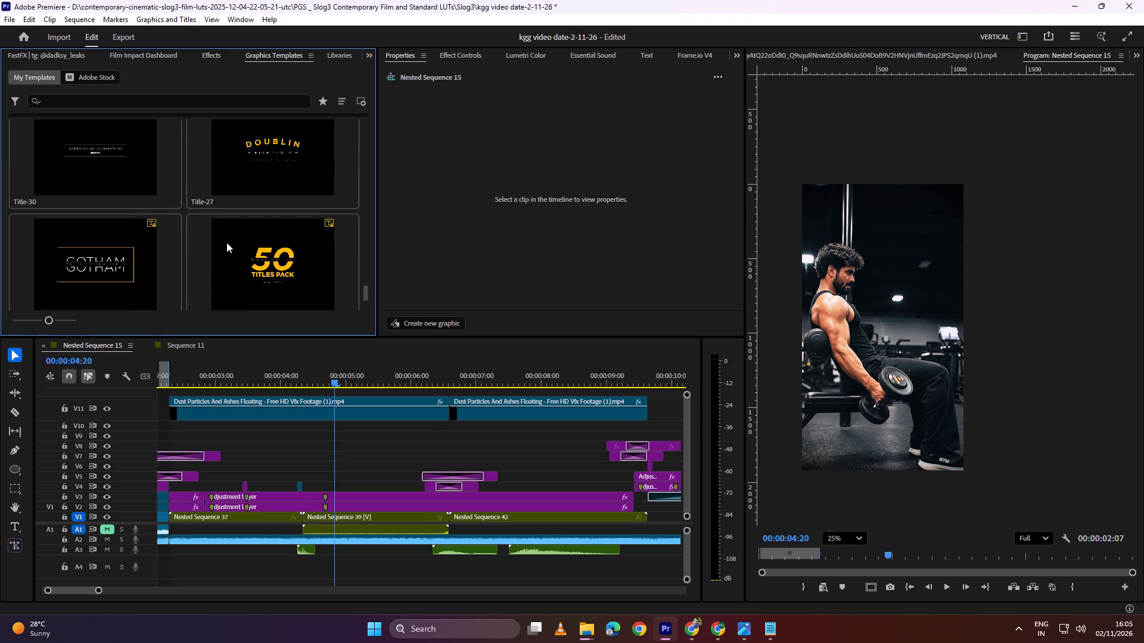
scroll(226, 242, down, 10)
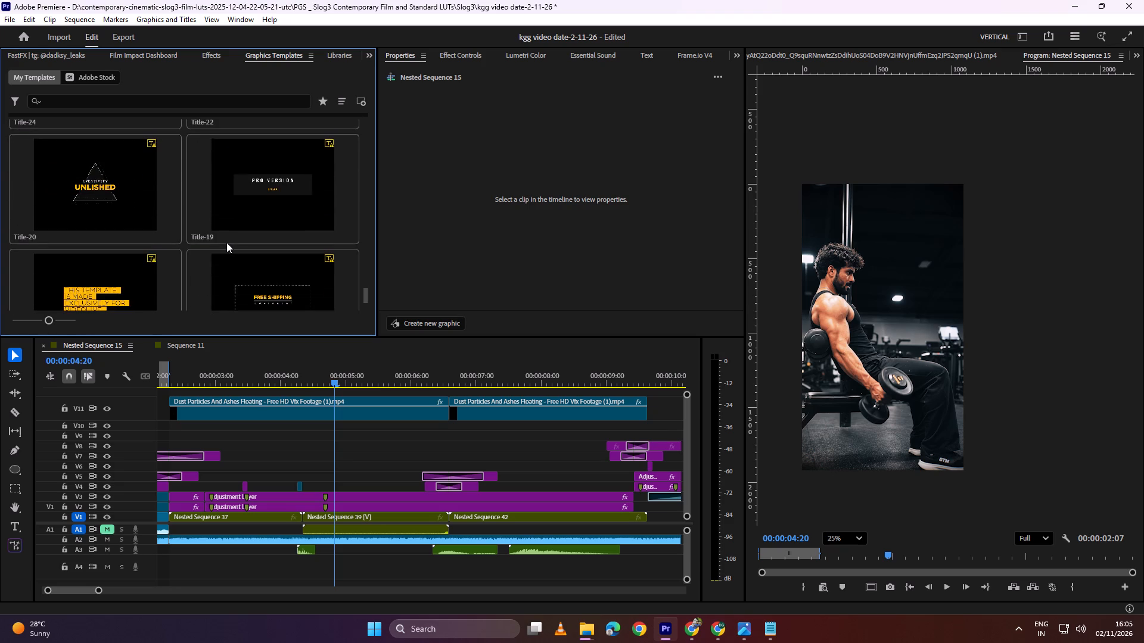
scroll(226, 242, down, 10)
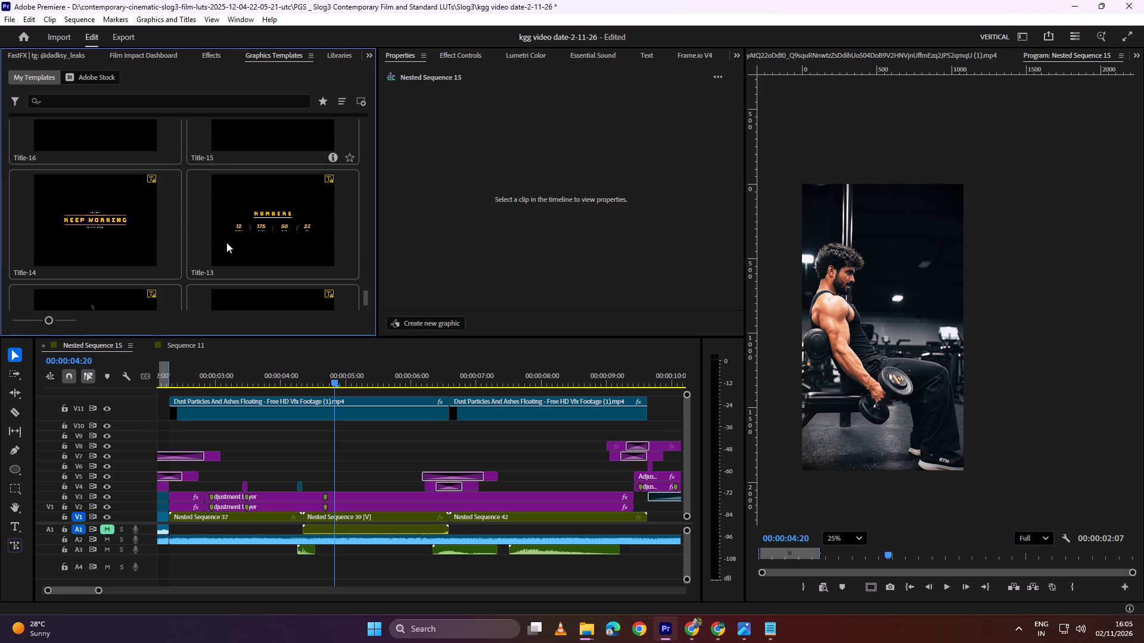
scroll(226, 242, down, 9)
scroll(226, 242, up, 3)
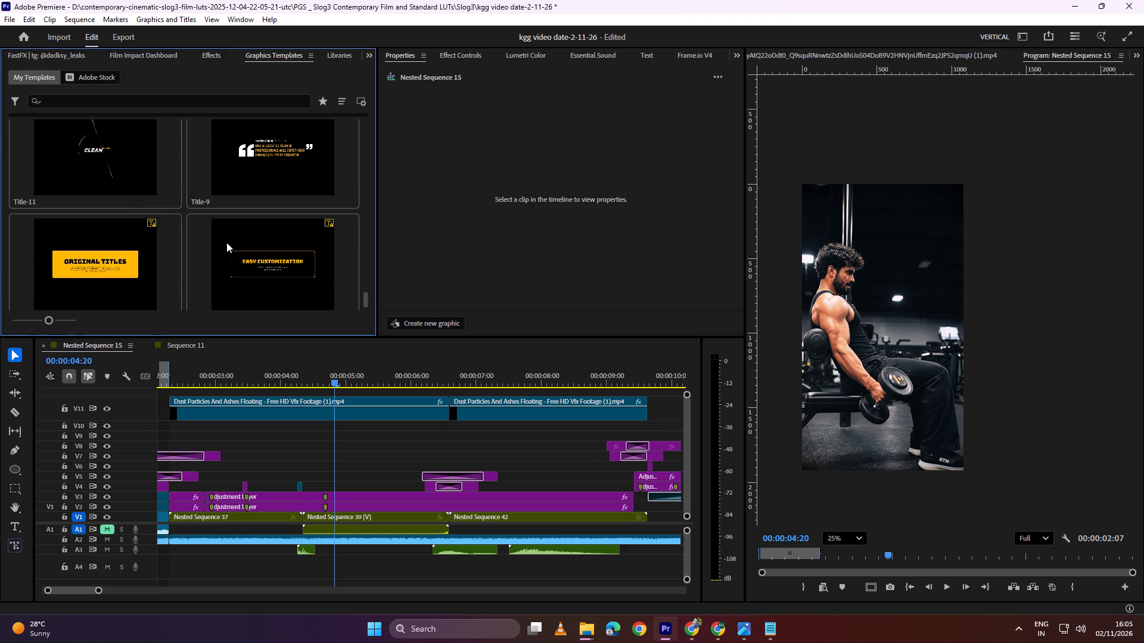
scroll(226, 242, down, 7)
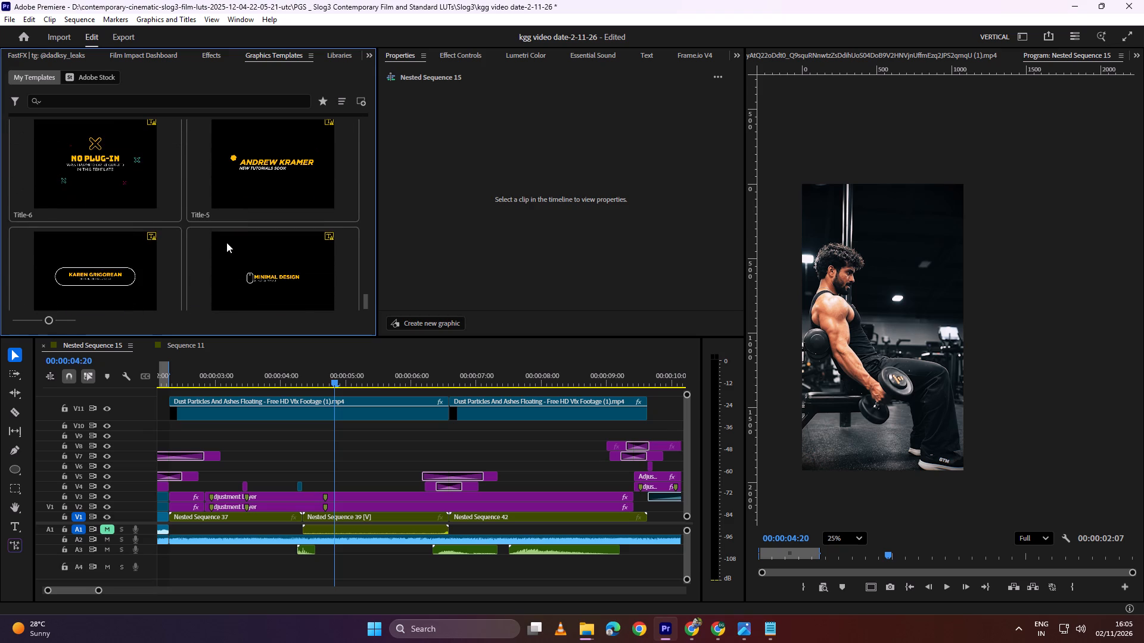
scroll(226, 242, down, 8)
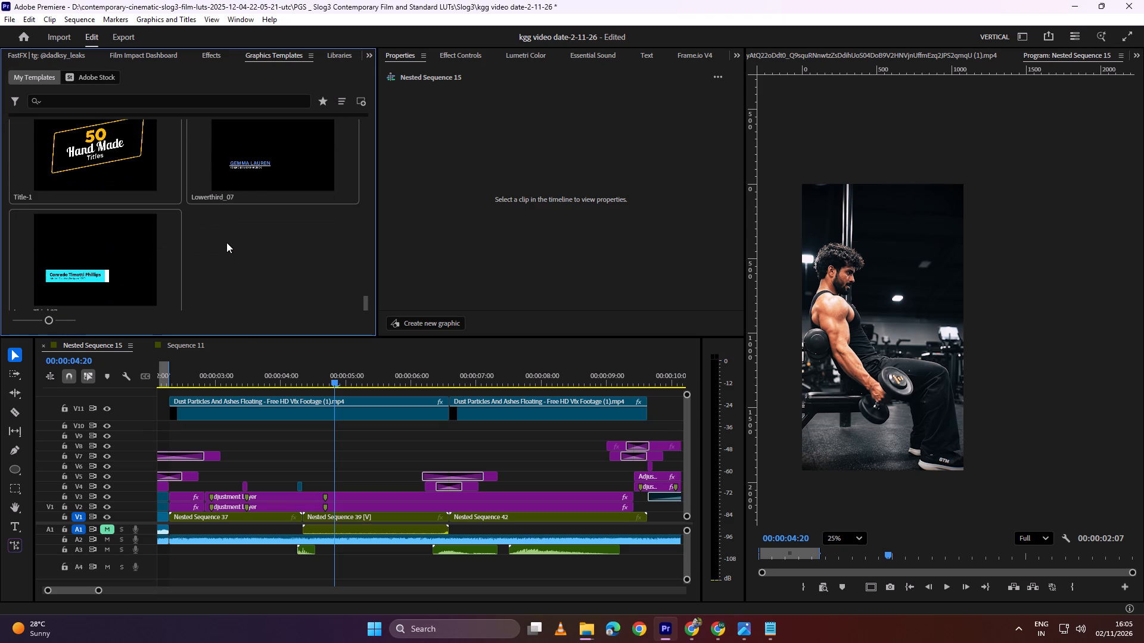
scroll(226, 242, down, 6)
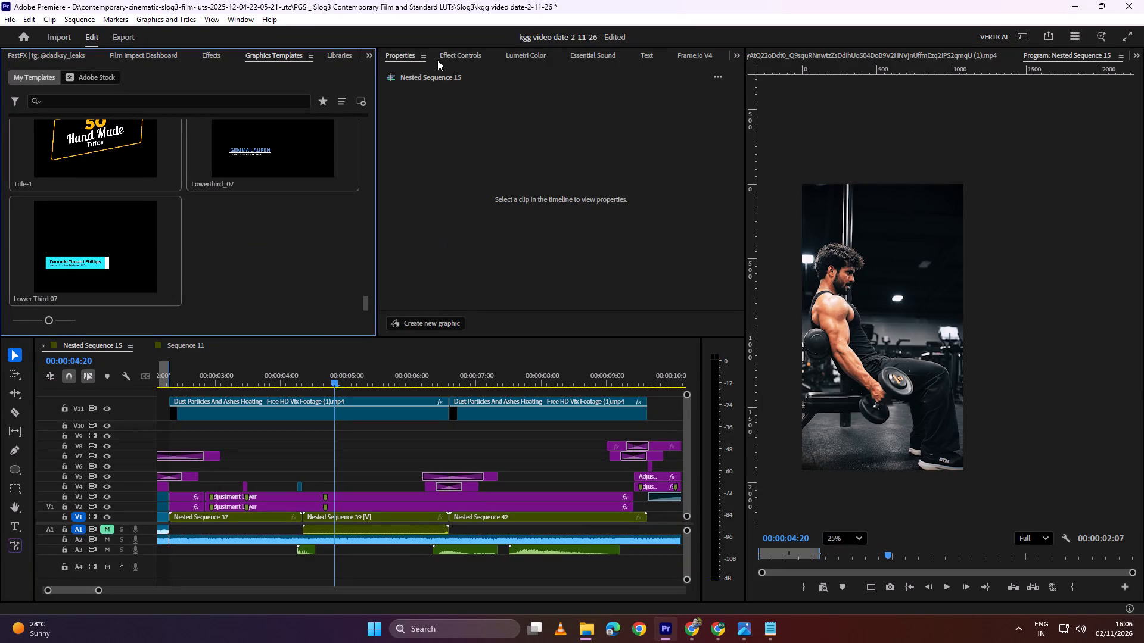
Open Nested Sequence 39 and move the upper dumbbell curl clips from V2 up to V3, leaving V2 empty.
double_click(349, 519)
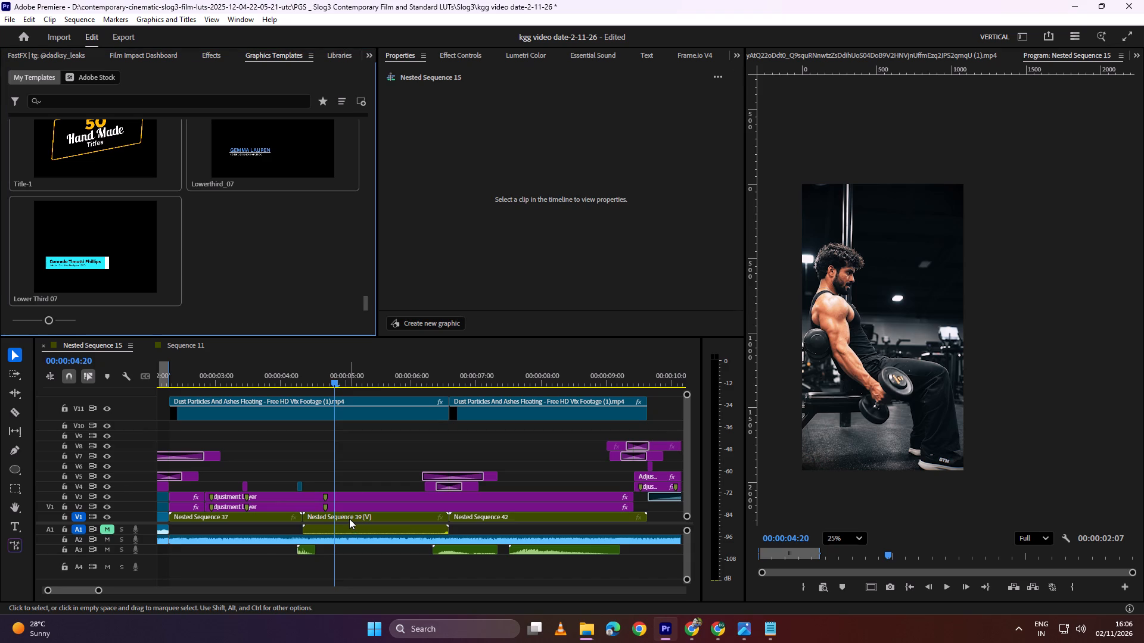
alt+scroll(350, 451, down, 7)
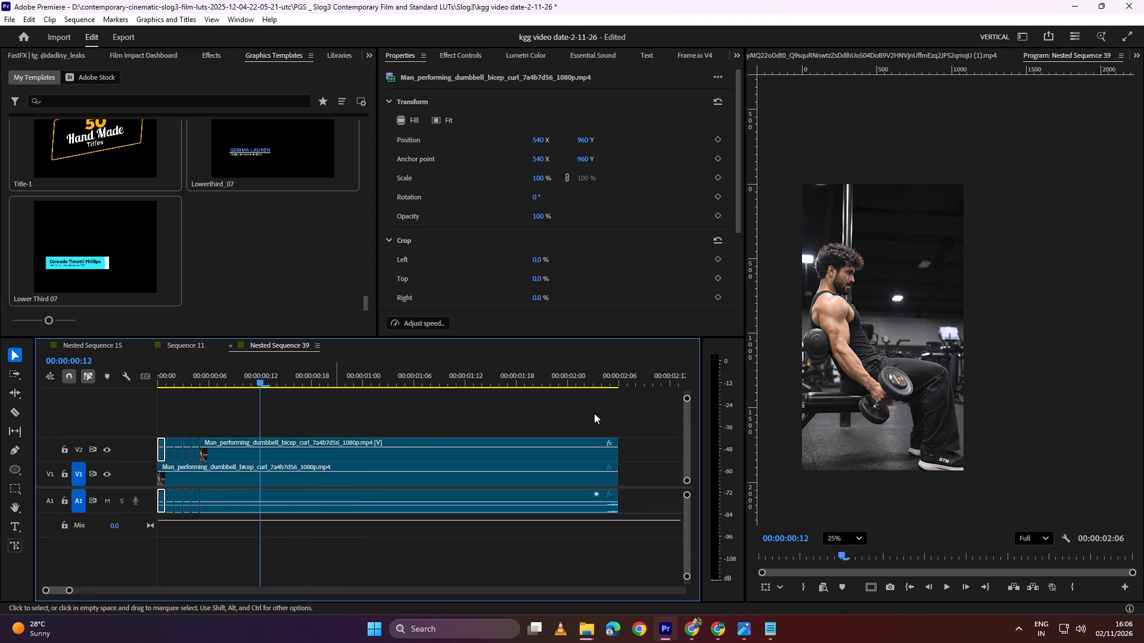
drag(641, 414, 165, 473)
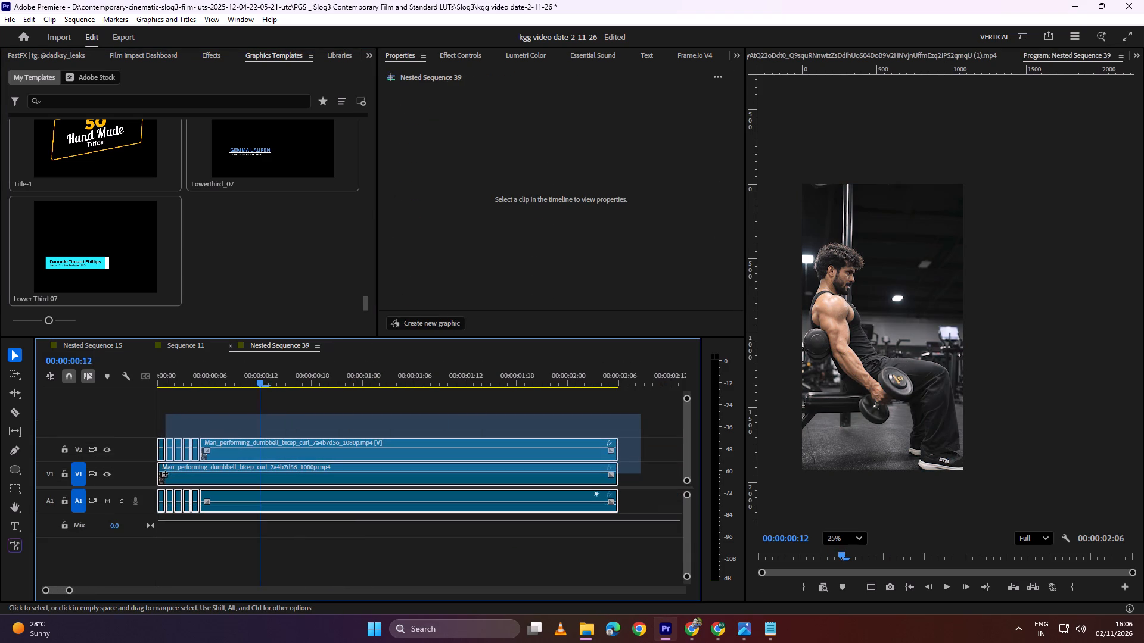
drag(165, 473, 157, 475)
click(334, 414)
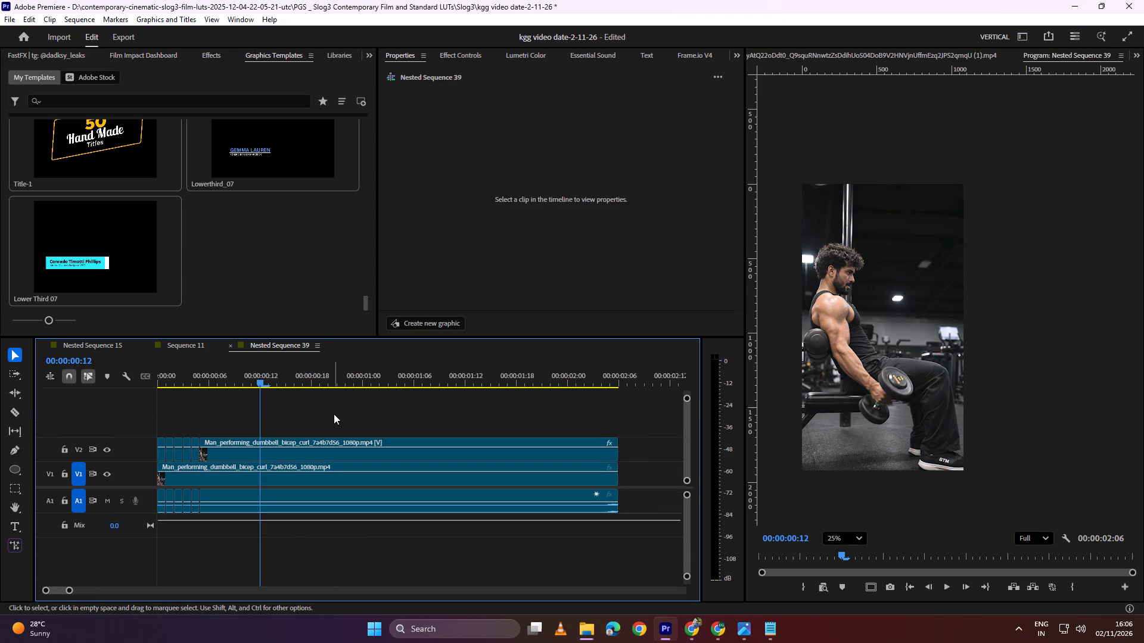
drag(623, 417, 133, 451)
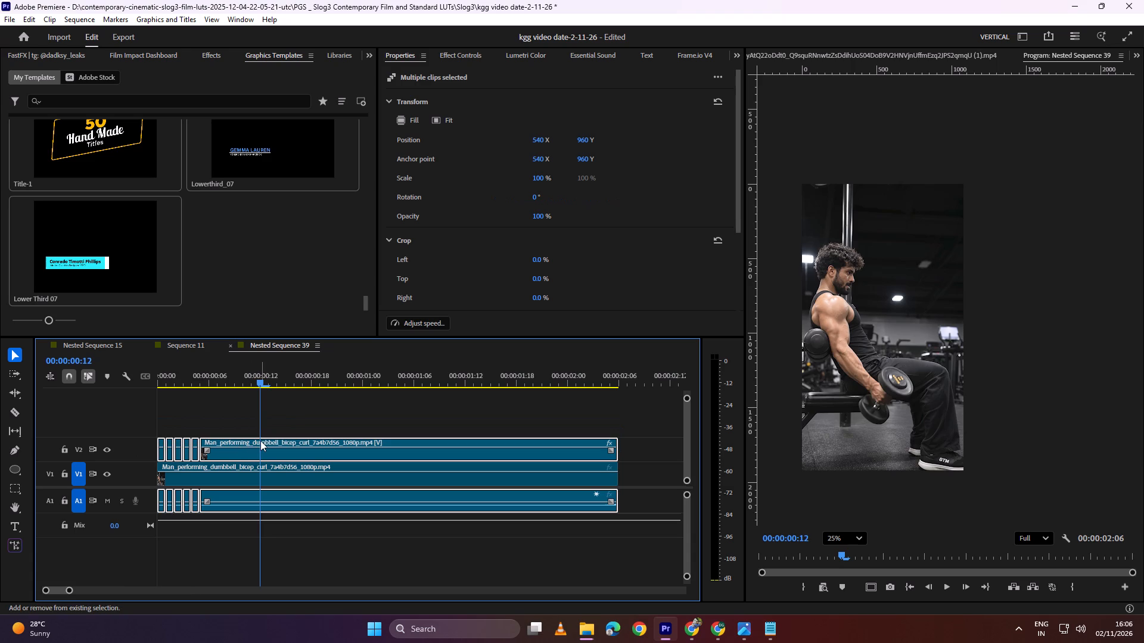
shift+drag(260, 441, 260, 432)
click(294, 404)
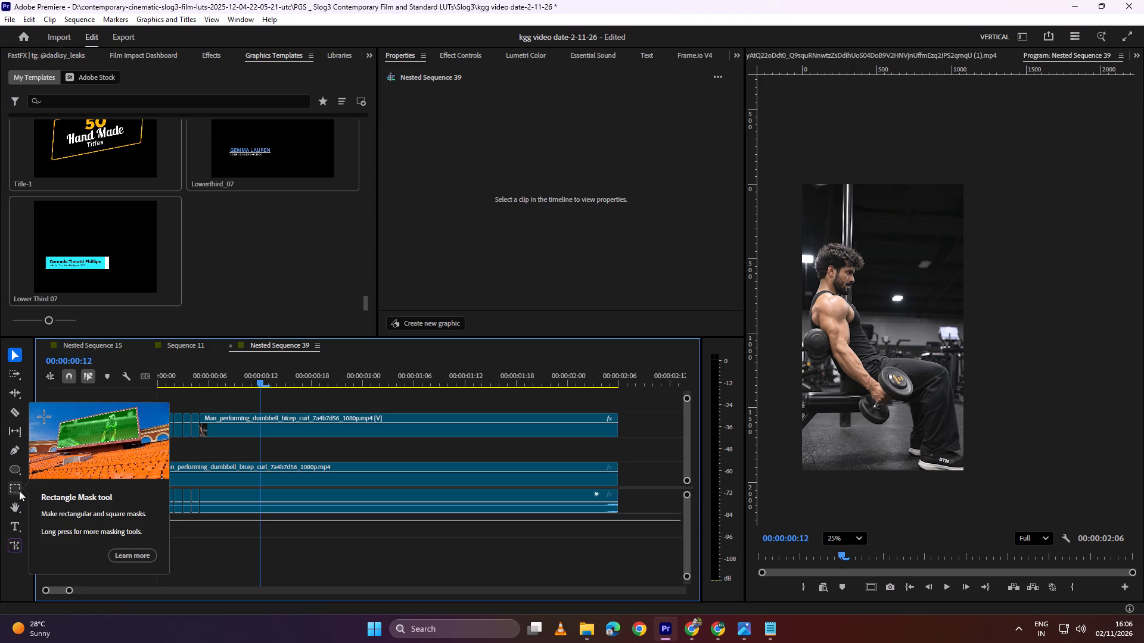
Bring the "pre sales is live" title from Sequence 11 onto V2 of Nested Sequence 39, starting with the long dumbbell clip.
click(15, 525)
click(185, 345)
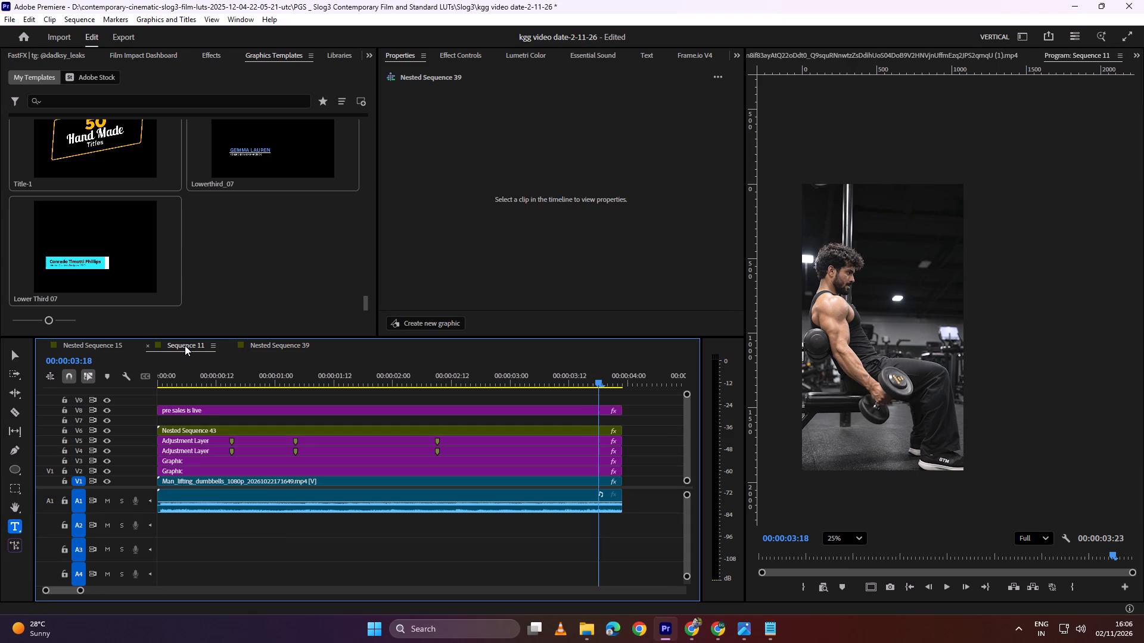
click(204, 411)
drag(204, 413, 284, 352)
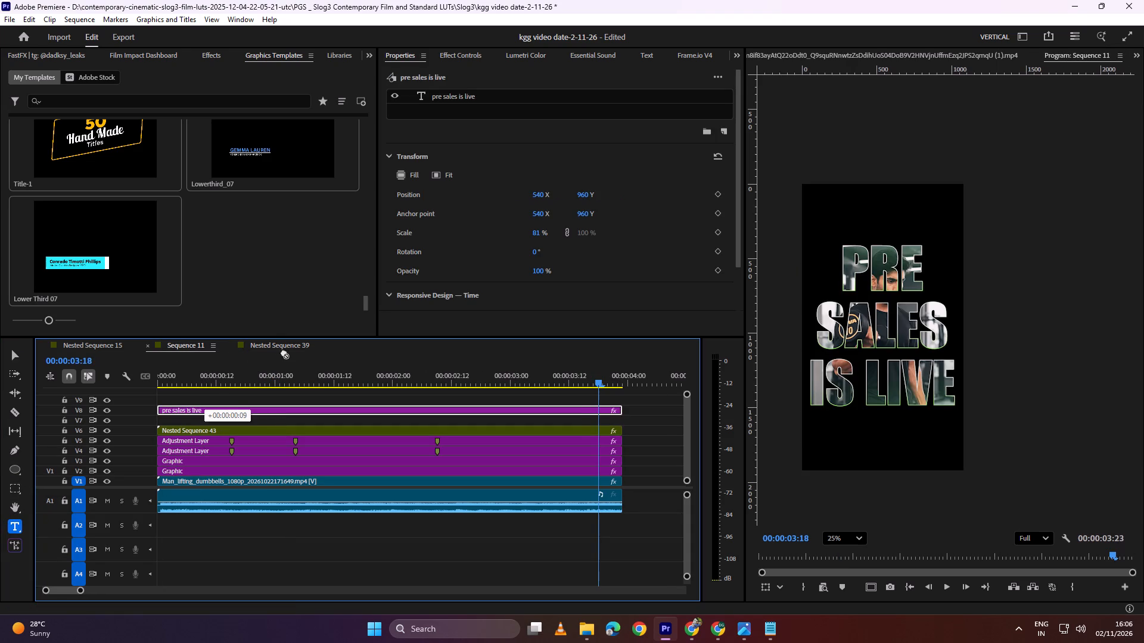
drag(284, 352, 275, 449)
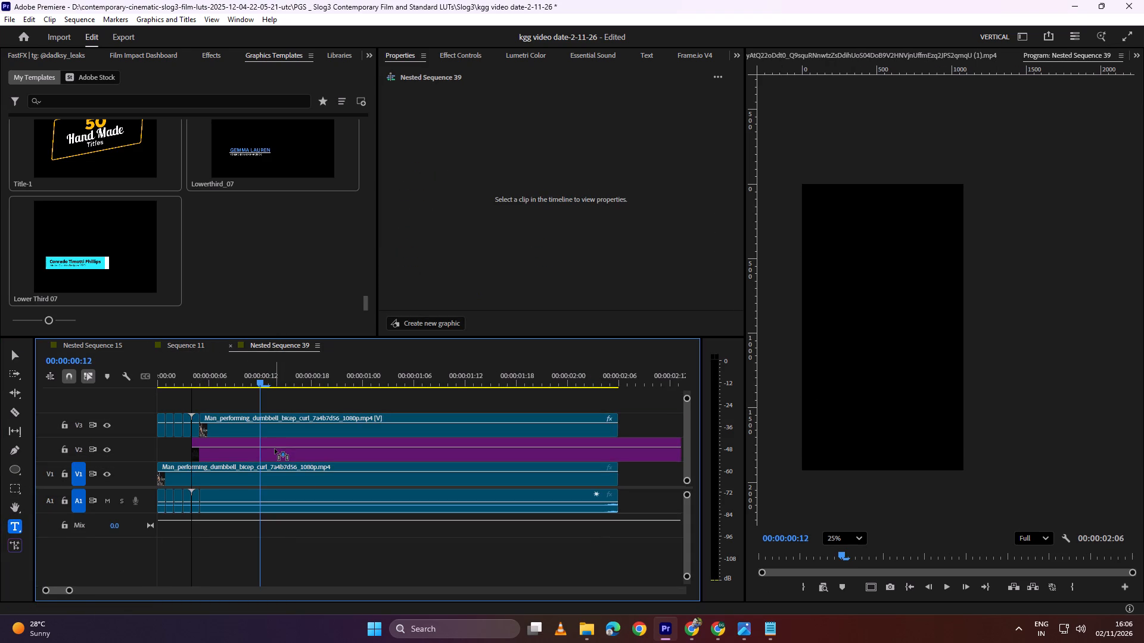
drag(275, 449, 281, 448)
click(285, 451)
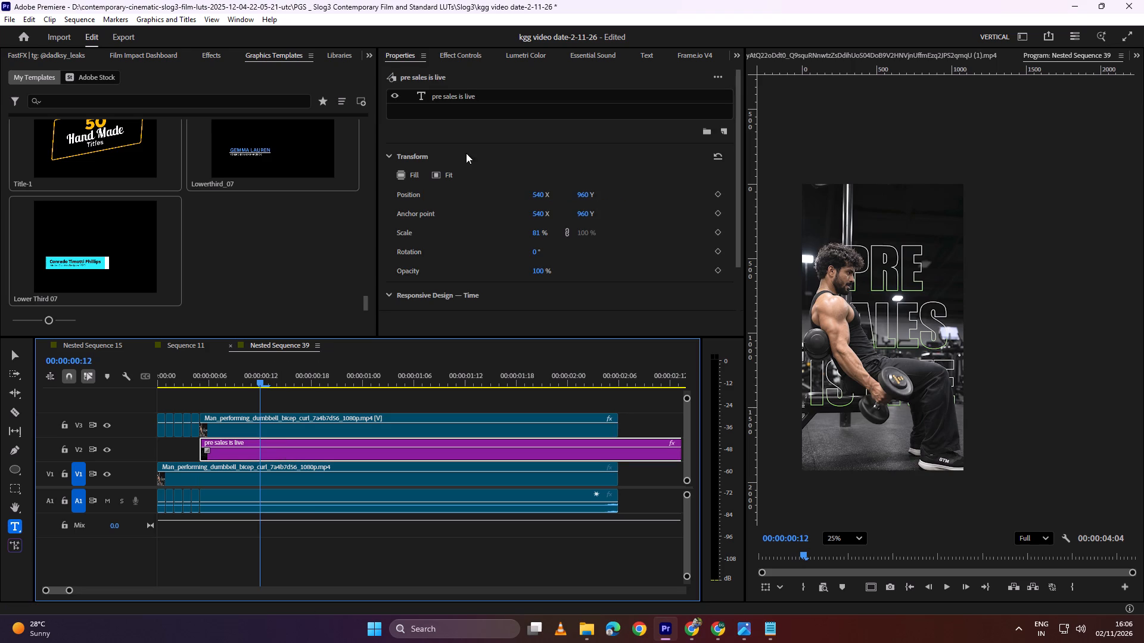
Raise the "pre sales is live" title behind the man by setting its Y position to 640.
drag(590, 198, 385, 250)
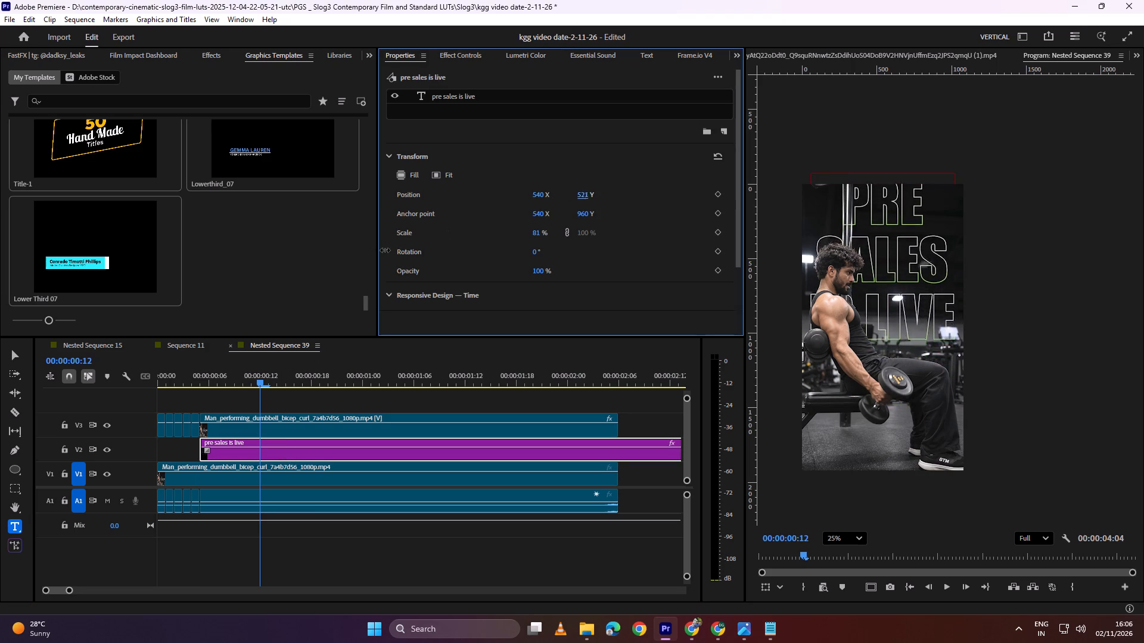
drag(385, 250, 460, 230)
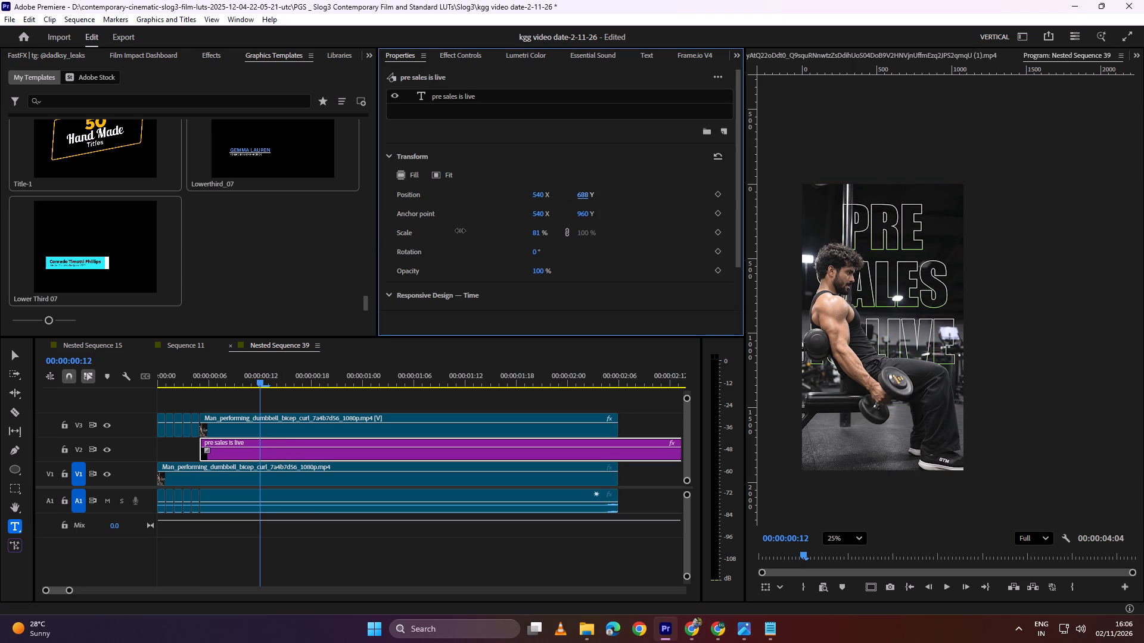
drag(460, 230, 437, 236)
Play Nested Sequence 39 from near its start to 00:00:00:20 to check the title behind the man.
drag(271, 381, 173, 402)
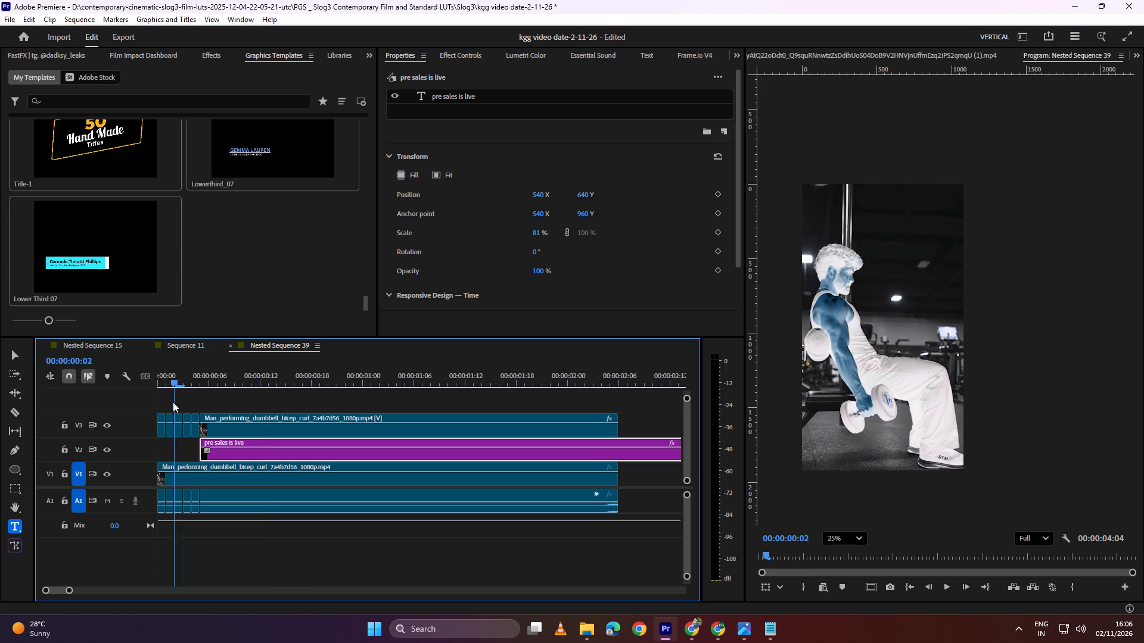
drag(173, 402, 169, 402)
key(space)
key(space)
alt+scroll(266, 445, up, 5)
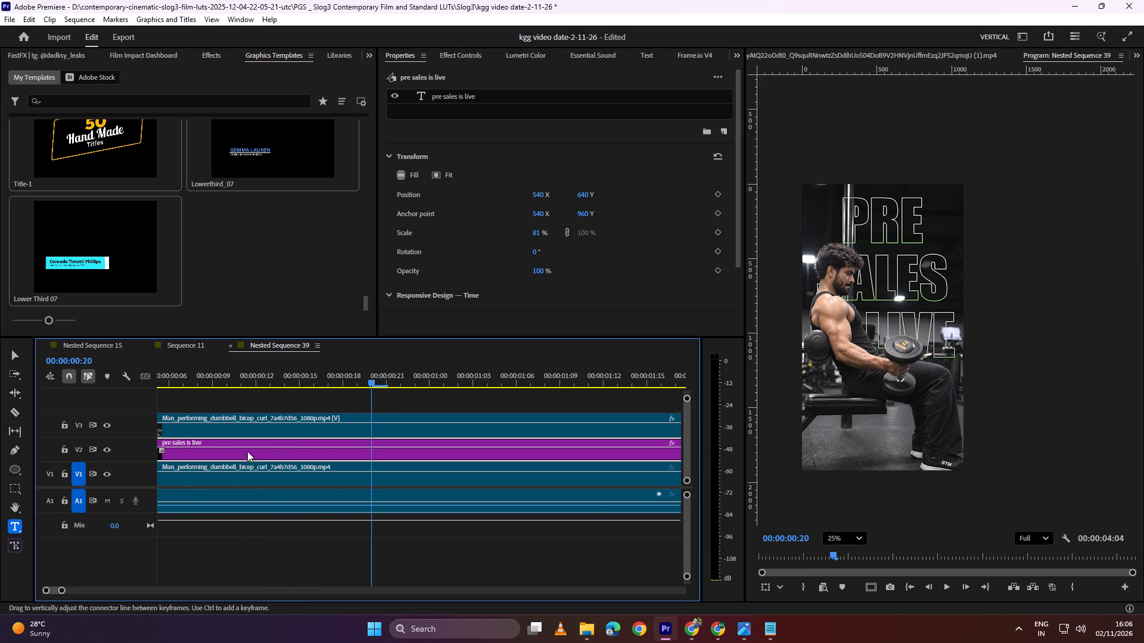
click(247, 458)
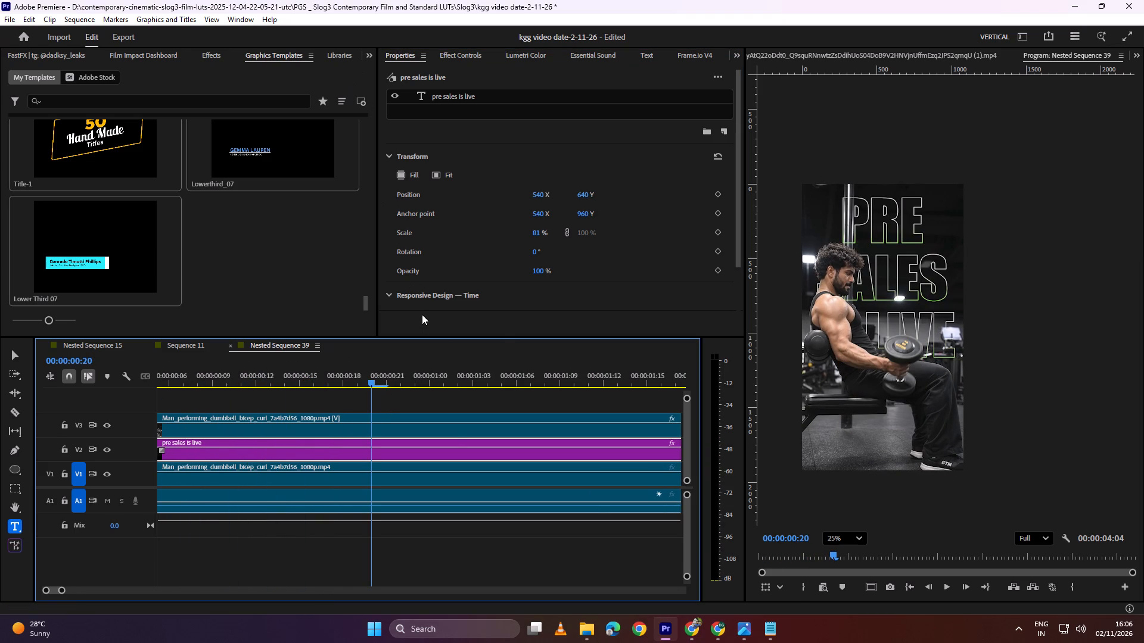
Move the upper dumbbell curl clips from V3 up to V4, leaving V3 empty.
alt+scroll(449, 422, down, 8)
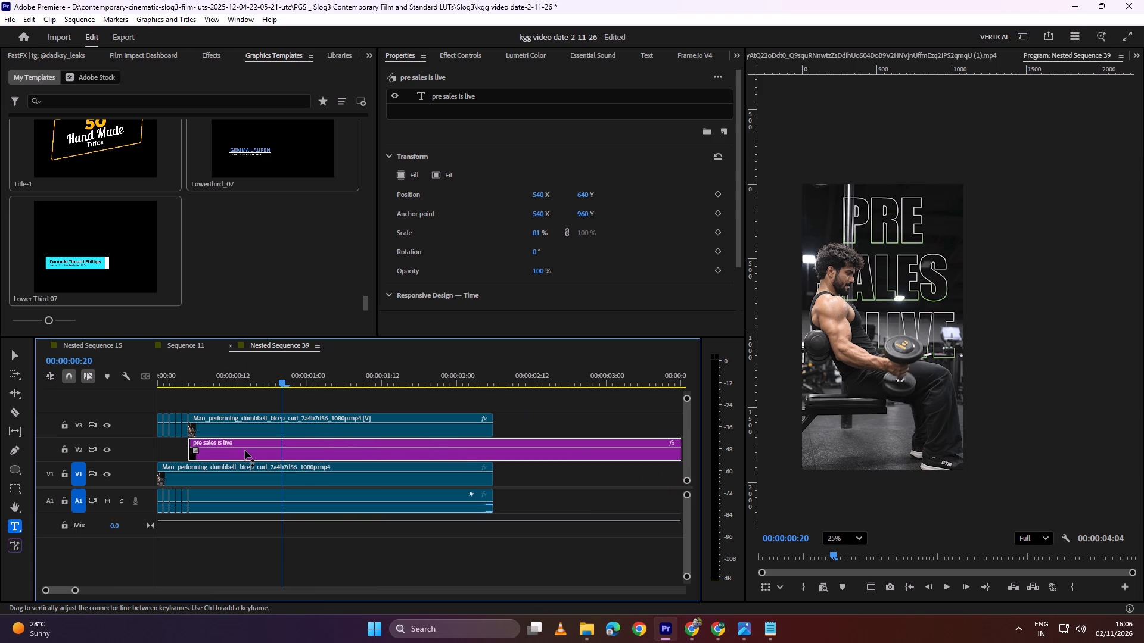
drag(544, 394, 129, 424)
drag(688, 397, 680, 338)
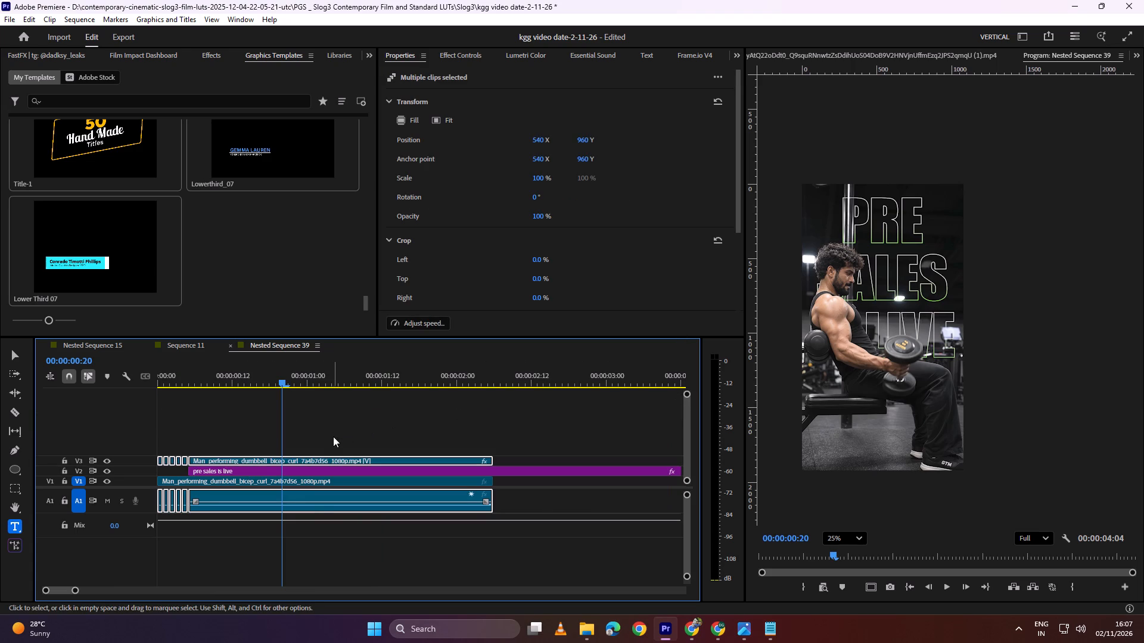
shift+drag(320, 456, 319, 448)
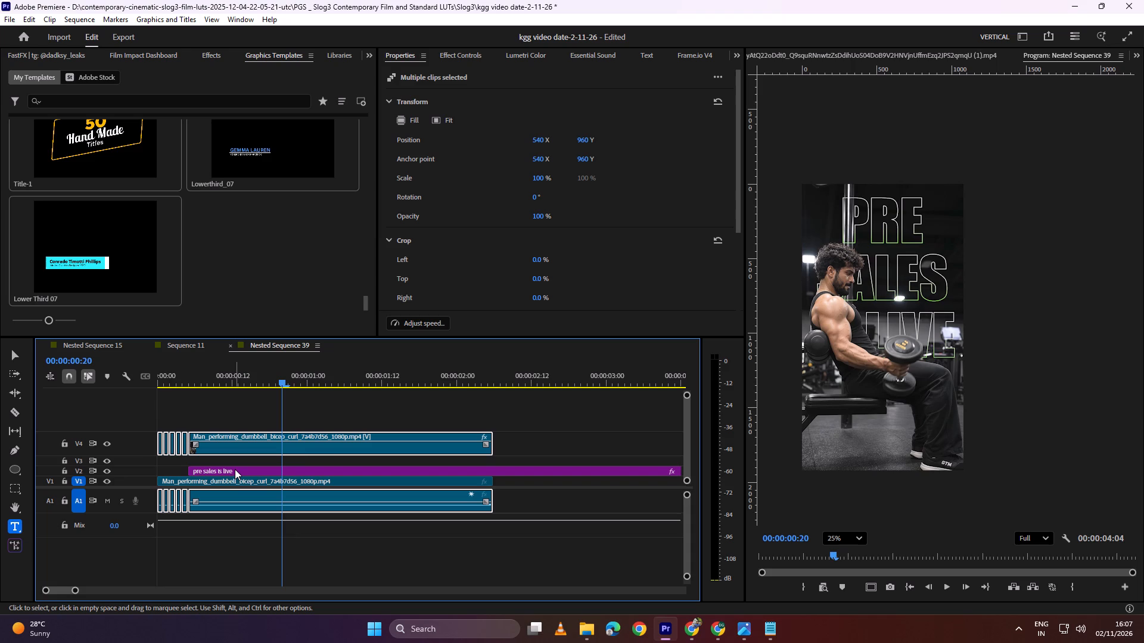
Duplicate the "pre sales is live" title from V2 onto V3 at the same start time.
click(234, 469)
alt+drag(233, 472, 234, 467)
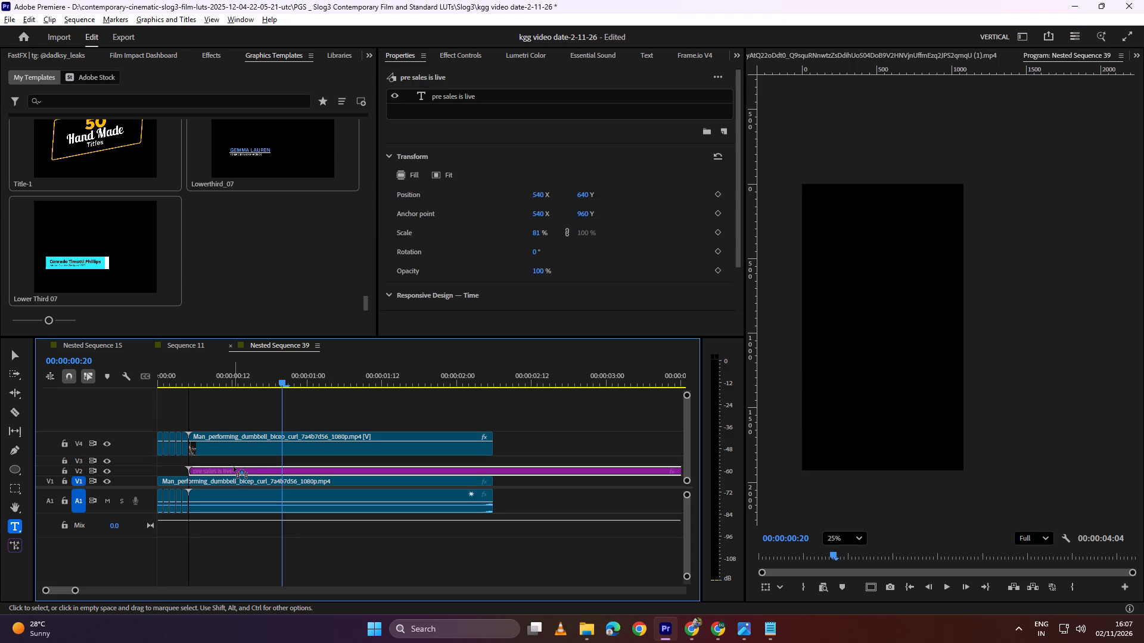
alt+drag(234, 467, 234, 464)
click(237, 462)
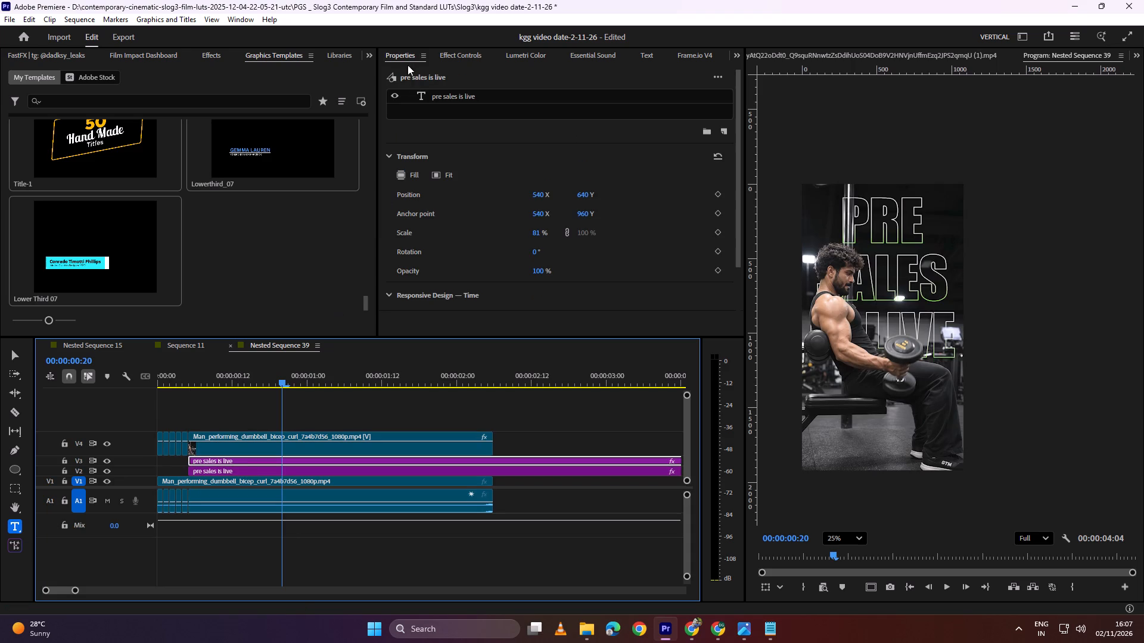
Turn off both strokes on the V3 "pre sales is live" text and enable its white fill.
click(409, 52)
click(446, 96)
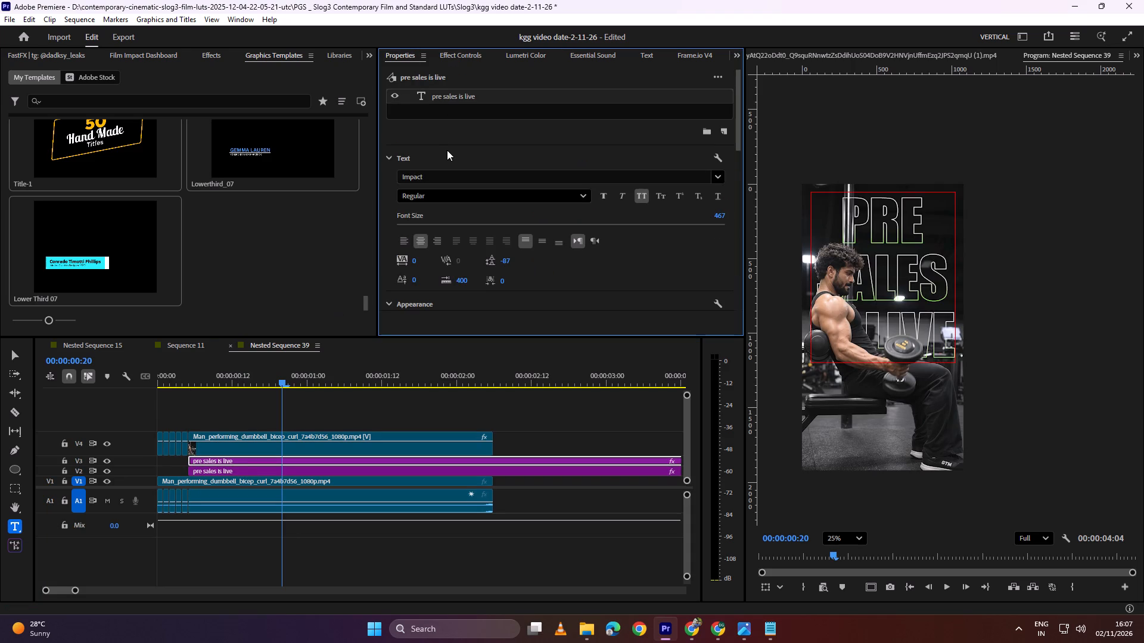
scroll(447, 150, down, 5)
scroll(512, 277, down, 4)
click(400, 273)
click(400, 295)
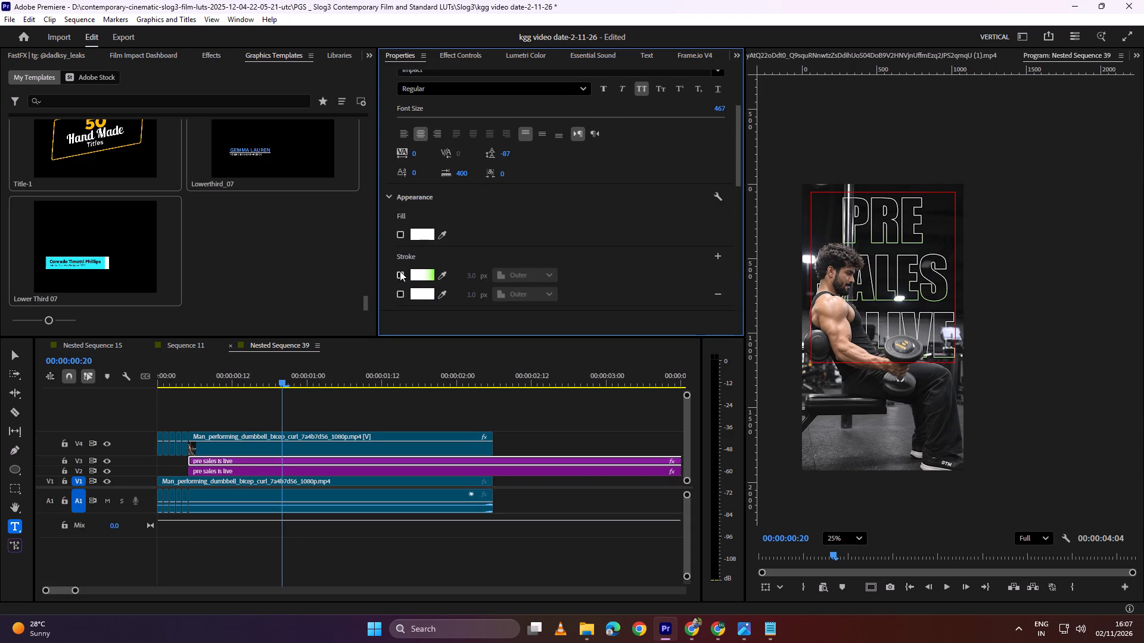
click(399, 229)
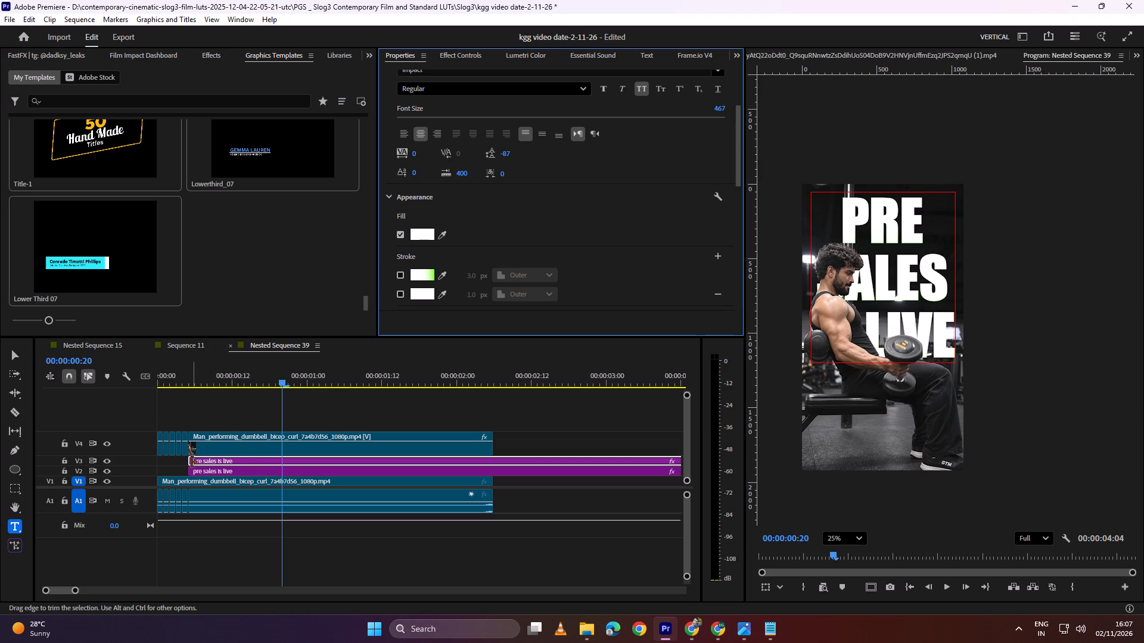
Apply the Film Impact Glitch transition to both ends of the "pre sales is live" titles on V2 and V3.
alt+scroll(196, 473, up, 5)
click(204, 473)
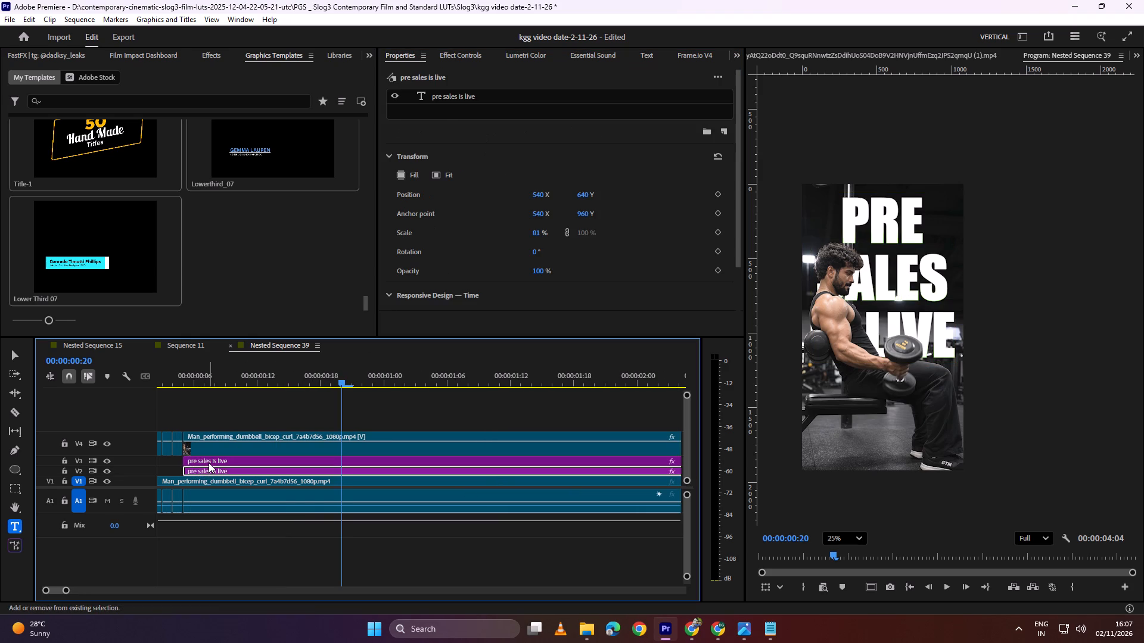
shift+click(209, 463)
click(363, 58)
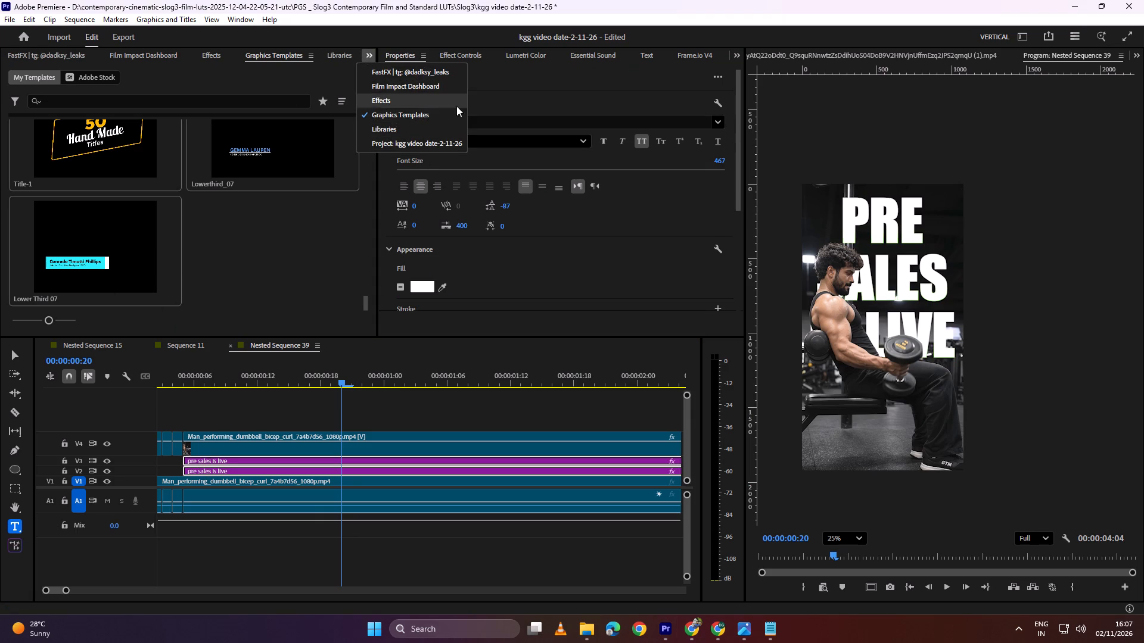
click(423, 67)
click(367, 61)
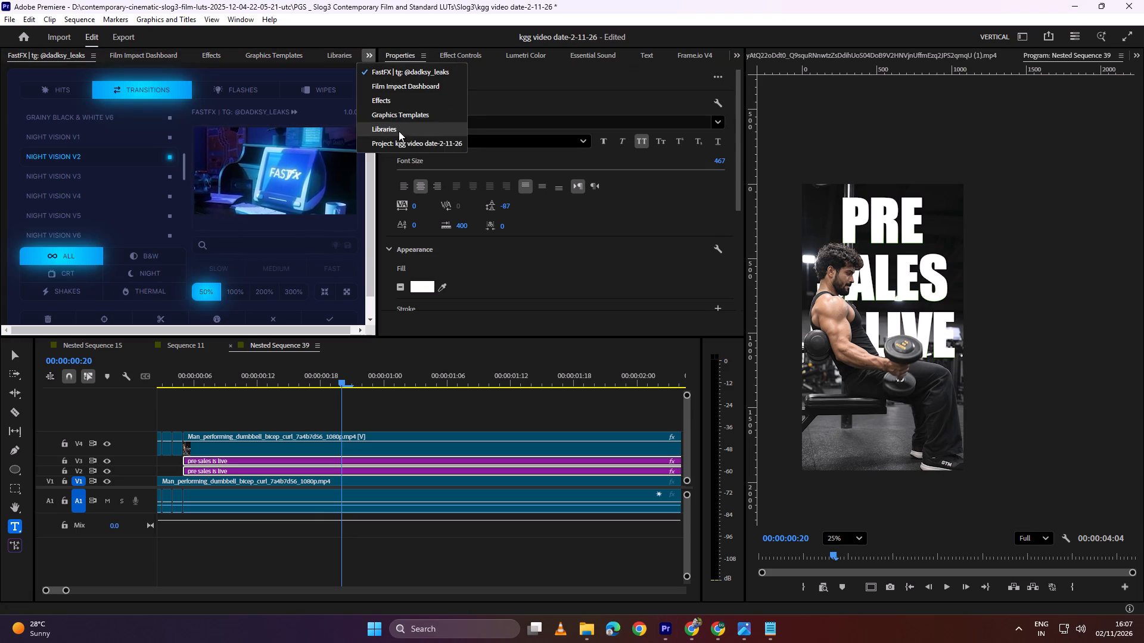
click(406, 143)
click(374, 58)
click(400, 86)
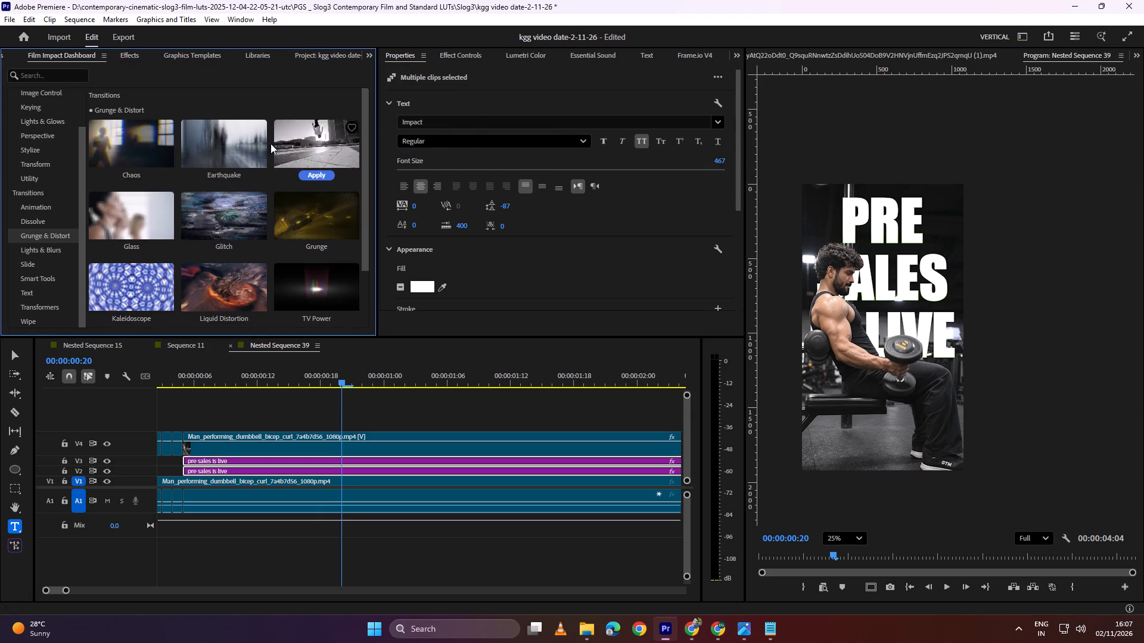
click(225, 249)
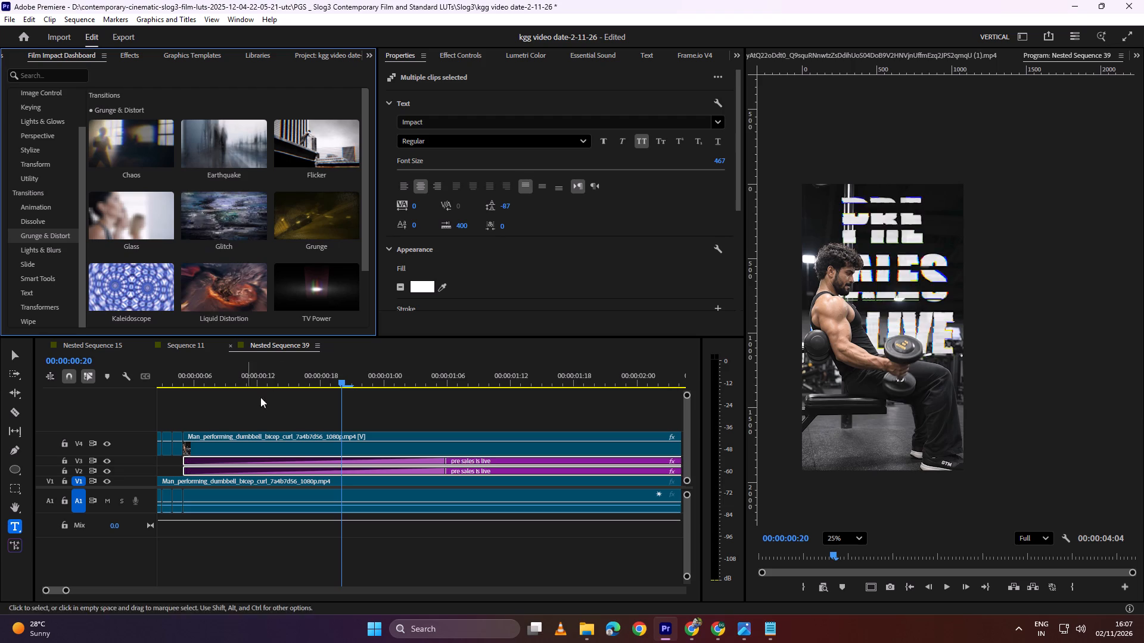
Preview the glitch and shift both "pre sales is live" titles together about four frames later.
drag(302, 376, 184, 388)
key(space)
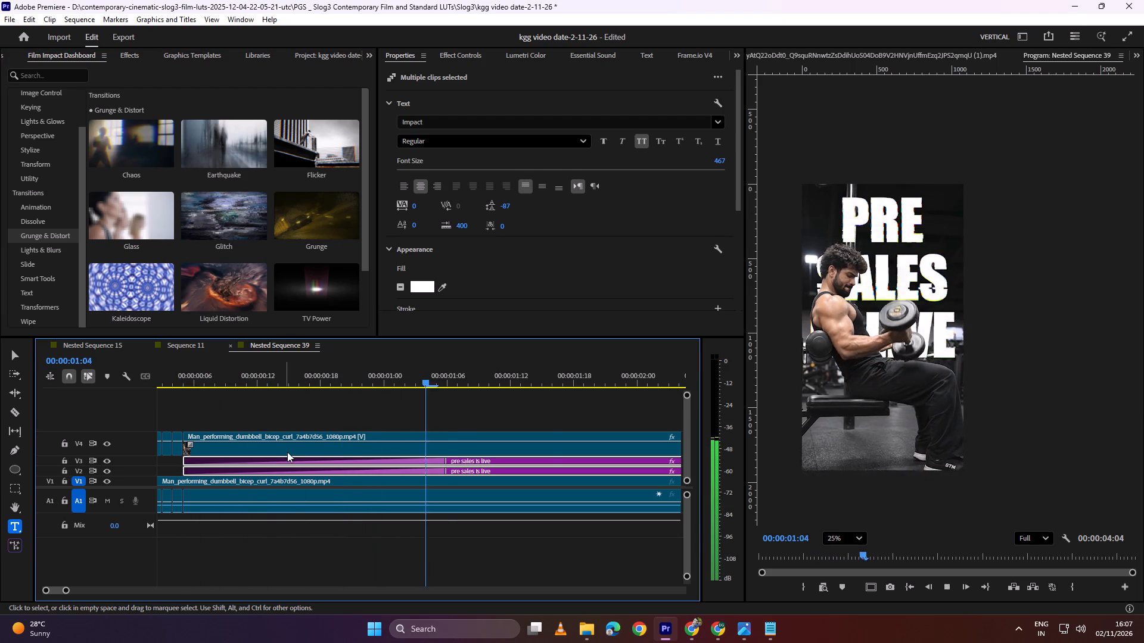
key(space)
alt+scroll(390, 491, down, 8)
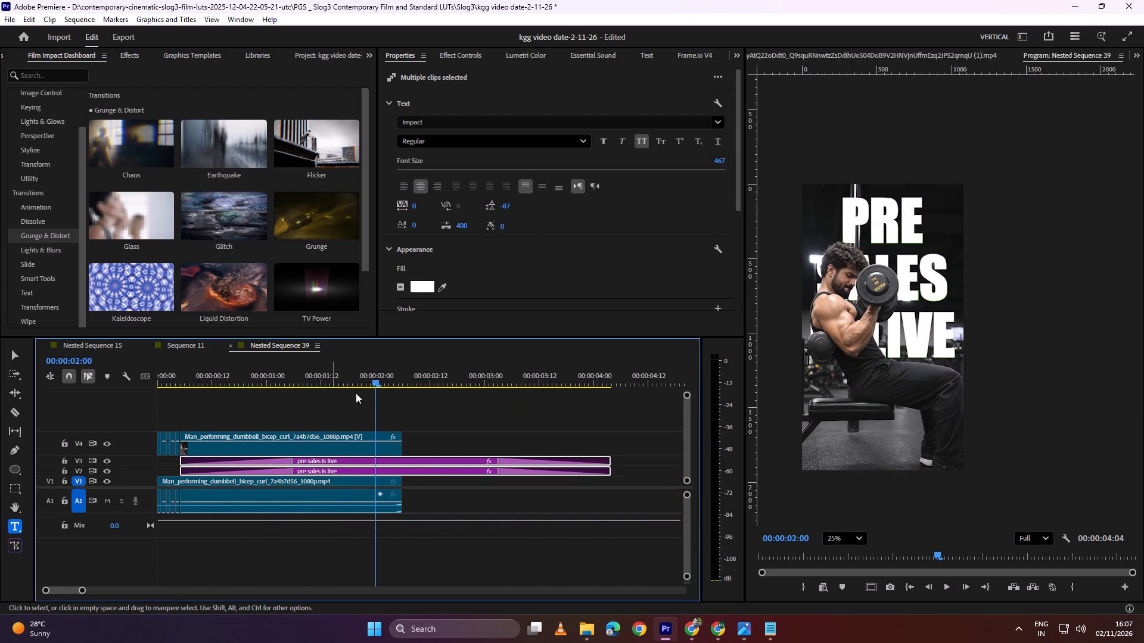
drag(375, 375, 210, 381)
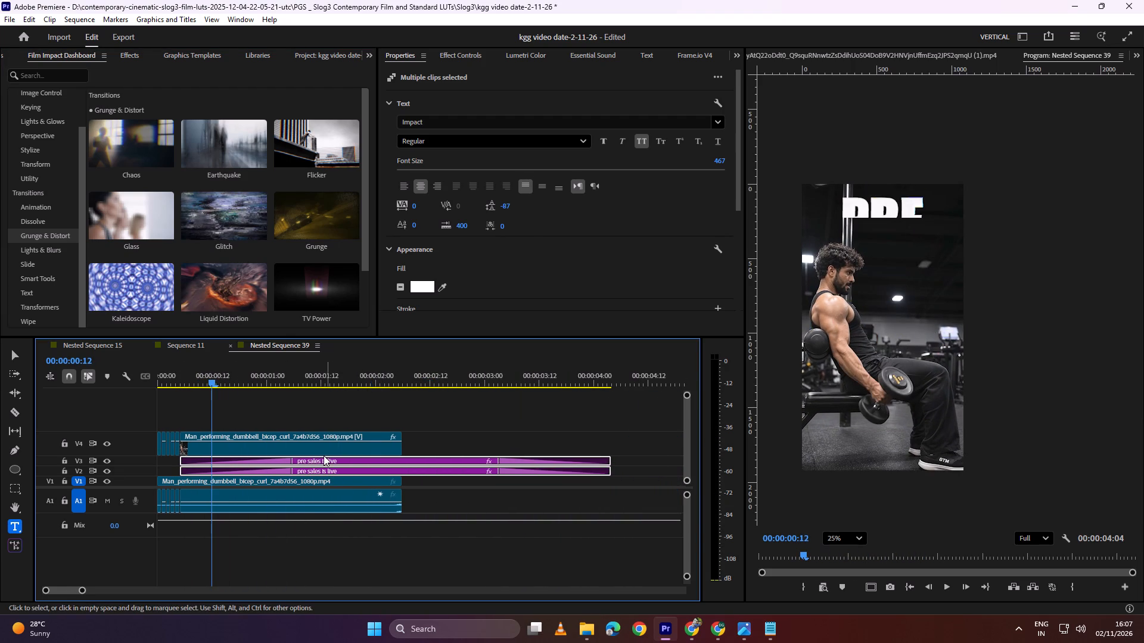
drag(324, 459, 344, 461)
Move only the V2 "pre sales is live" title about five frames earlier, so it starts before the V3 copy.
click(359, 473)
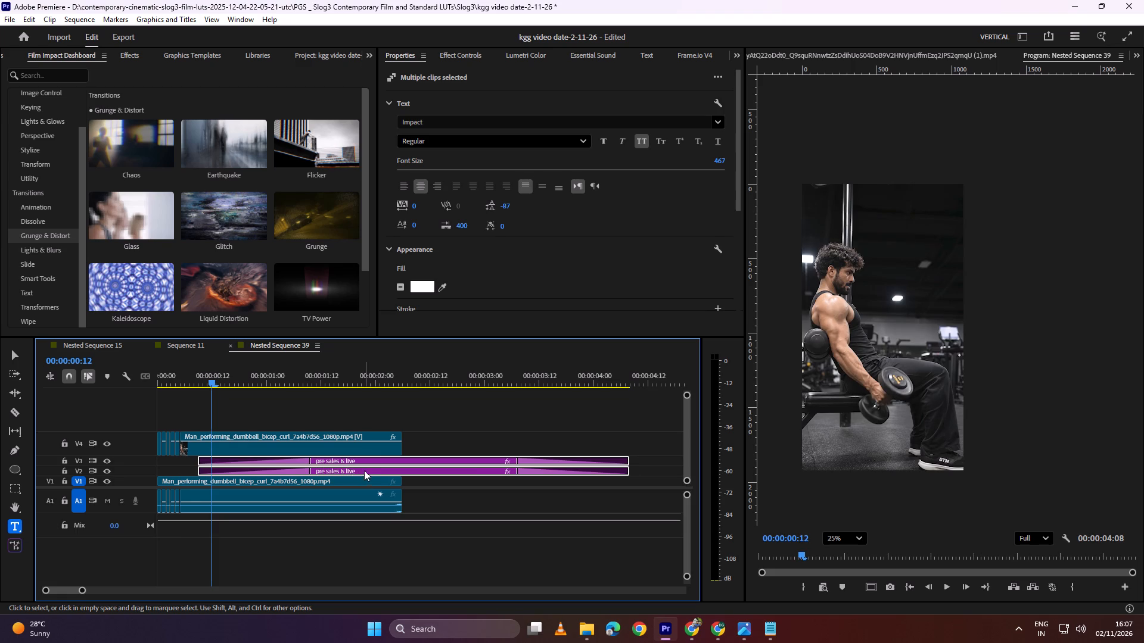
click(364, 470)
click(462, 503)
drag(424, 470, 397, 474)
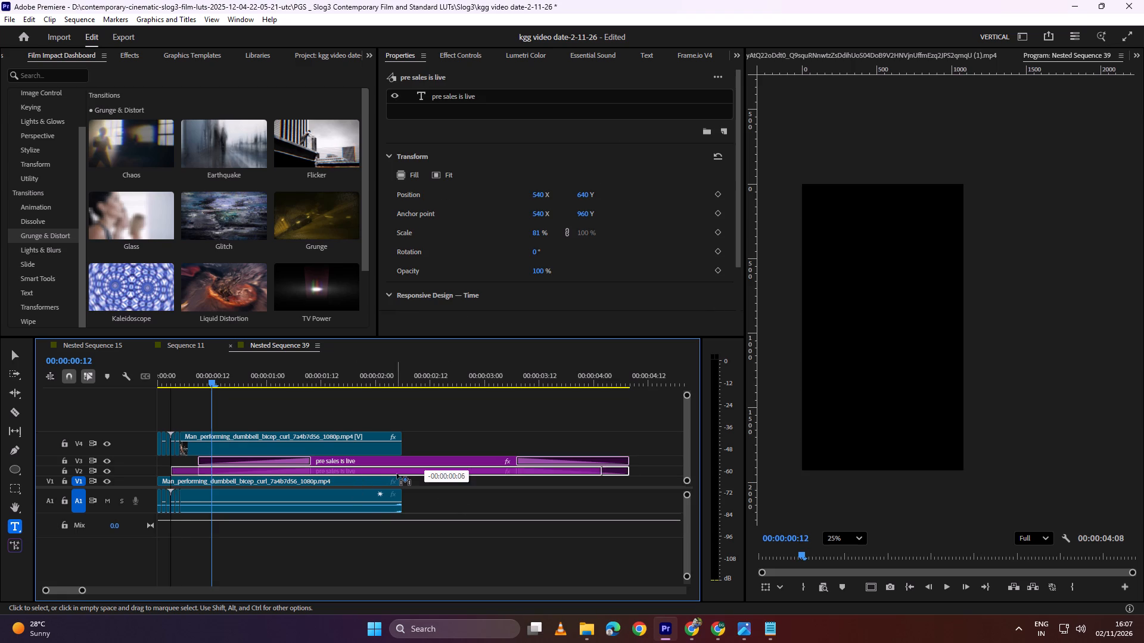
drag(397, 474, 402, 474)
Play Nested Sequence 39 from near its start to 00:00:01:14 to check the staggered glitch titles.
drag(216, 370, 168, 386)
key(space)
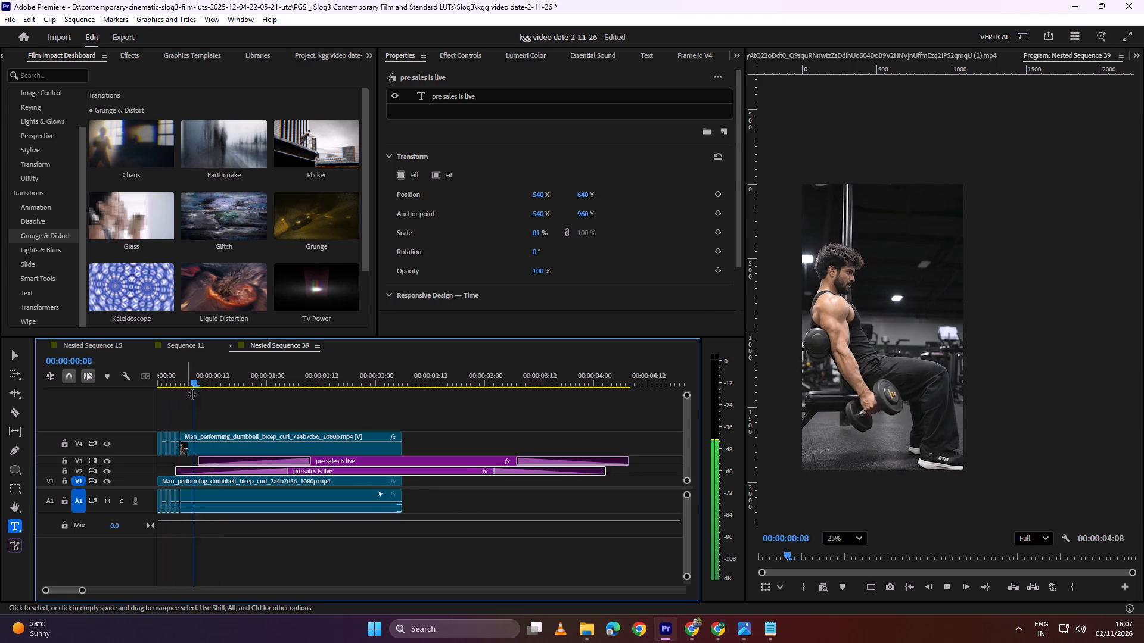
key(space)
drag(309, 378, 231, 378)
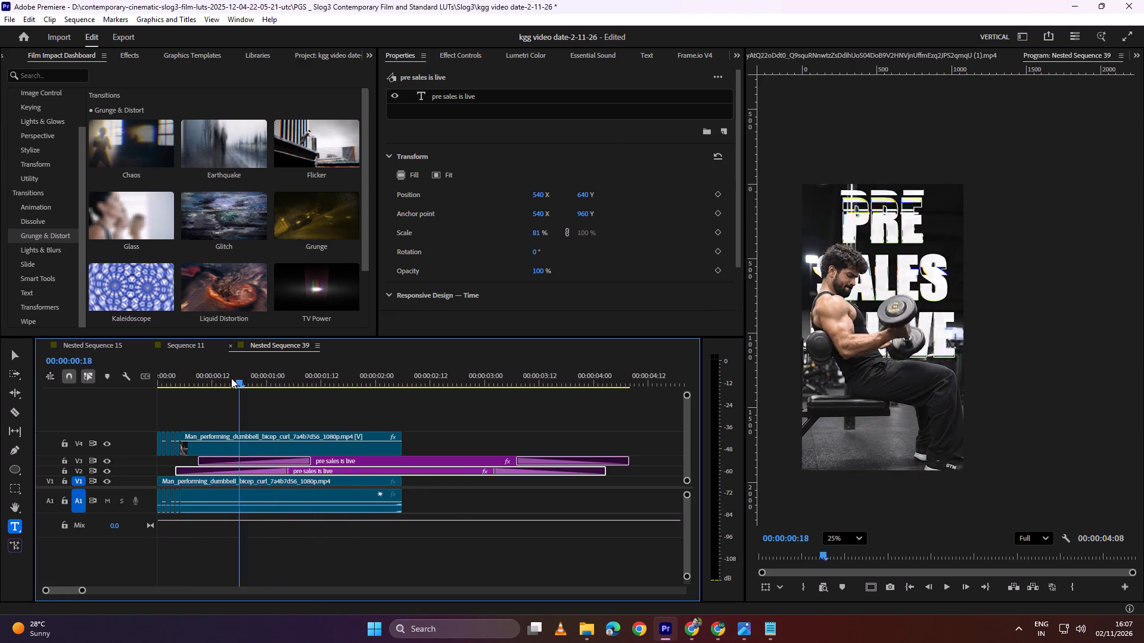
drag(231, 378, 180, 383)
key(space)
key(space)
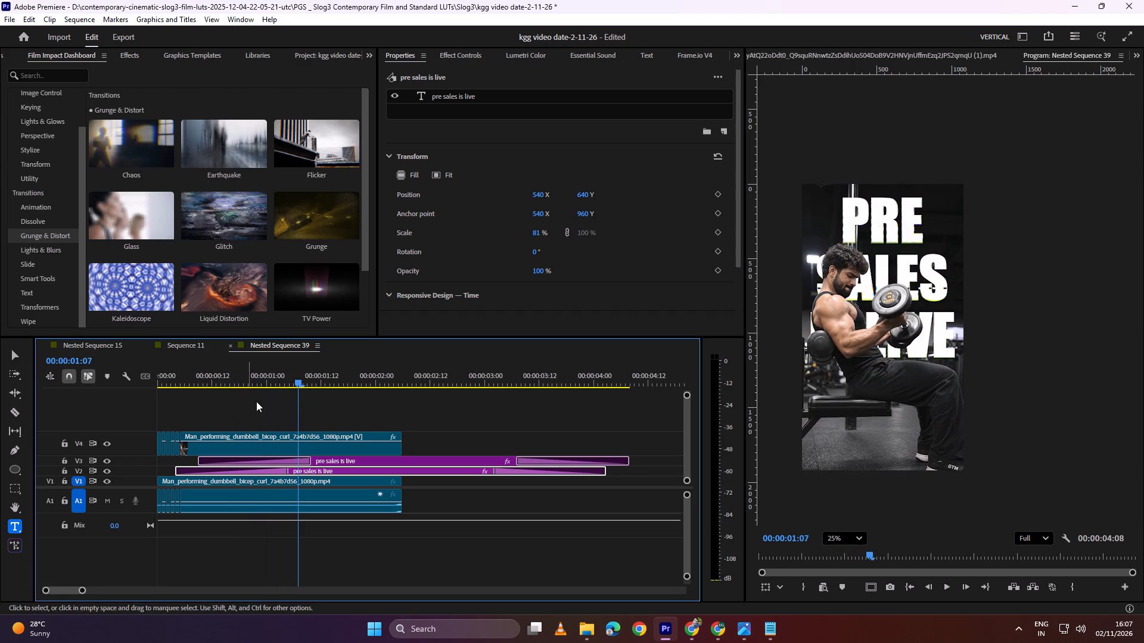
key(space)
key(space)
Trim the ends of both titles together by the same amount, so the V3 title ends with the dumbbell clip at 00:00:02:06.
key(c)
key(v)
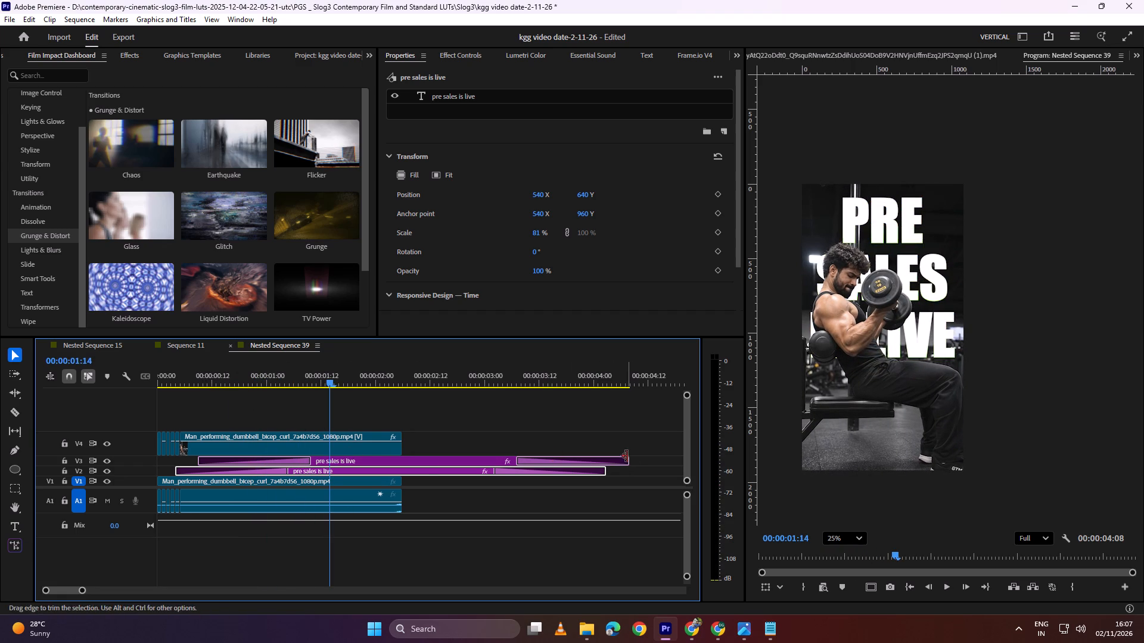
drag(639, 453, 605, 479)
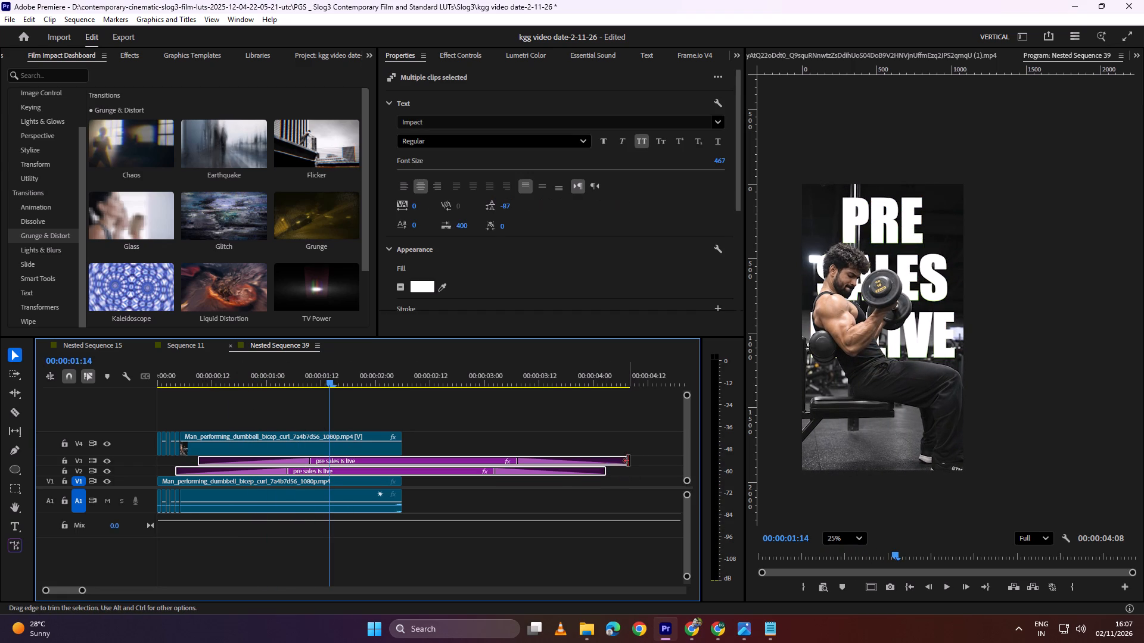
drag(629, 461, 405, 461)
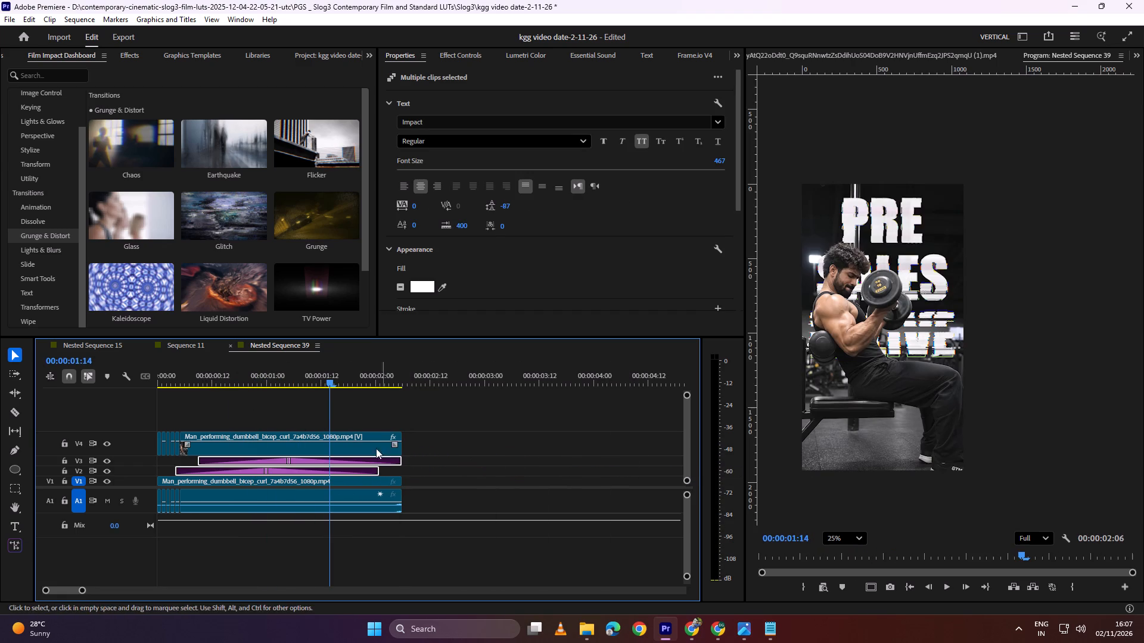
Review the trimmed titles and extend both ends together by 10 frames, with the V3 title ending at 00:00:02:16.
drag(337, 374, 173, 407)
key(space)
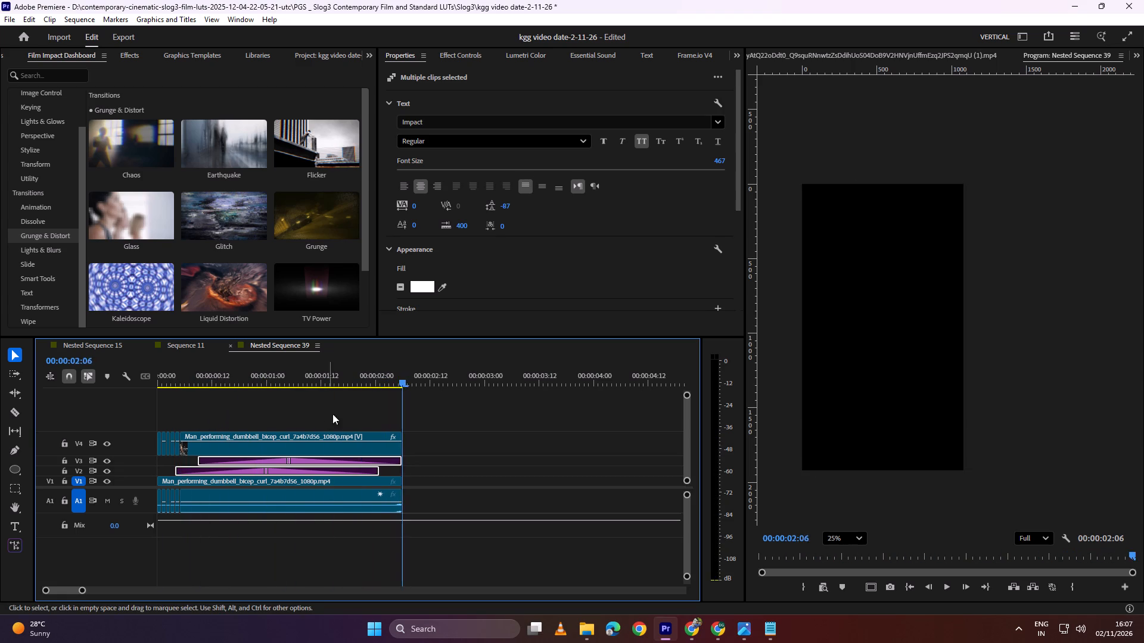
key(space)
drag(381, 376, 247, 386)
key(space)
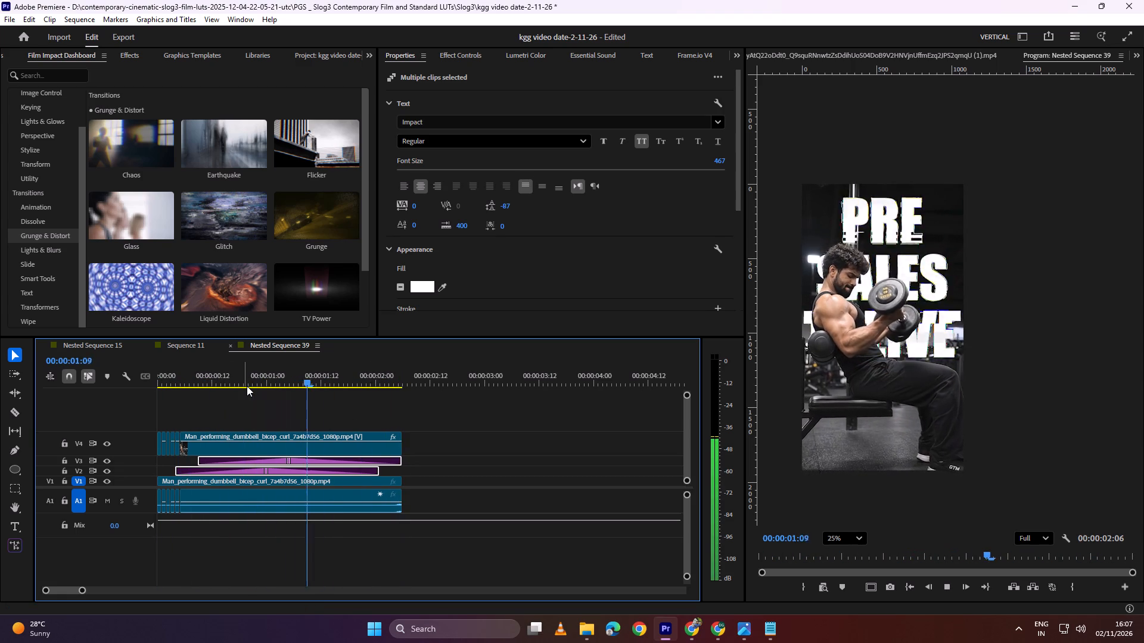
key(space)
drag(349, 376, 317, 382)
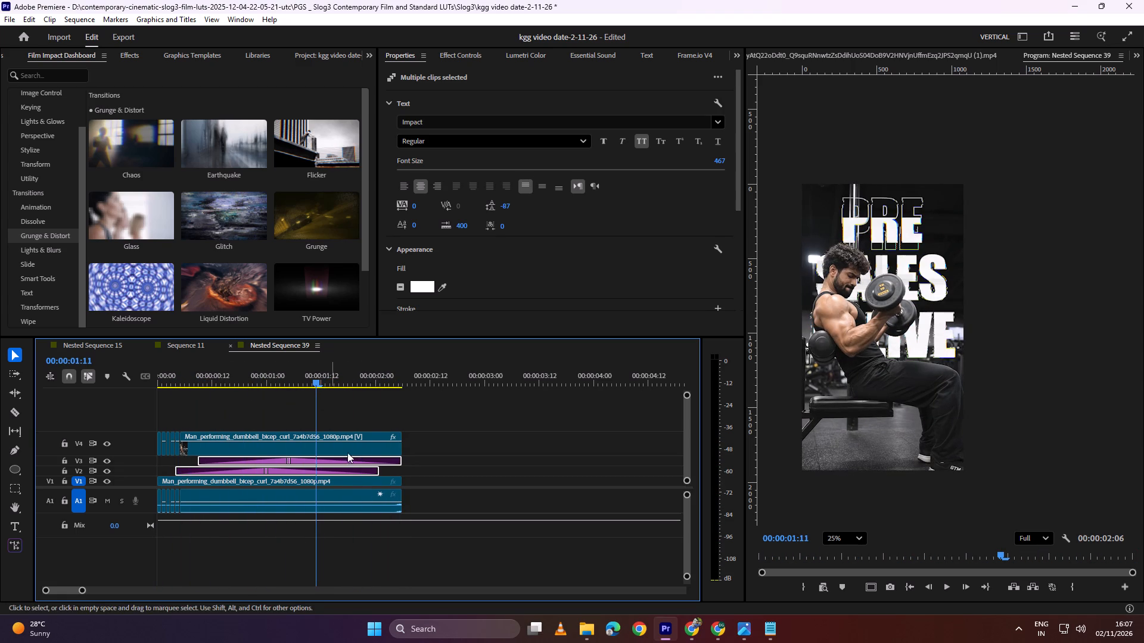
drag(382, 474, 428, 471)
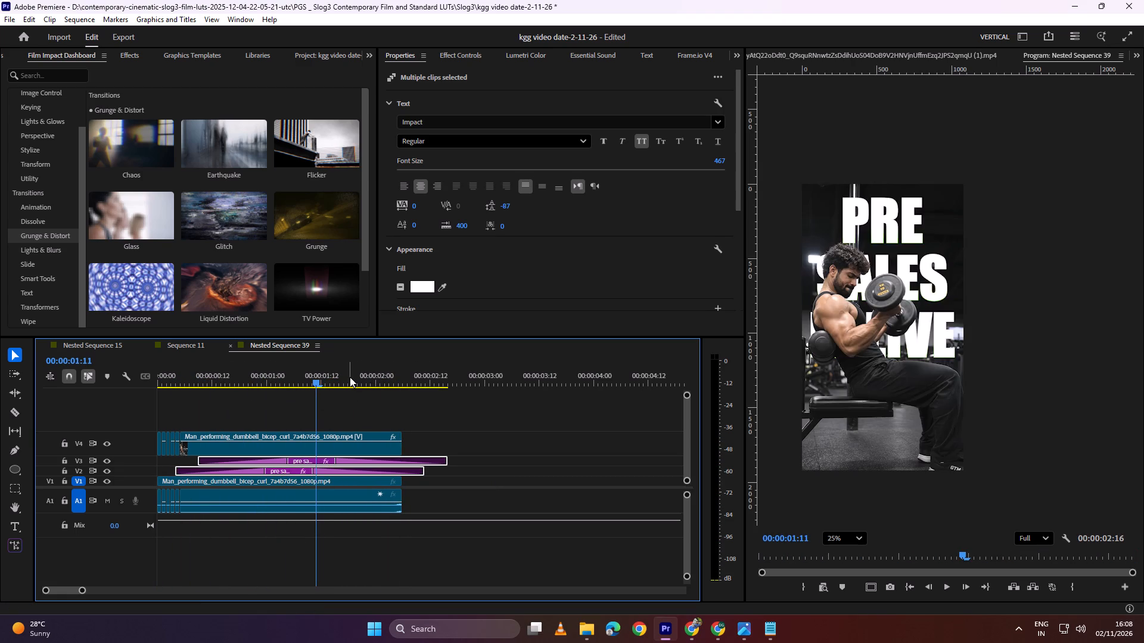
Shorten the ending Glitch transitions on both "pre sales is live" titles to about half their length and preview them.
drag(344, 373, 189, 388)
key(space)
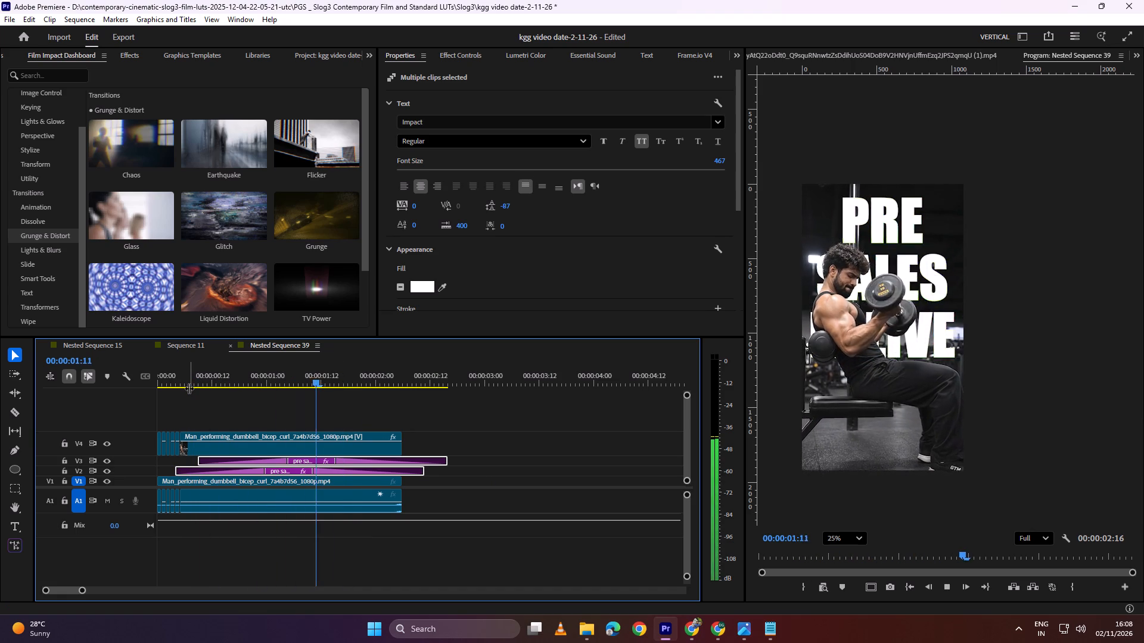
key(space)
key(c)
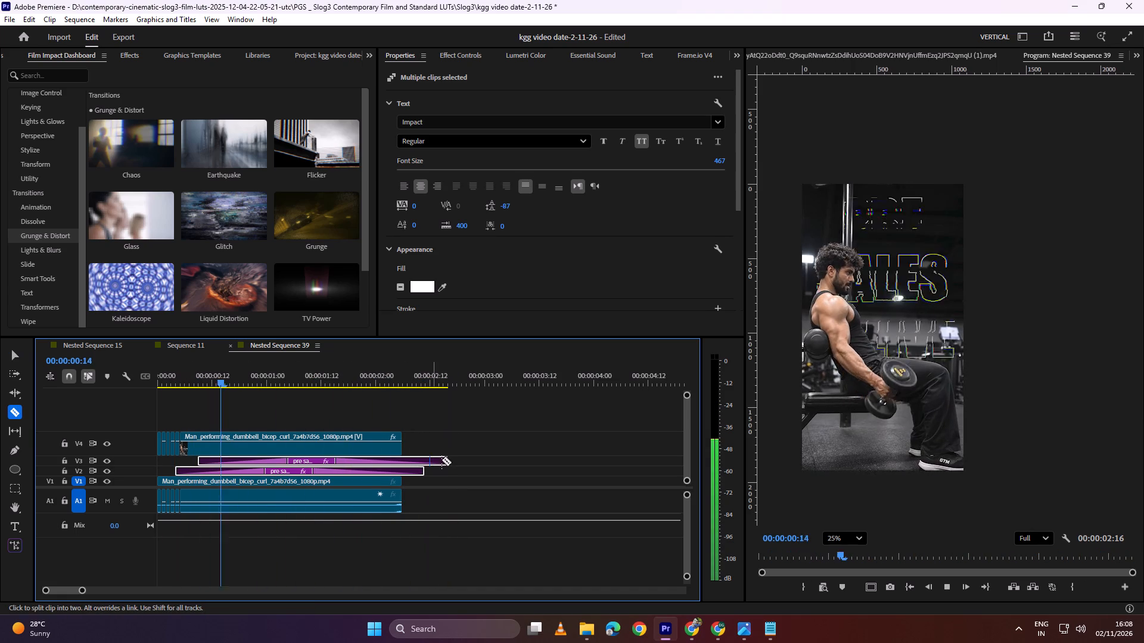
key(space)
key(v)
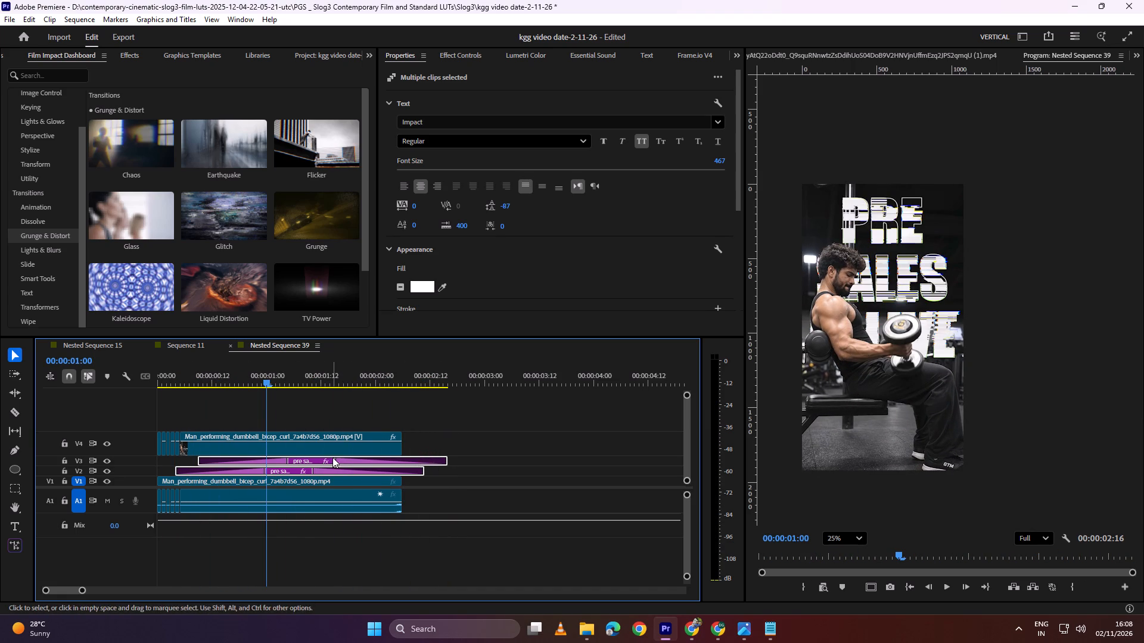
click(337, 457)
drag(337, 461, 395, 460)
key(space)
key(space)
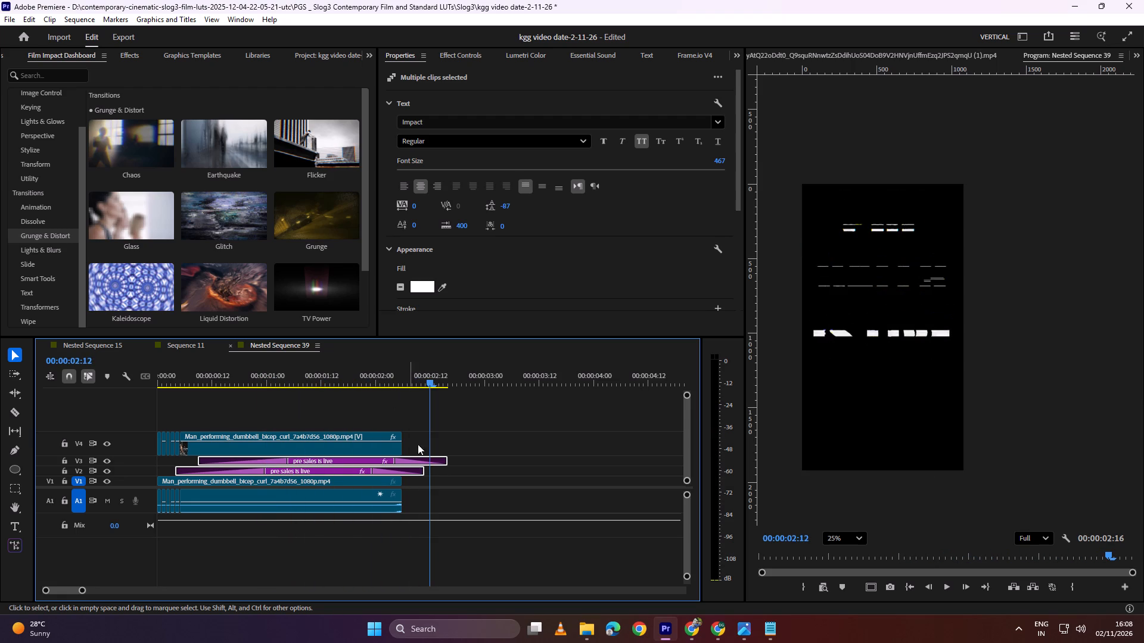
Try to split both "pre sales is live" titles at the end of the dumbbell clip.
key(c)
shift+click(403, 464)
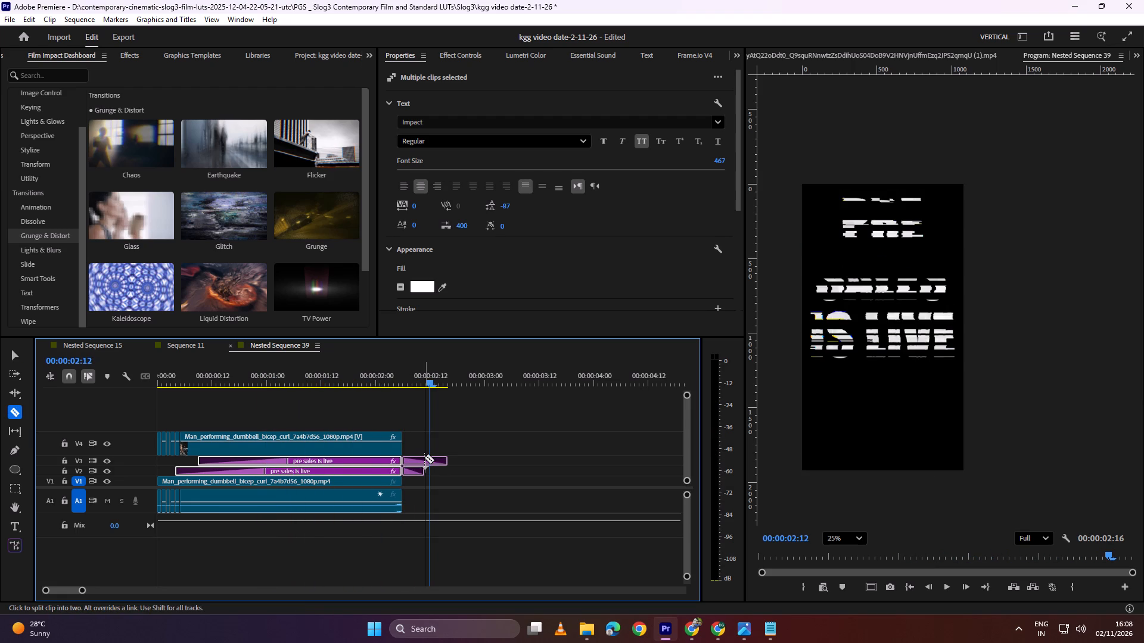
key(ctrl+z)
Play Nested Sequence 39 from its start to 00:00:02:00 to check the glitch title timing.
drag(439, 379, 160, 386)
key(space)
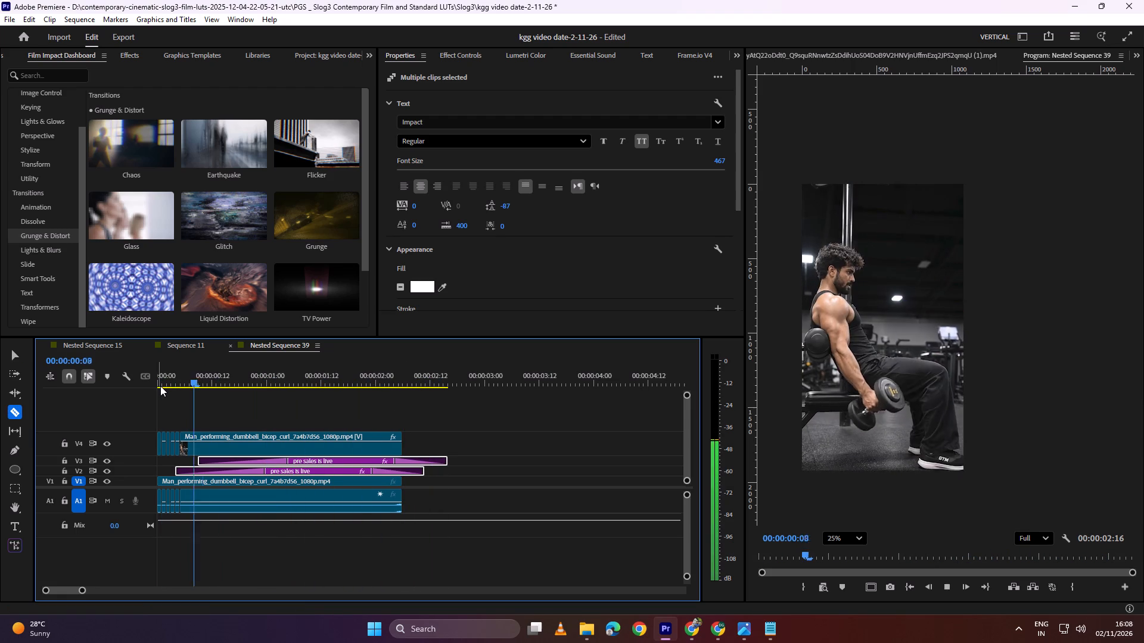
key(space)
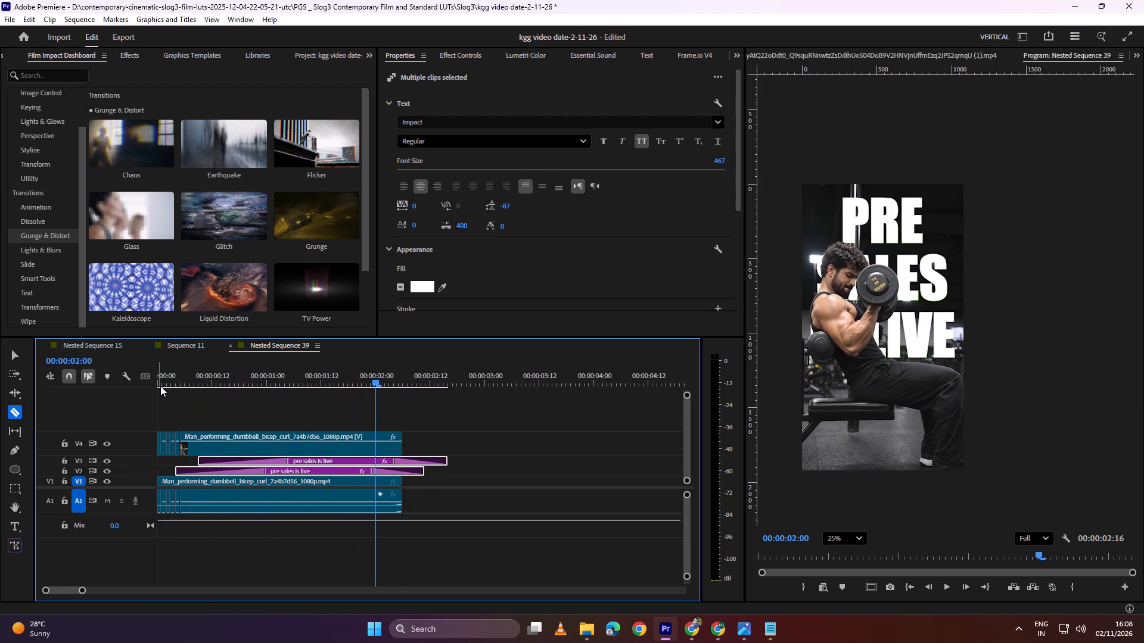
Return to Nested Sequence 15 and play the Nested Sequence 39 shot repeatedly, checking its glitch titles and the cut into Nested Sequence 42.
click(187, 343)
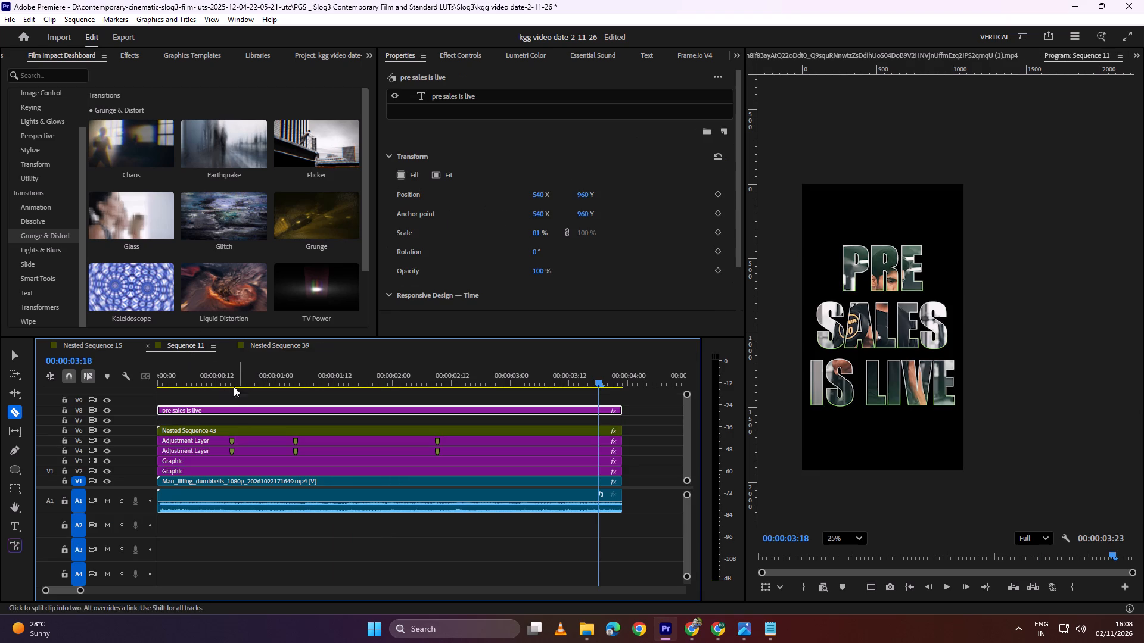
click(114, 349)
drag(352, 377, 313, 382)
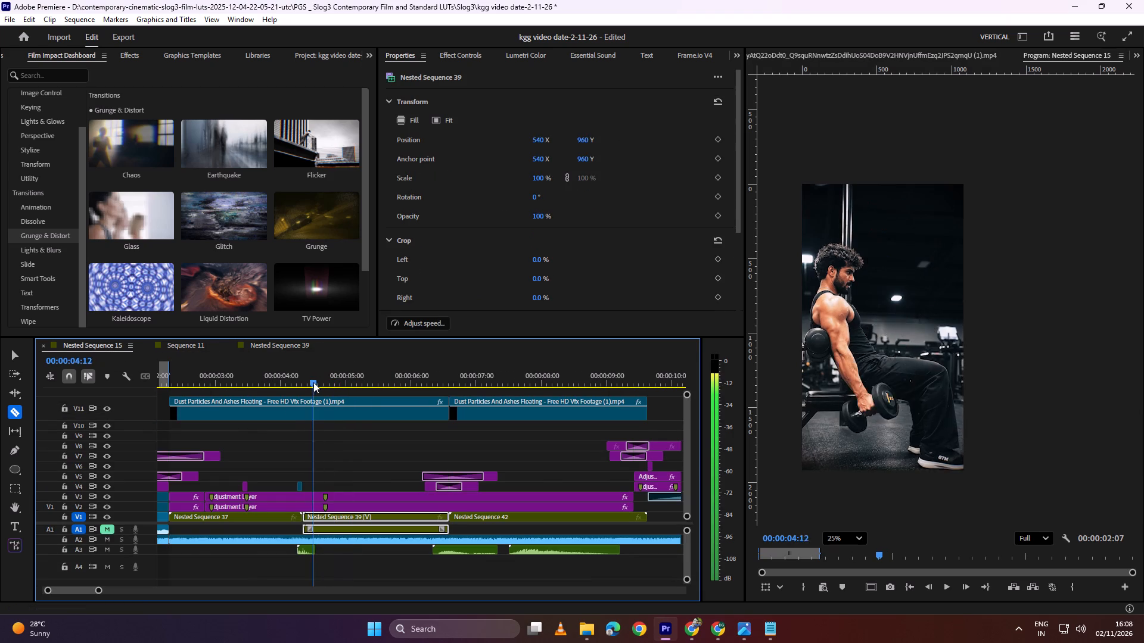
drag(313, 382, 287, 384)
key(space)
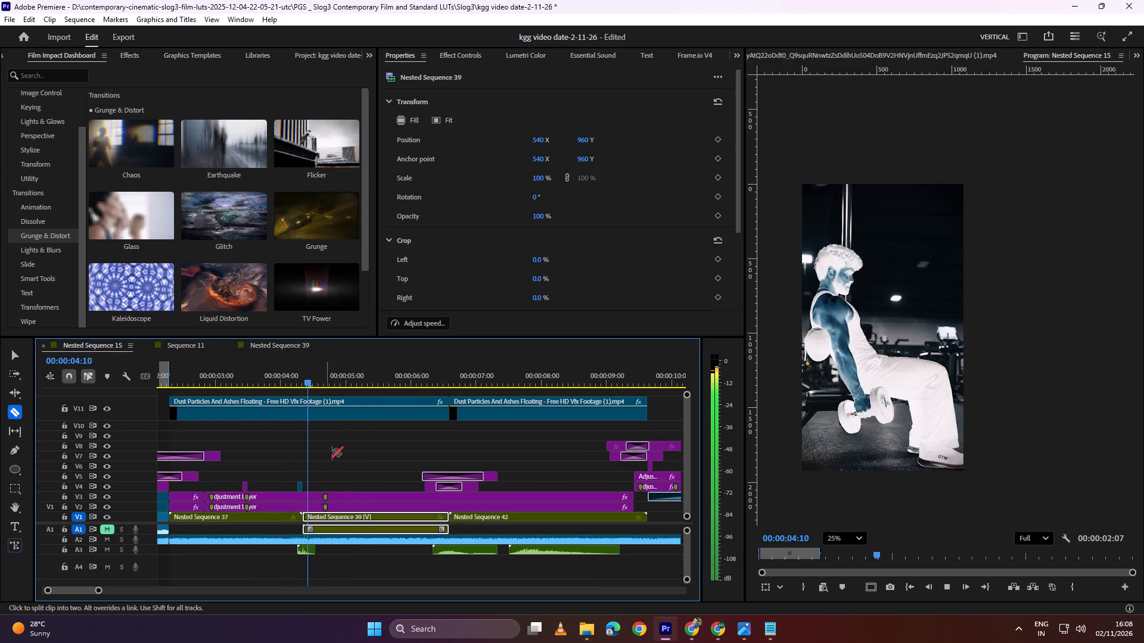
key(v)
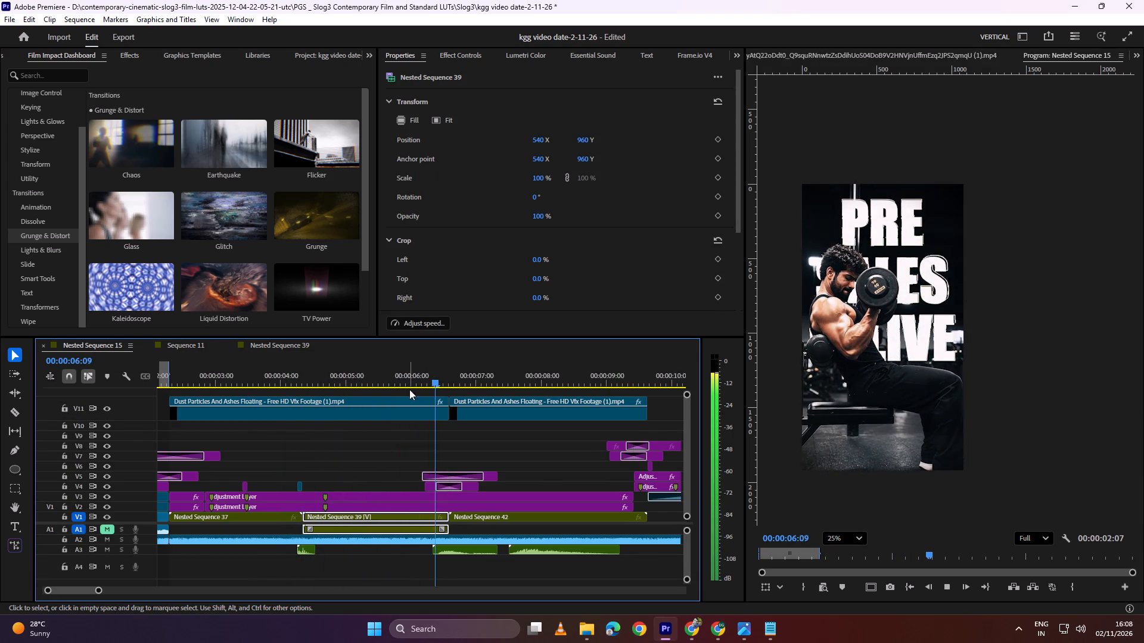
key(space)
drag(440, 377, 417, 377)
key(space)
key(space)
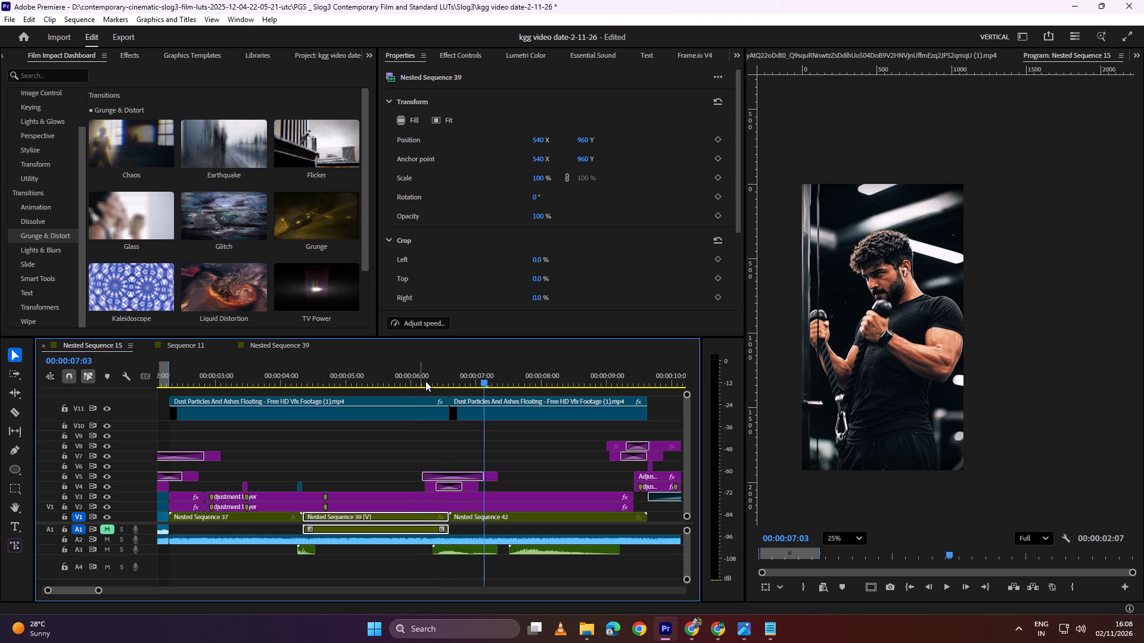
drag(434, 379, 312, 389)
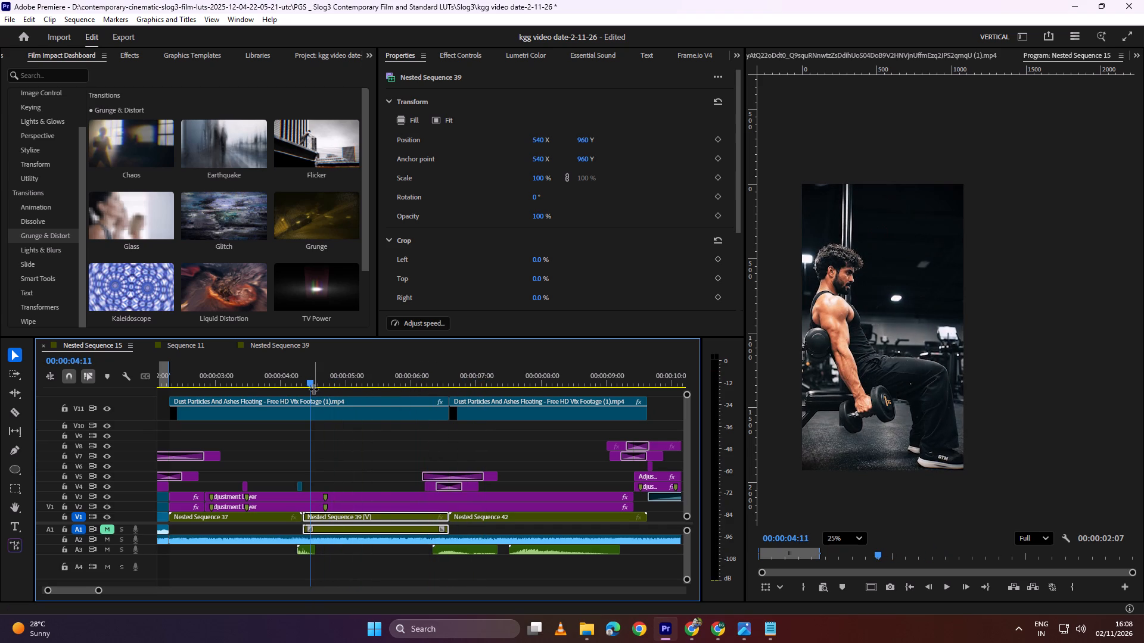
key(space)
key(space)
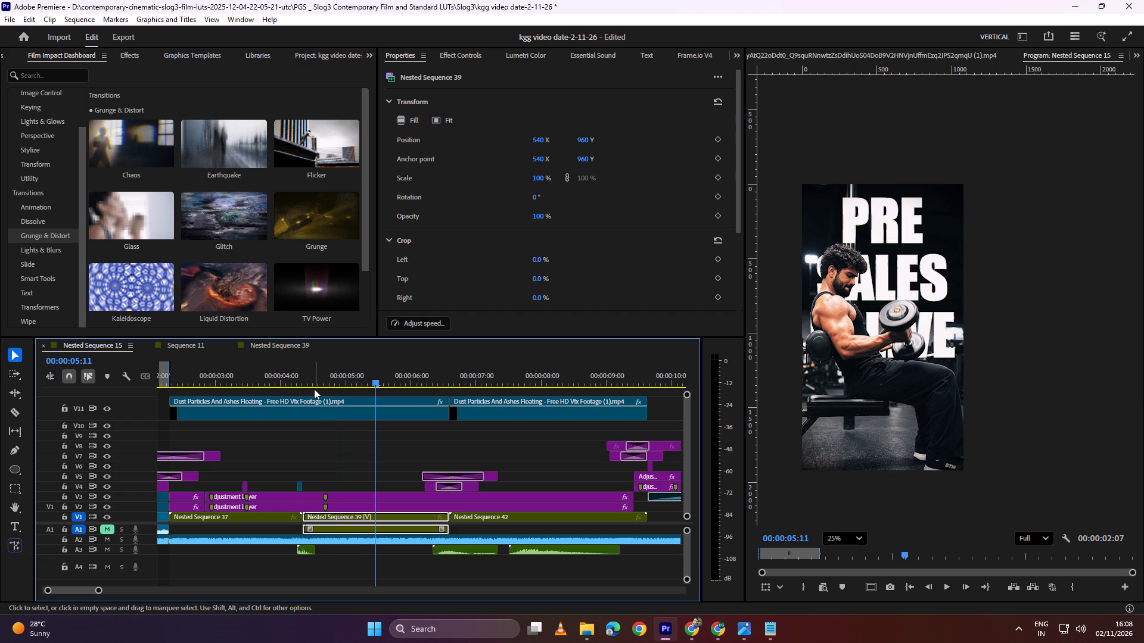
key(space)
key(space)
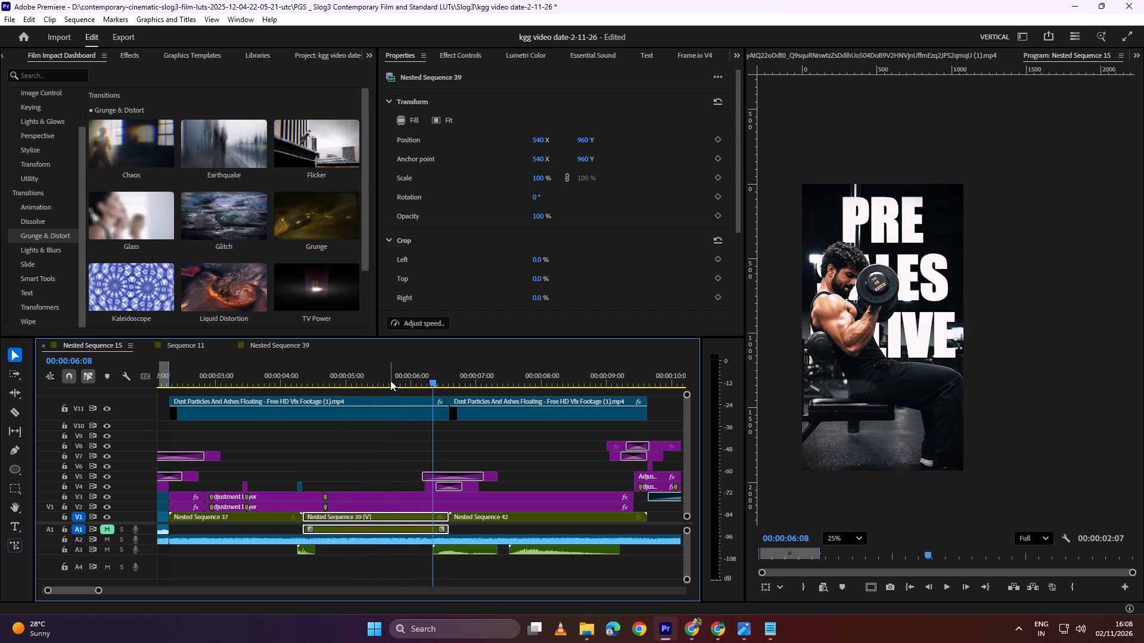
Play Nested Sequence 15 from the start of the Nested Sequence 39 shot into Nested Sequence 42 to check the glitch titles and cut.
drag(390, 381, 304, 385)
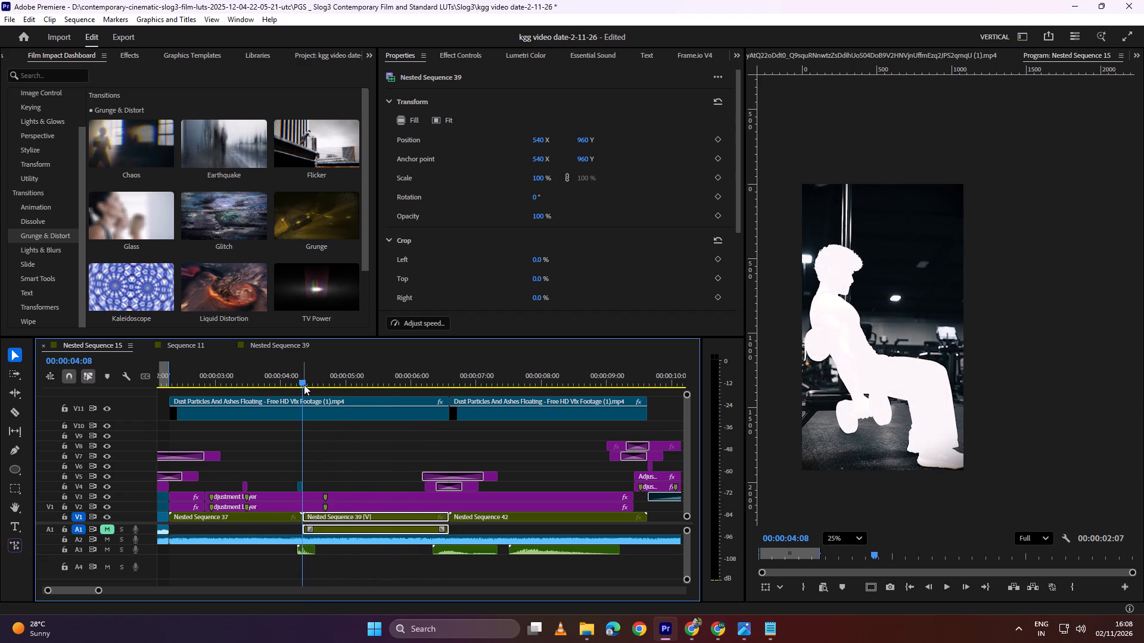
key(space)
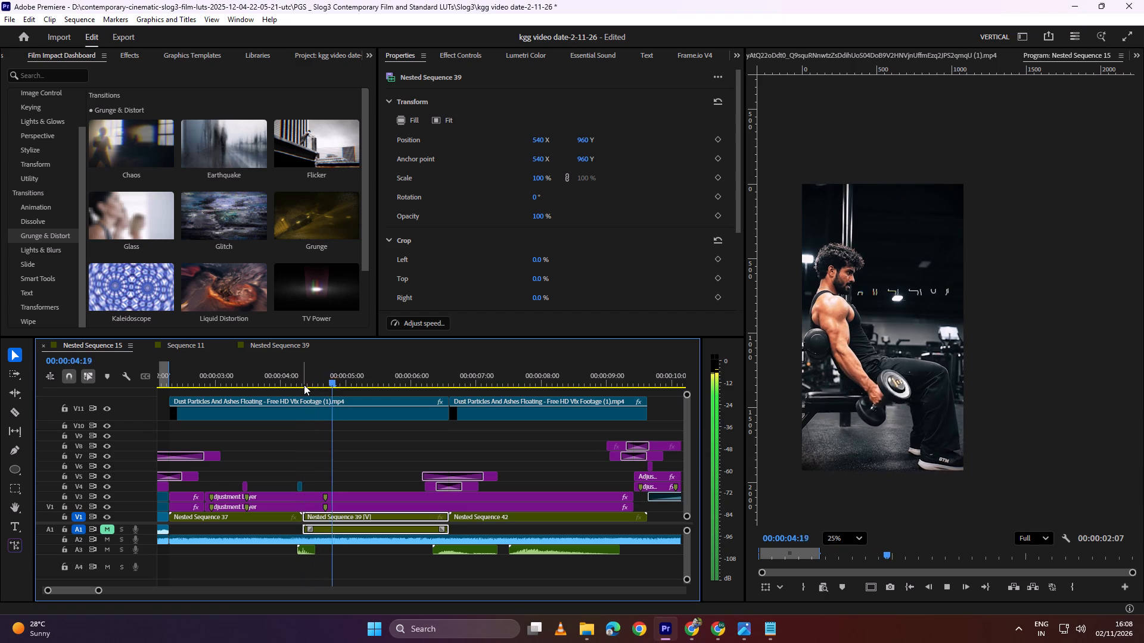
key(space)
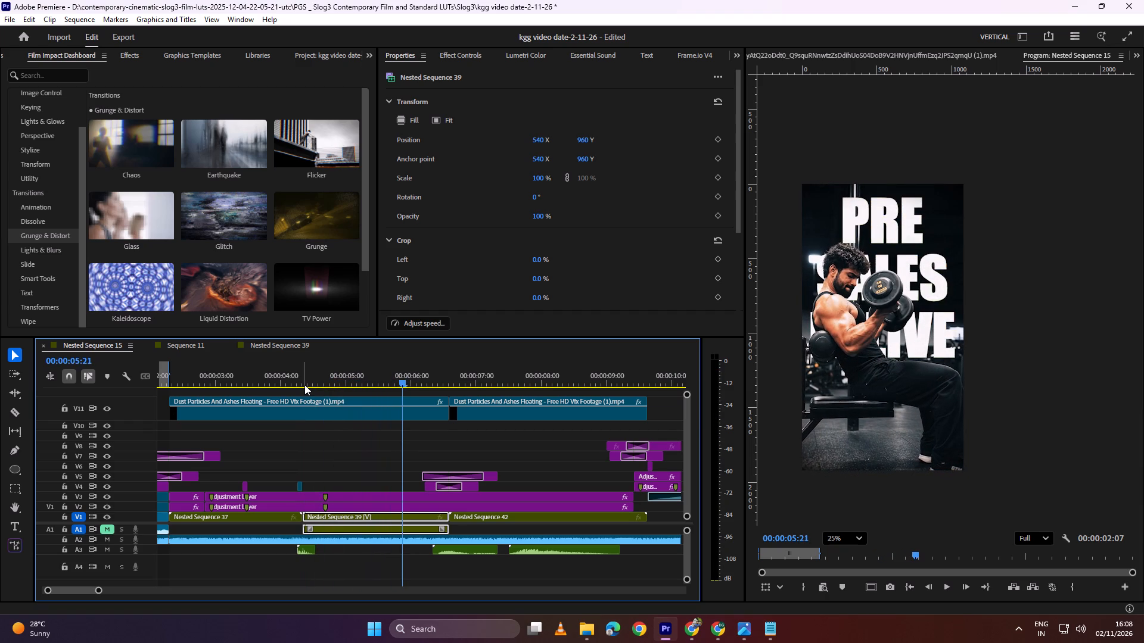
key(space)
key(space)
scroll(446, 422, down, 4)
key(space)
key(space)
scroll(461, 441, down, 2)
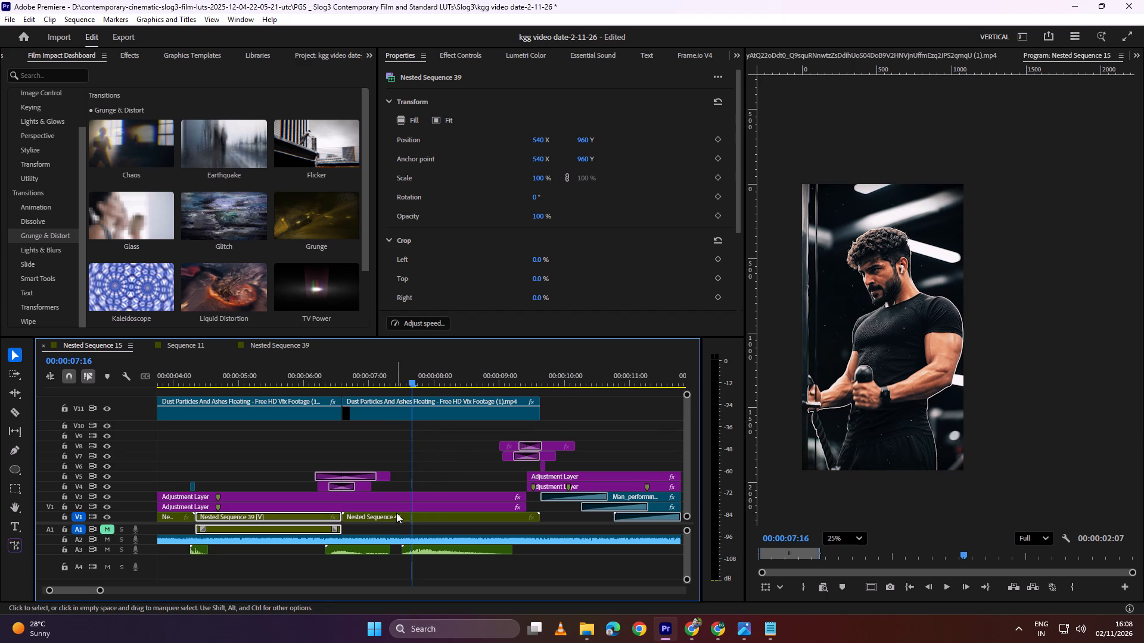
Replay the Nested Sequence 42 shot of the man at the cable machine up to about 00:00:08:06 to examine its effects and timing.
drag(430, 379, 406, 388)
key(space)
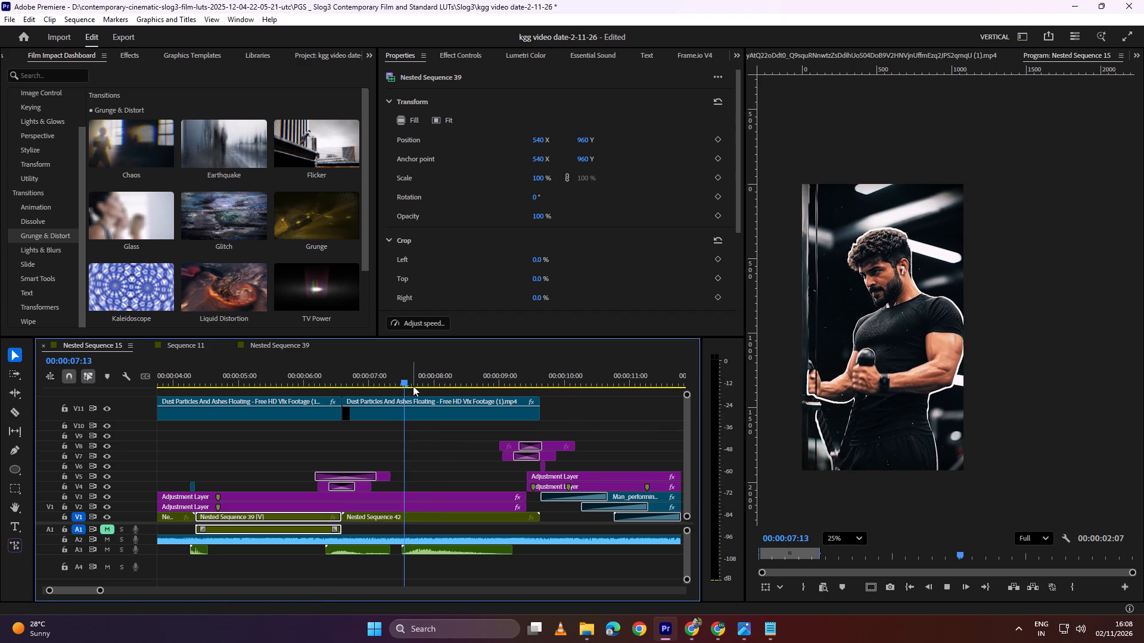
key(space)
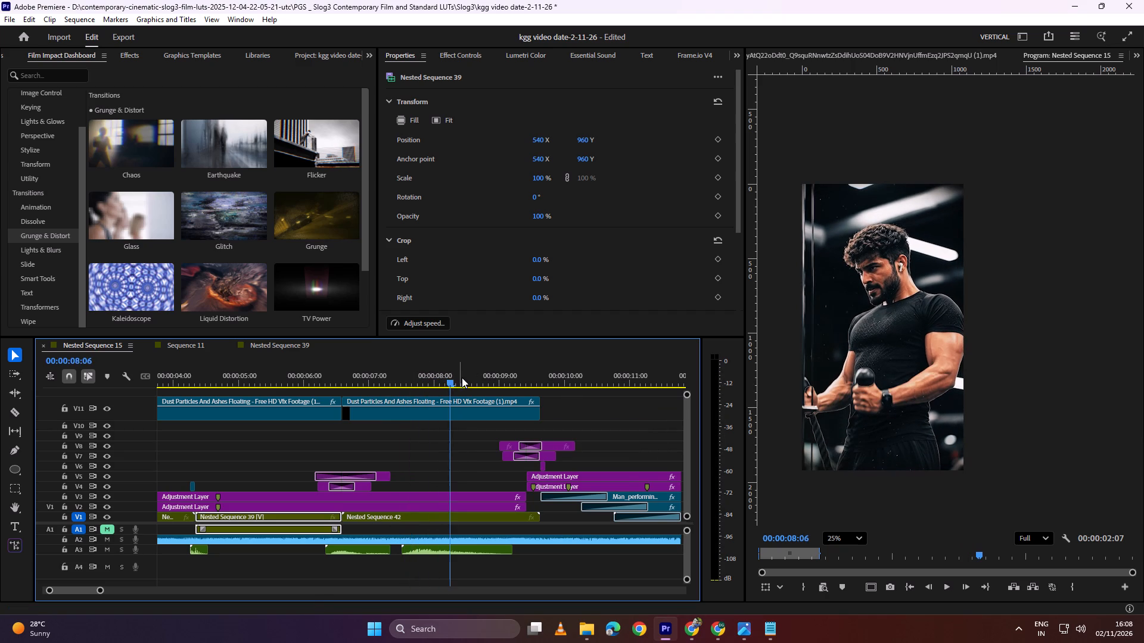
drag(462, 377, 383, 379)
key(space)
key(space)
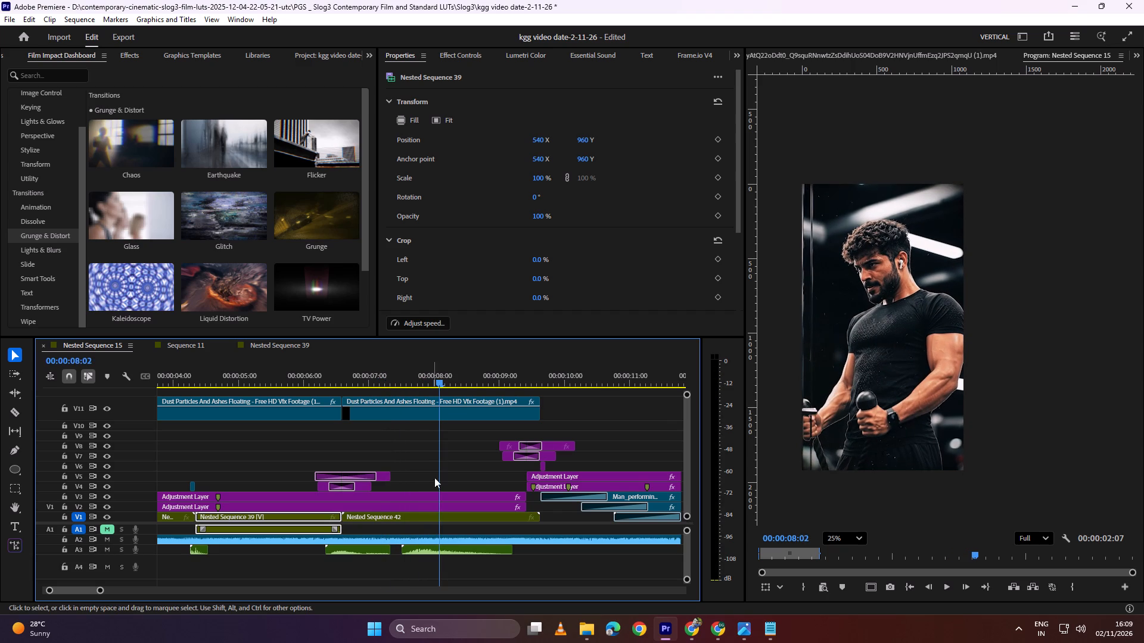
Save the project as kgg video date-2-11-26 in the Slog3 folder, replacing the existing project file.
key(ctrl+shift+s)
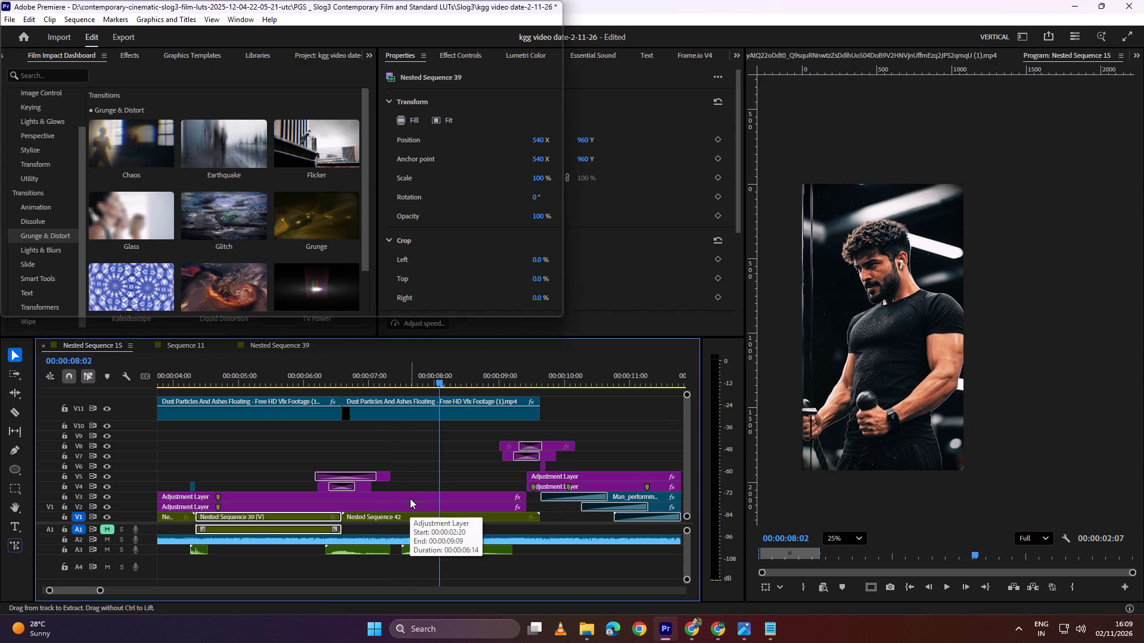
click(465, 322)
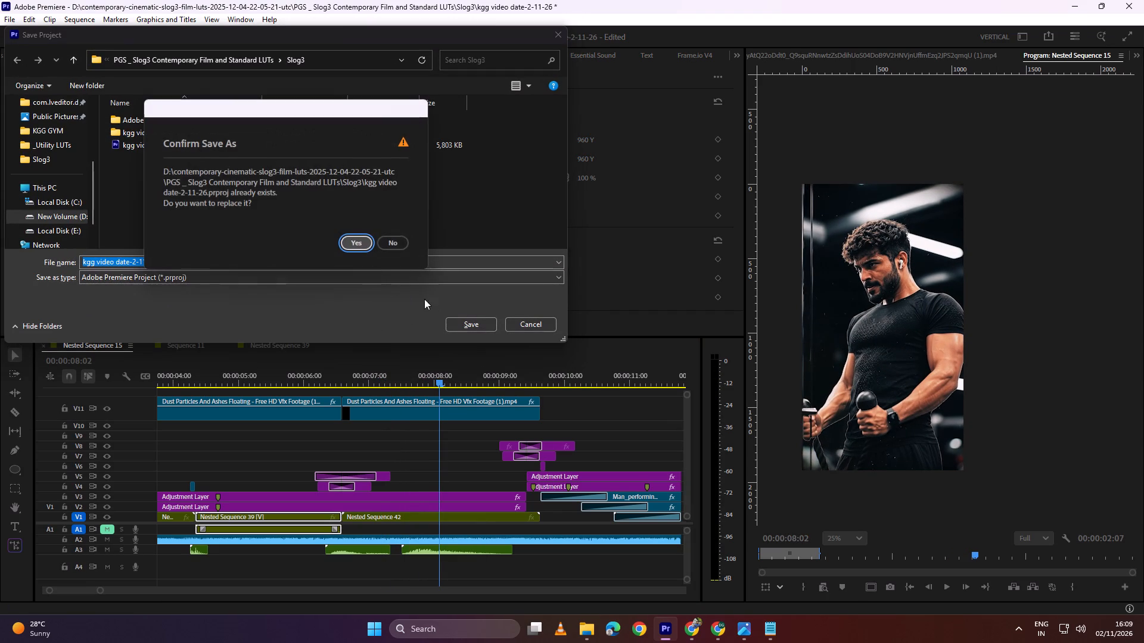
click(361, 238)
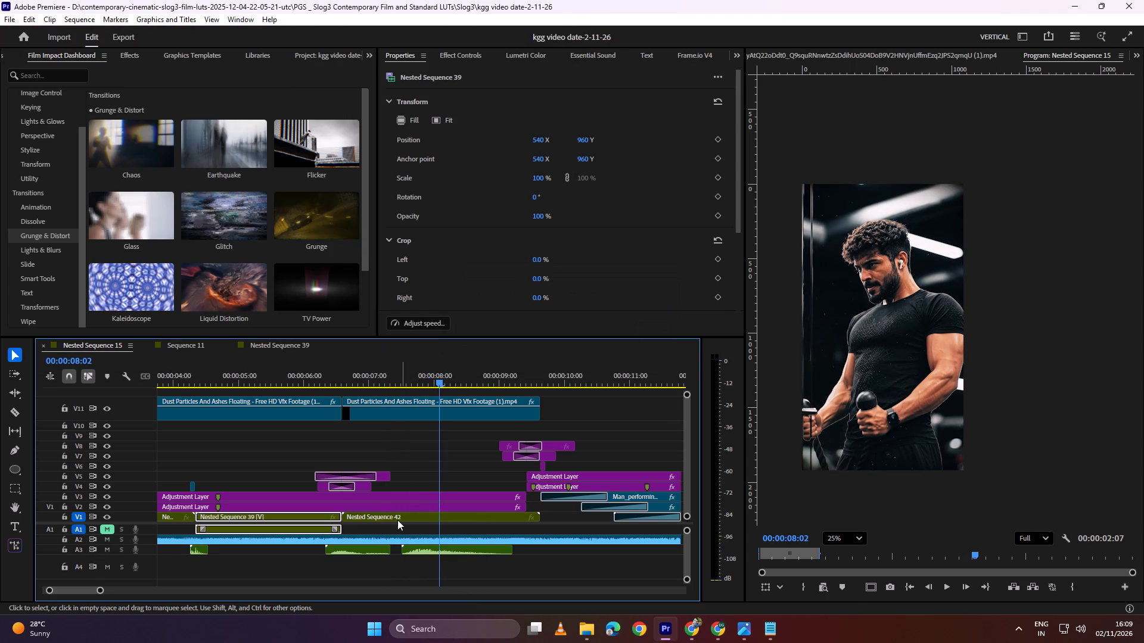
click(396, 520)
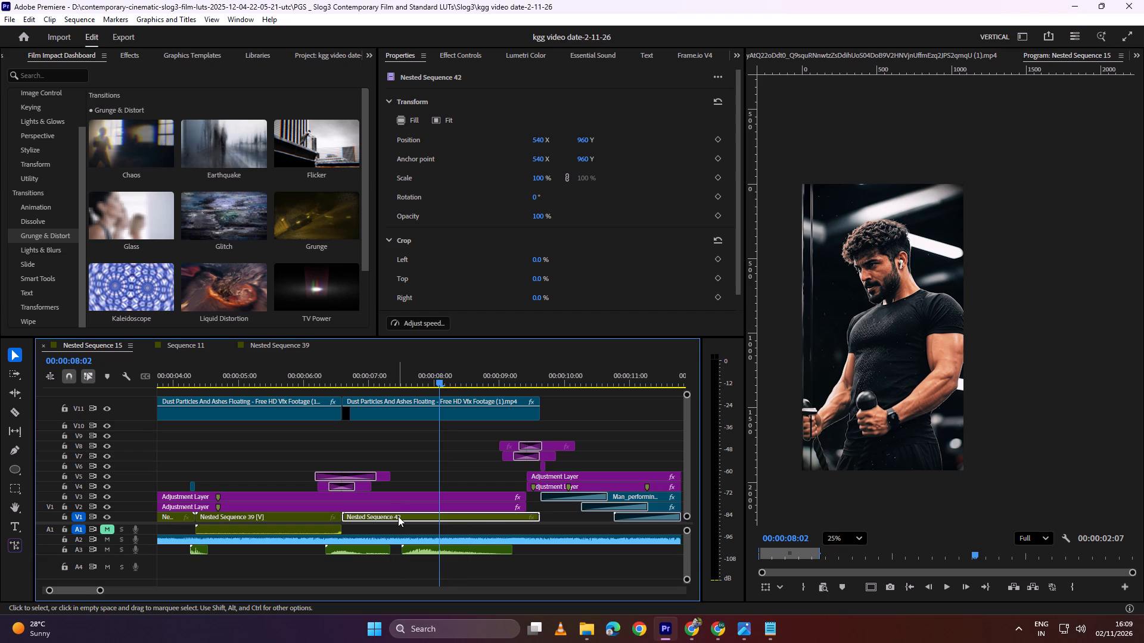
Switch to File Explorer, leave the pre sales video folder, and check This PC for the connected Wireless GO TX device.
click(595, 635)
click(529, 578)
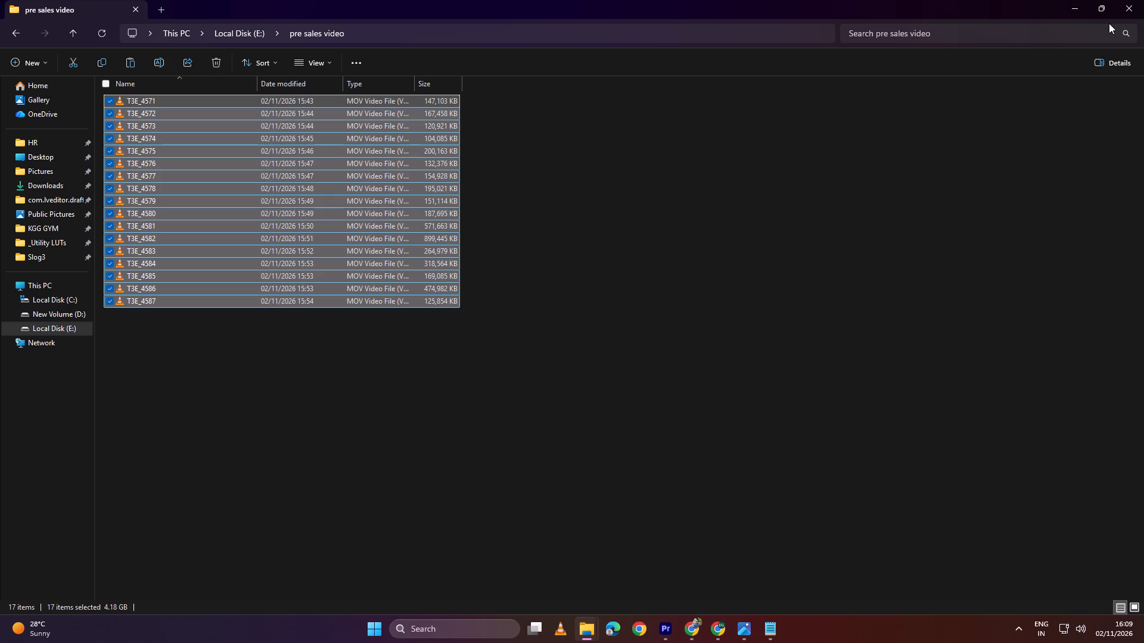
click(957, 299)
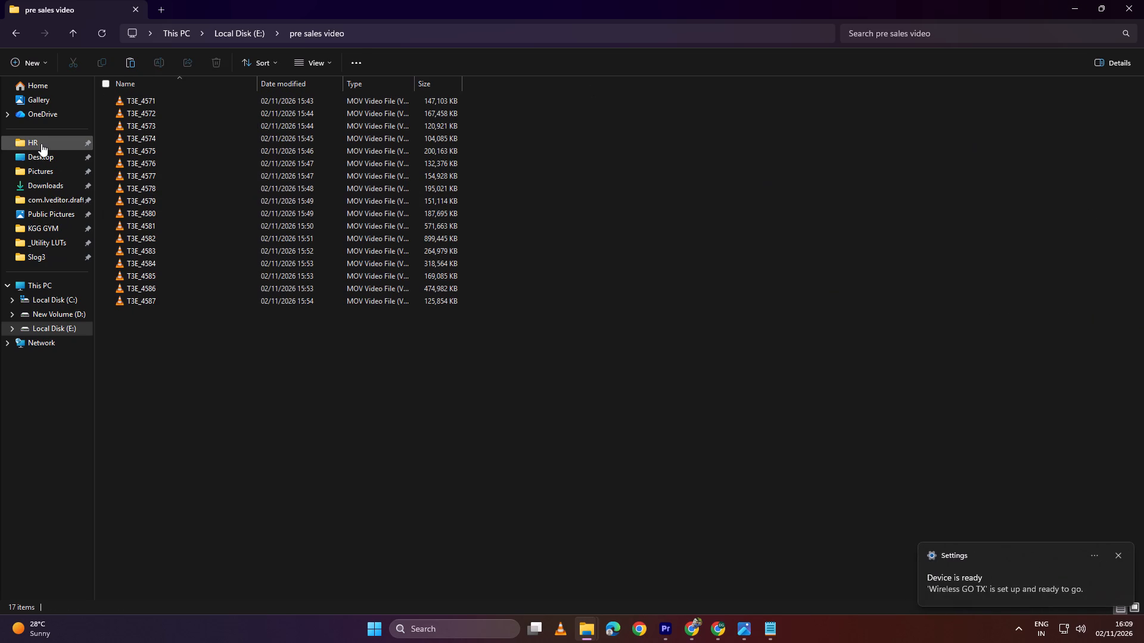
click(54, 286)
click(481, 222)
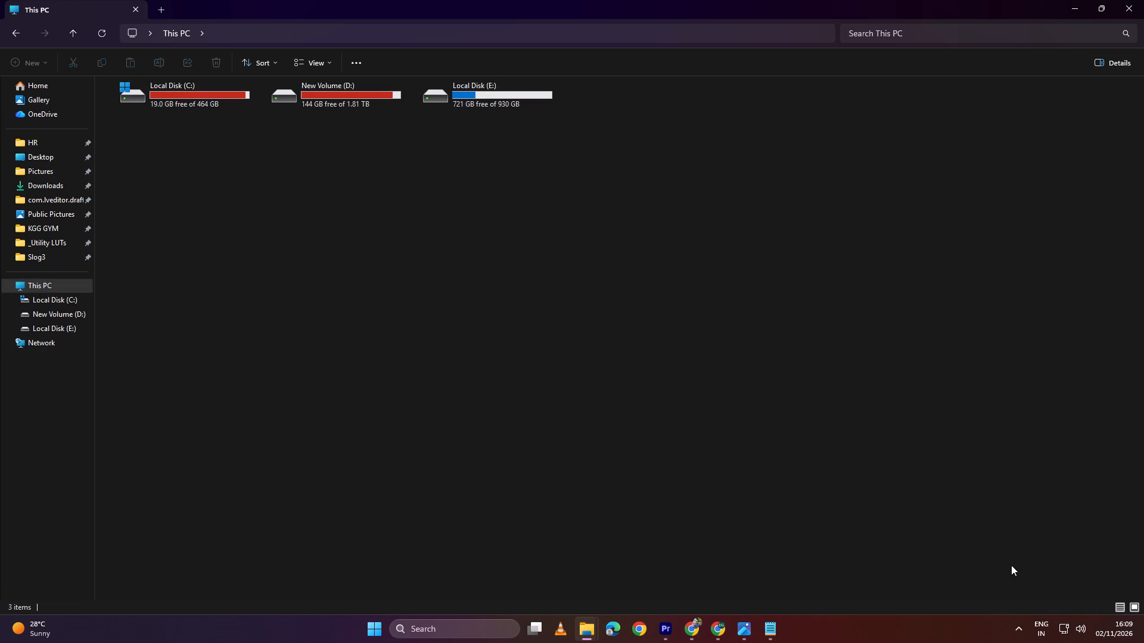
click(1019, 630)
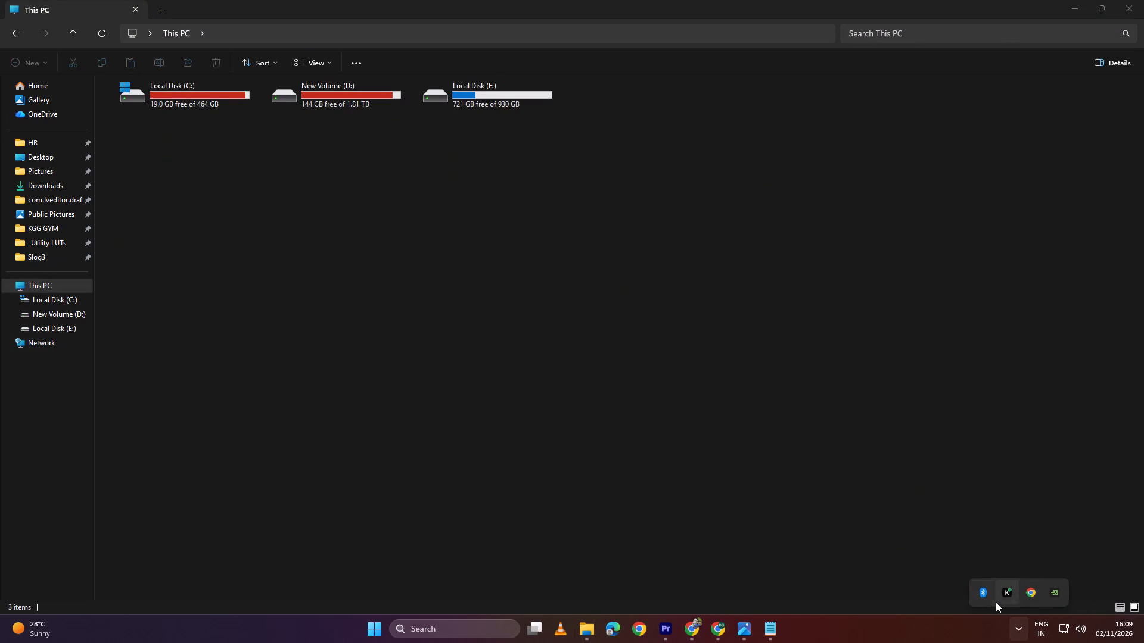
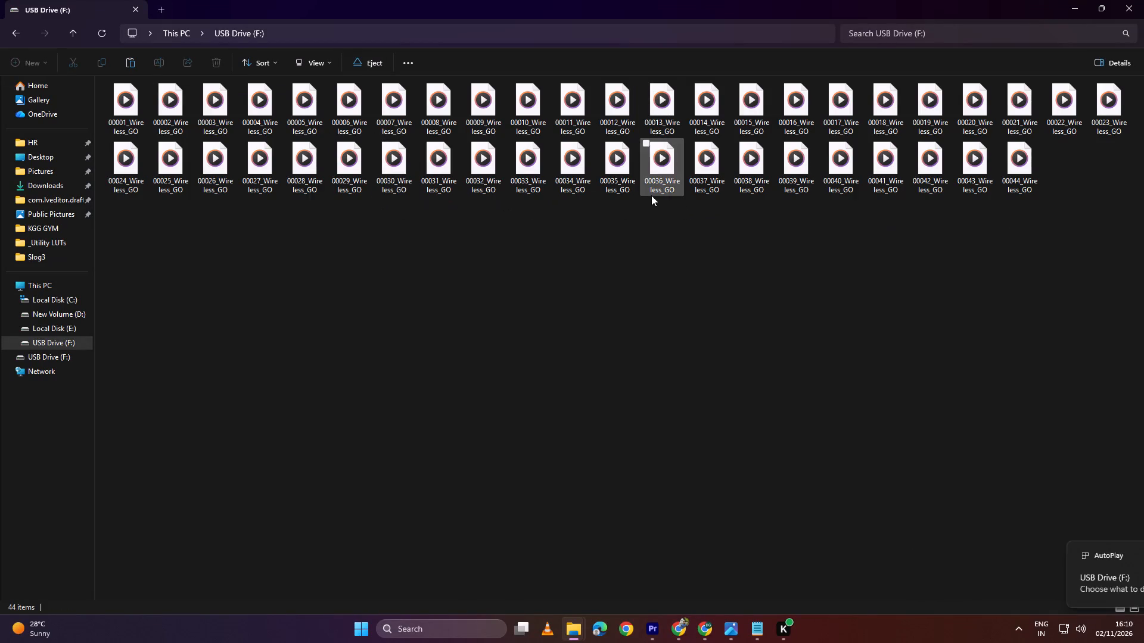
Play the 00044_Wireless_GO recording from the USB drive, skip ahead in it to check its audio, and close the player.
click(1019, 168)
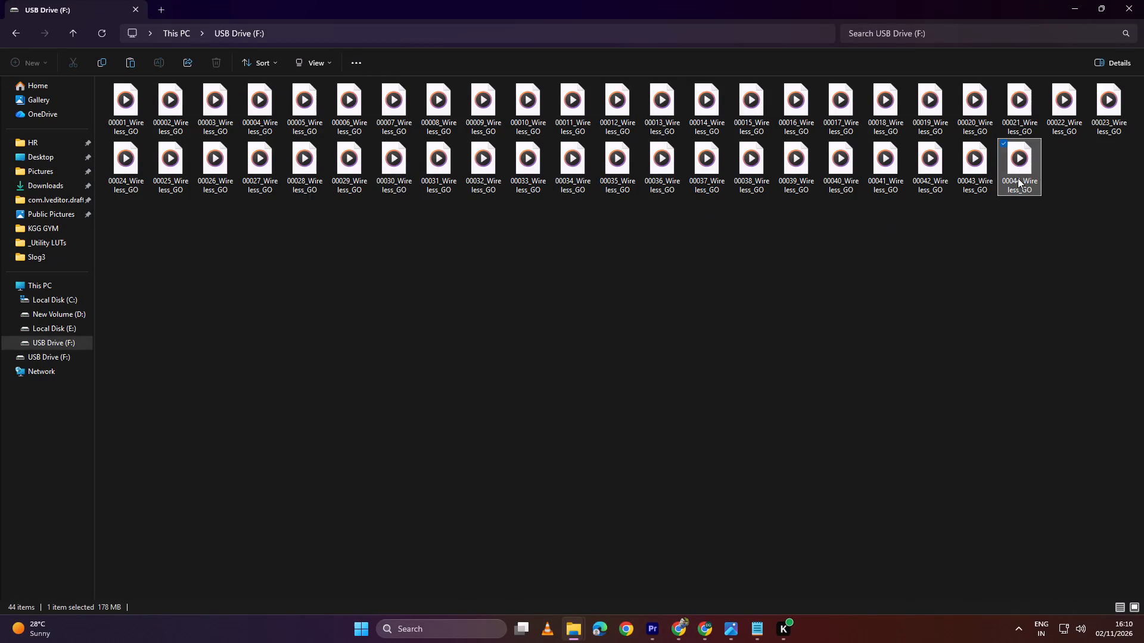
double_click(1017, 178)
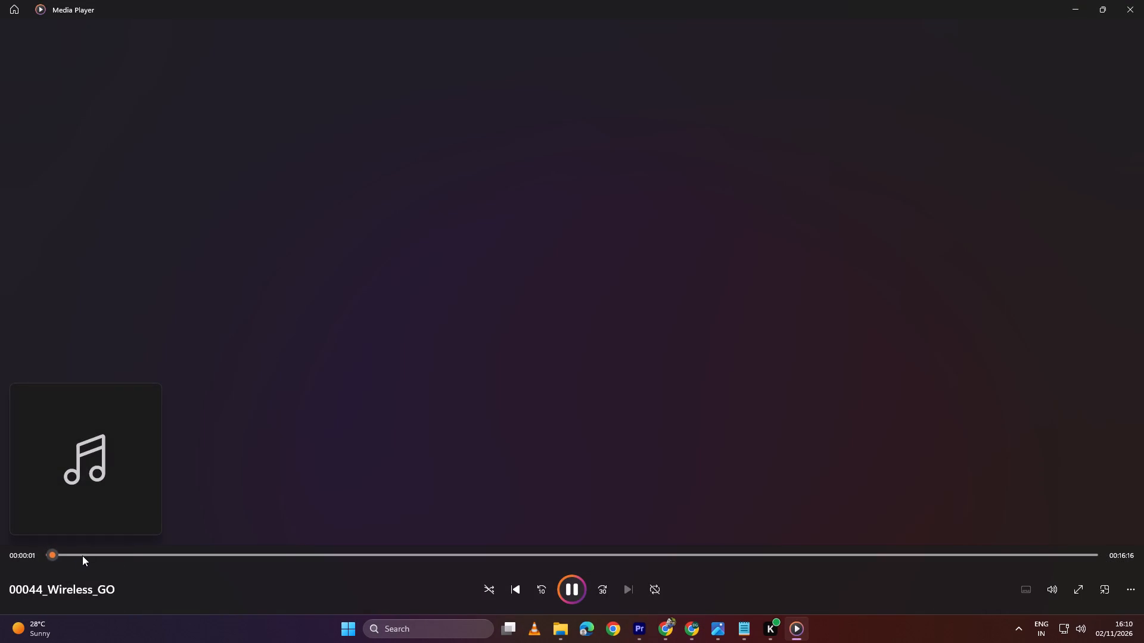
drag(85, 555, 356, 573)
click(1138, 1)
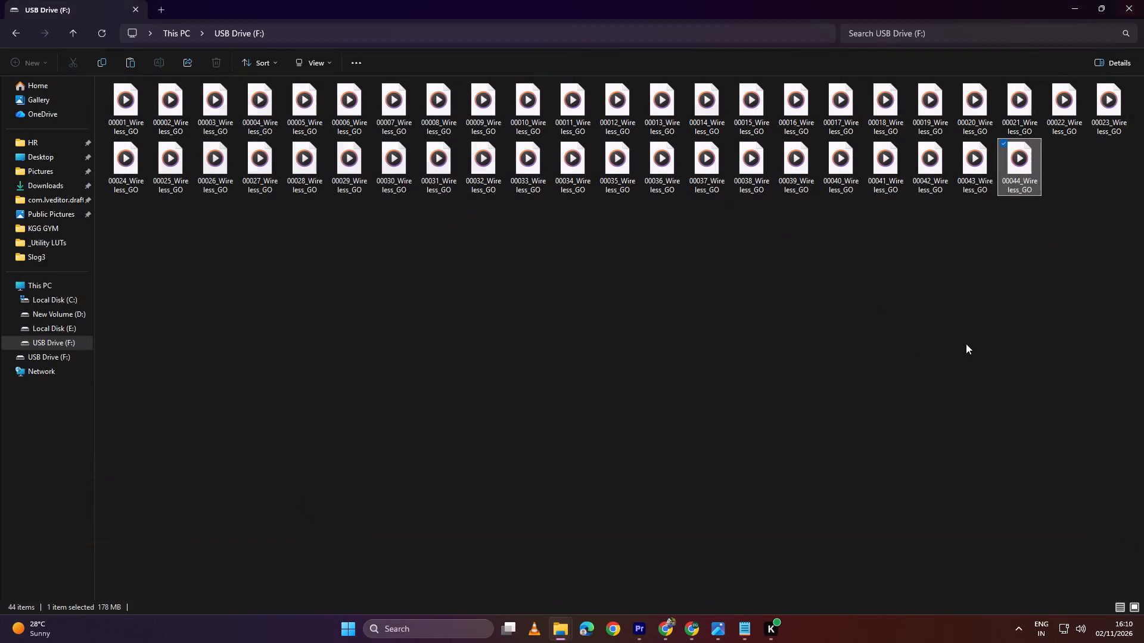
drag(988, 334, 993, 327)
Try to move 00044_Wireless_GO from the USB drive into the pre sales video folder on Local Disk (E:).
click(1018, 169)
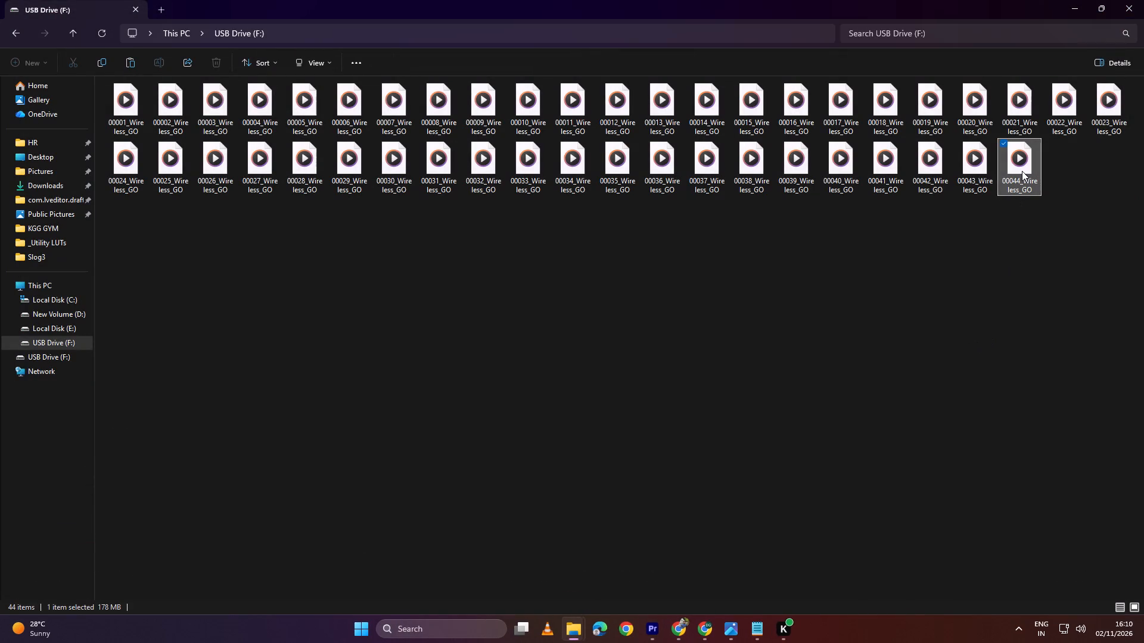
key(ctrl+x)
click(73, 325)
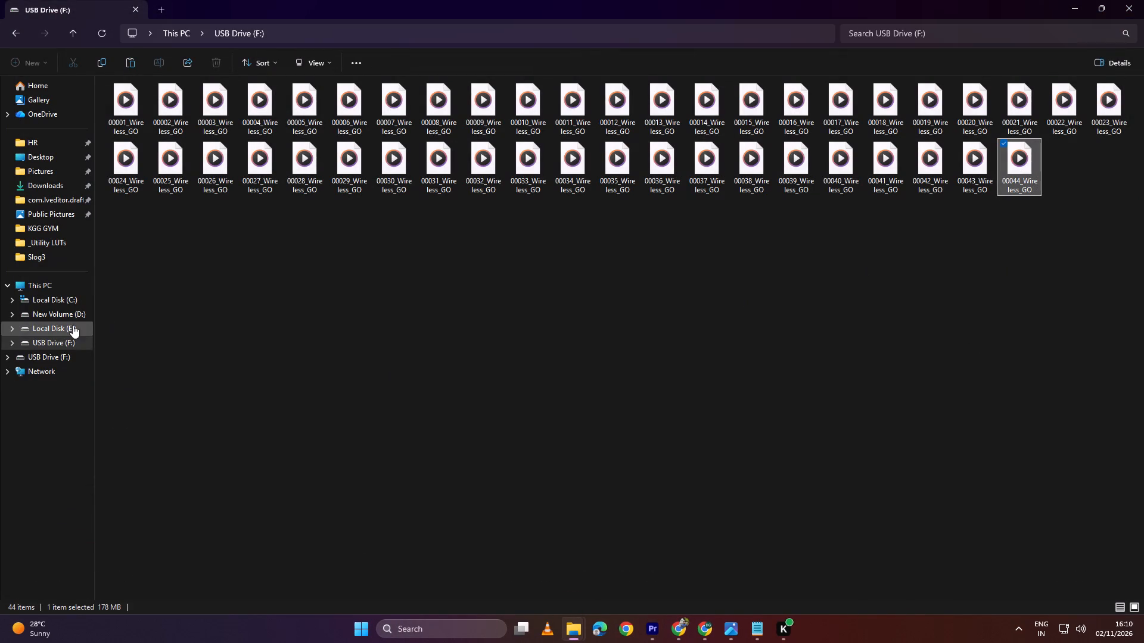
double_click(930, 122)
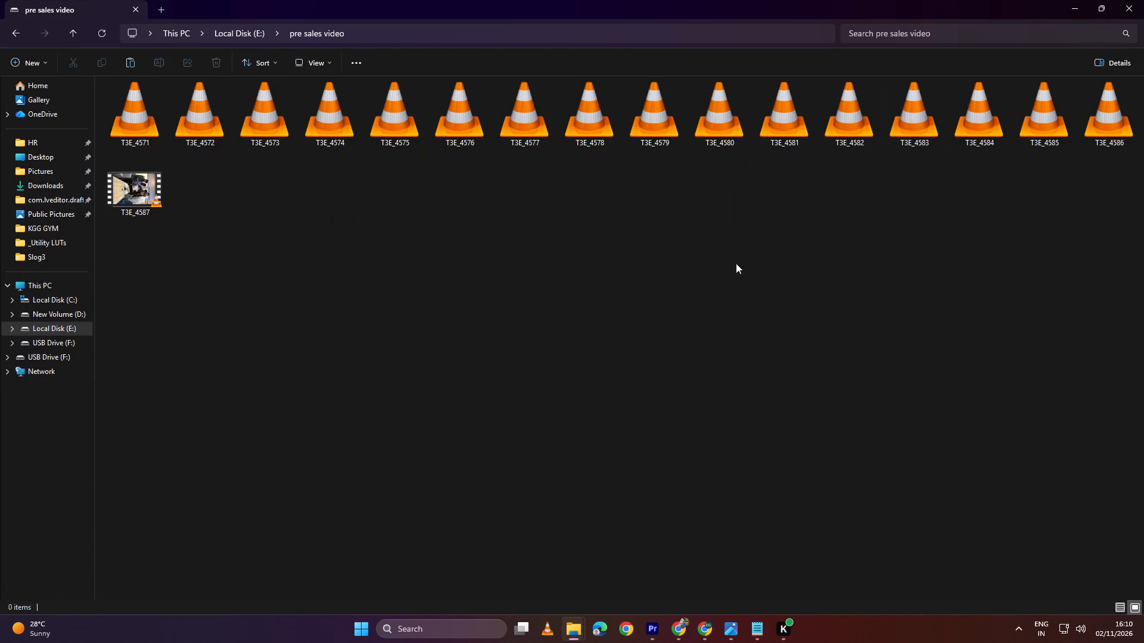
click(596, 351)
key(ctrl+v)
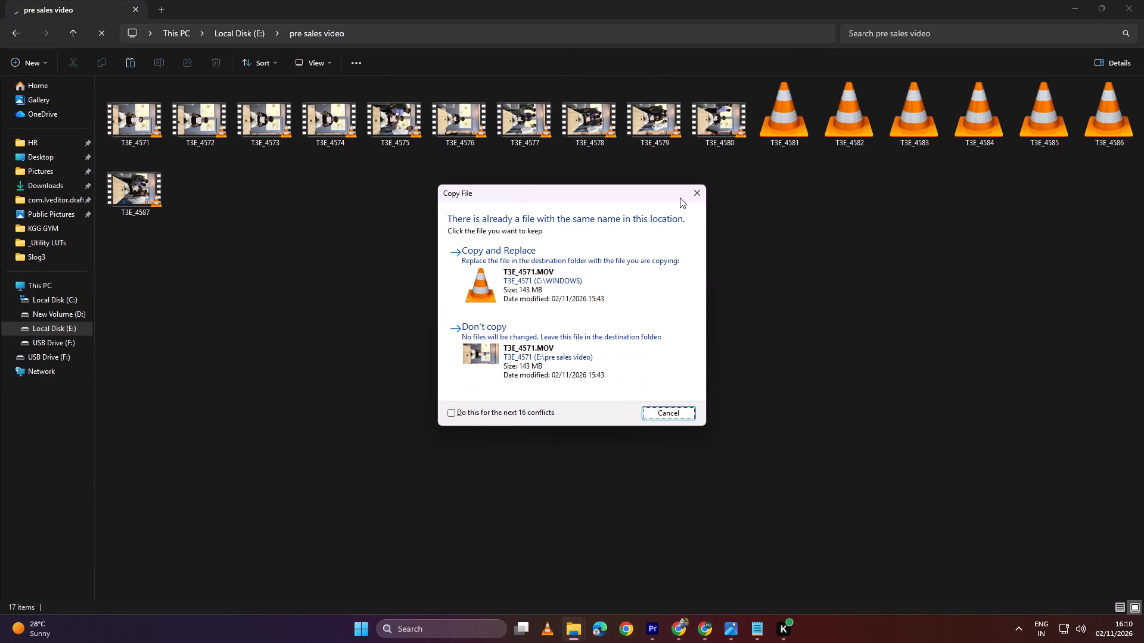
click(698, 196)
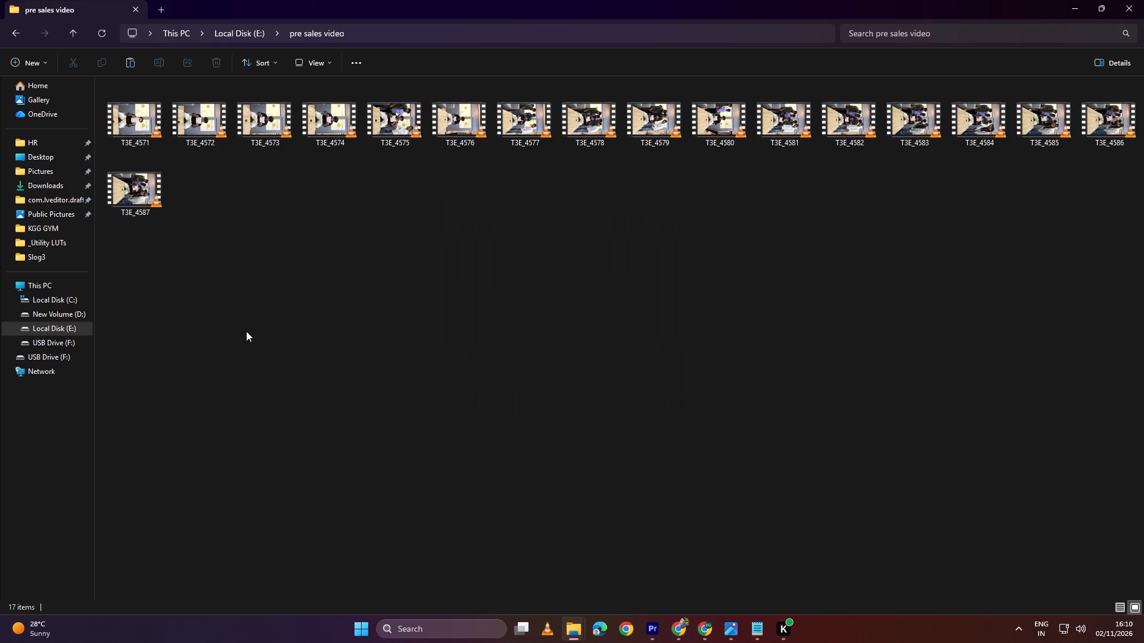
Copy 00044_Wireless_GO from the USB drive into the pre sales video folder on Local Disk (E:).
click(59, 358)
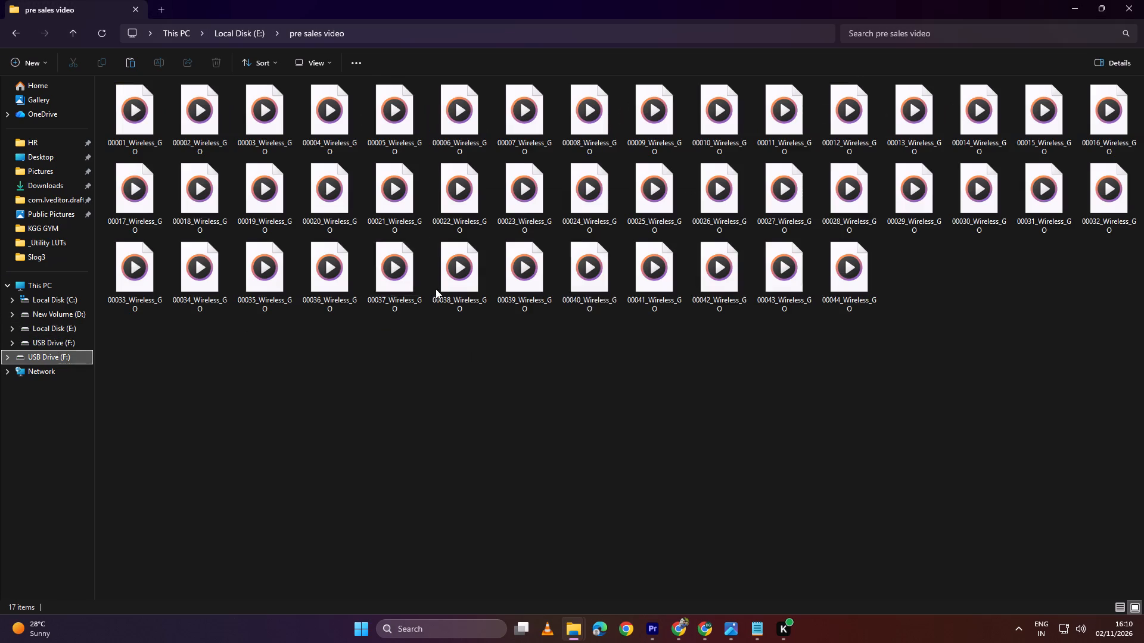
click(859, 284)
key(ctrl+c)
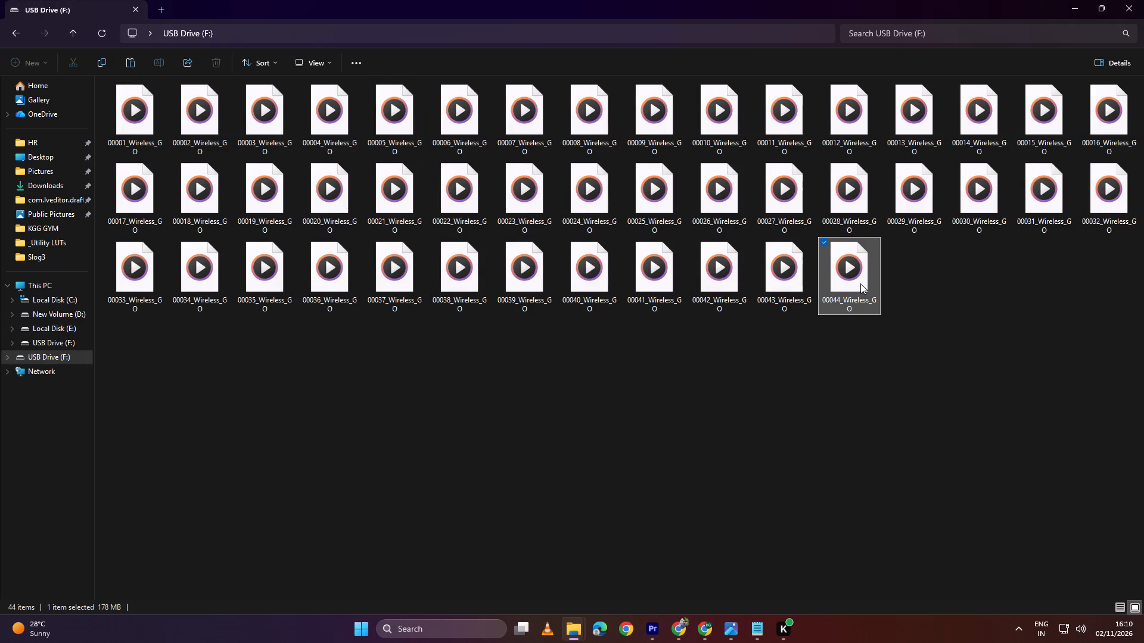
click(57, 332)
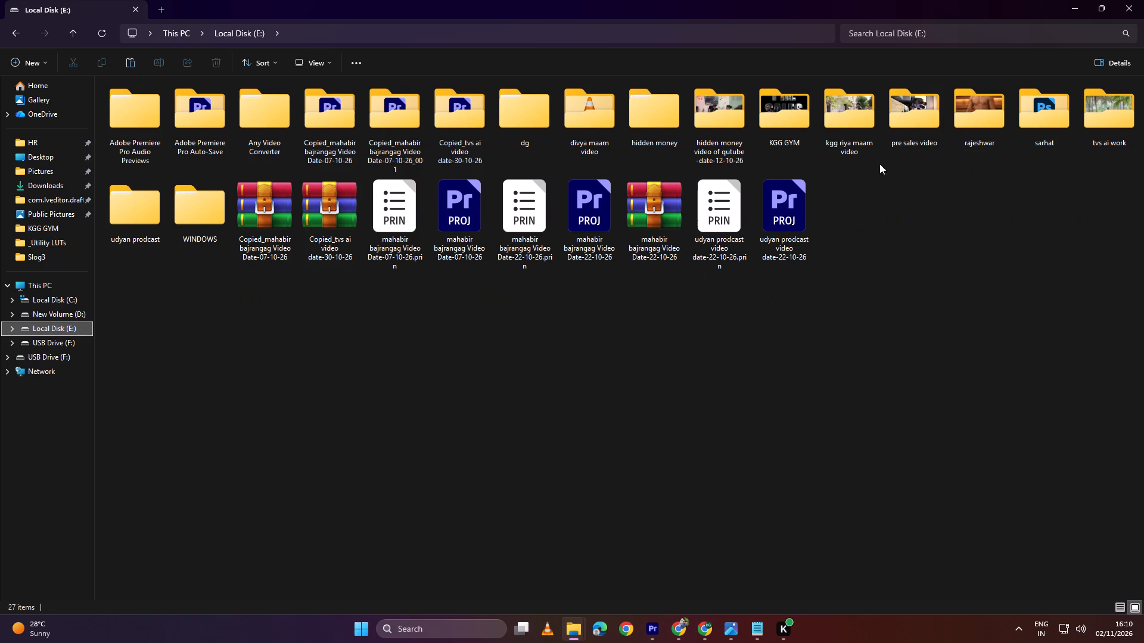
double_click(906, 120)
click(601, 439)
key(ctrl+v)
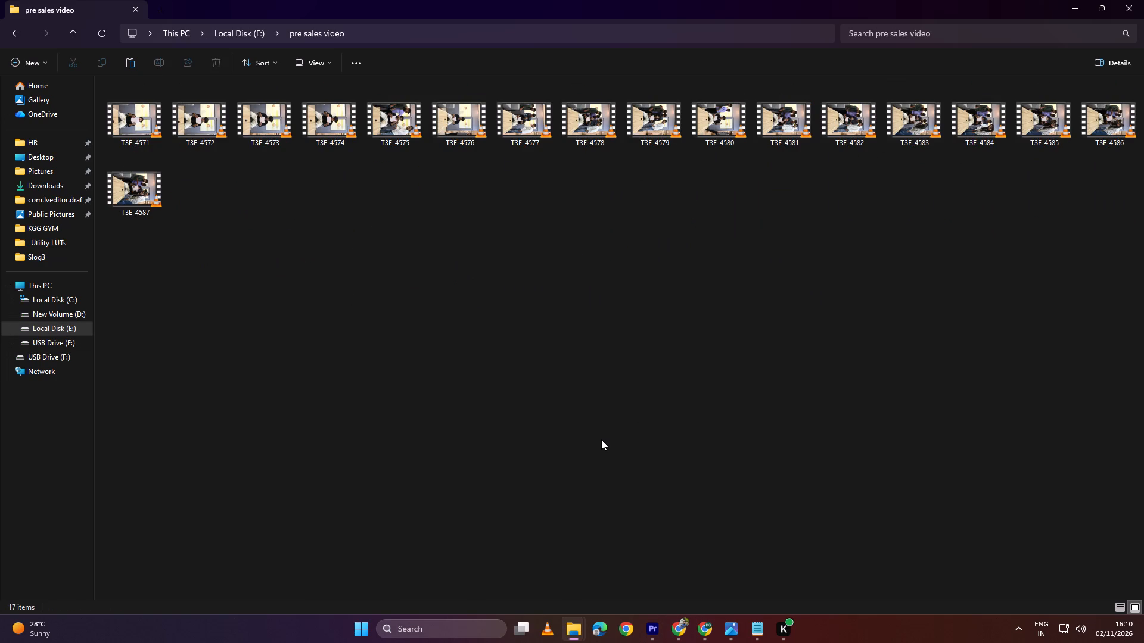
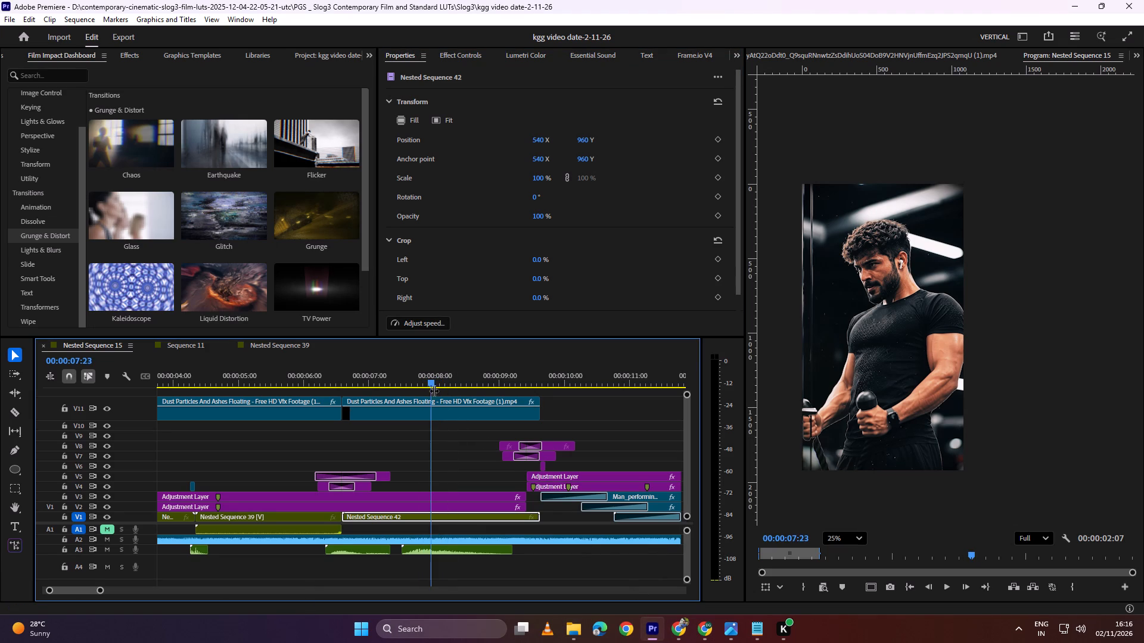
Search Windows for "photo" and launch Adobe Photoshop 2026.
click(459, 630)
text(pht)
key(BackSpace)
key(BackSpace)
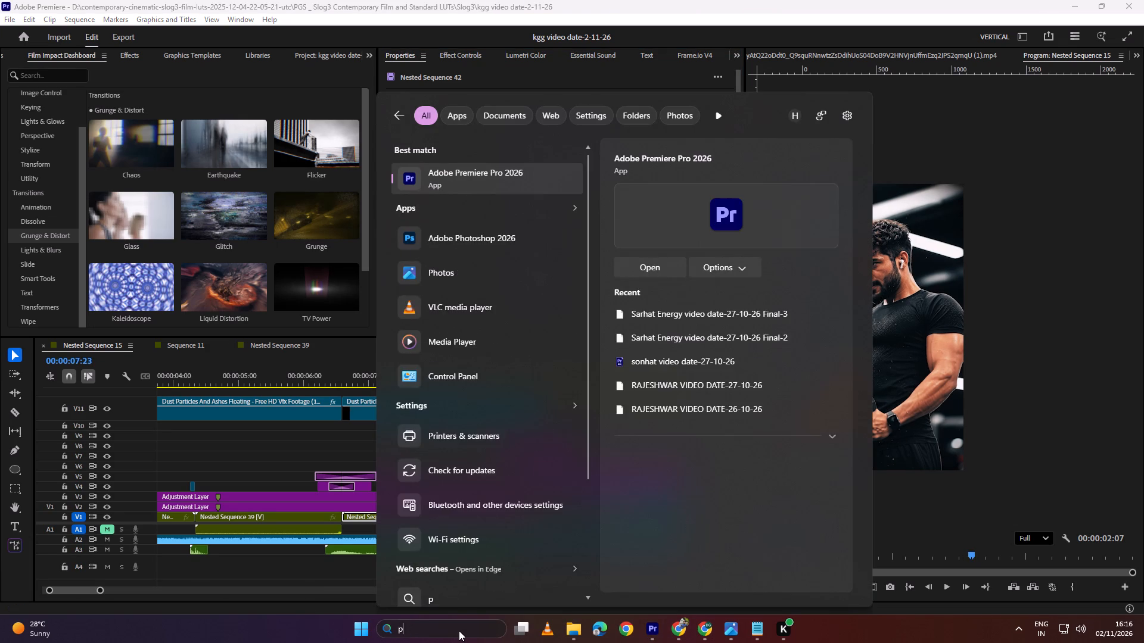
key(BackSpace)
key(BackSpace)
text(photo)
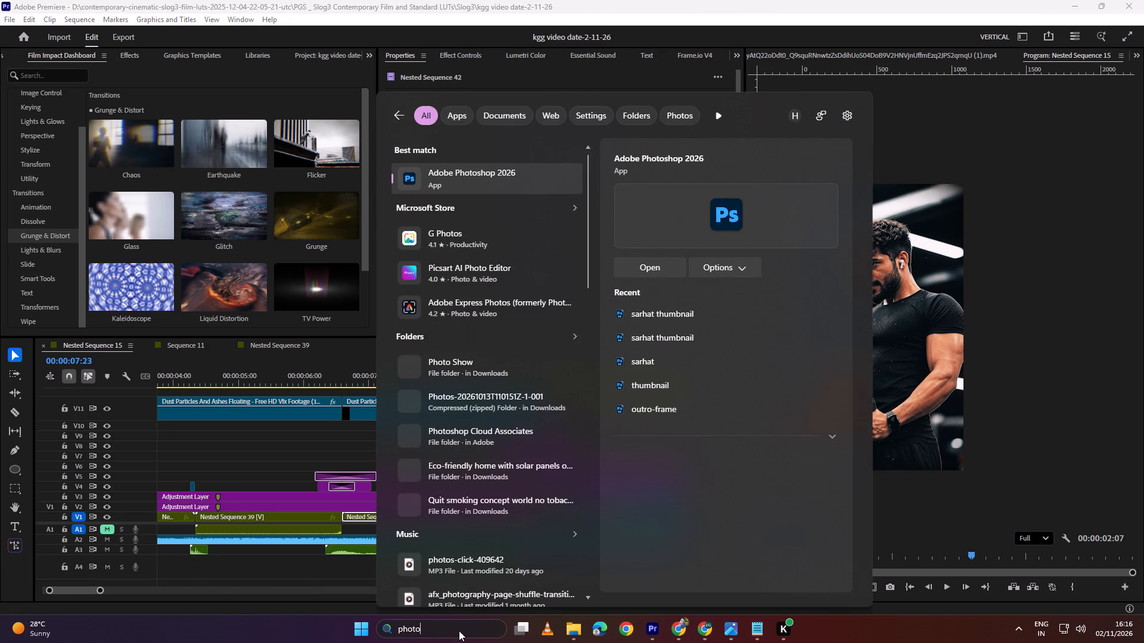
click(472, 179)
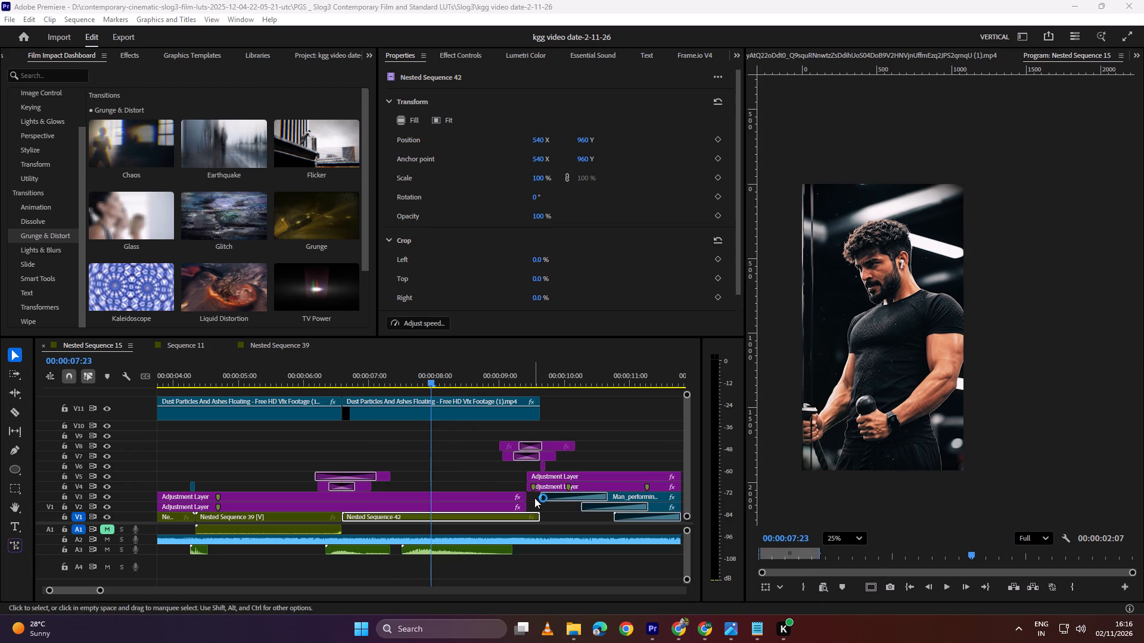